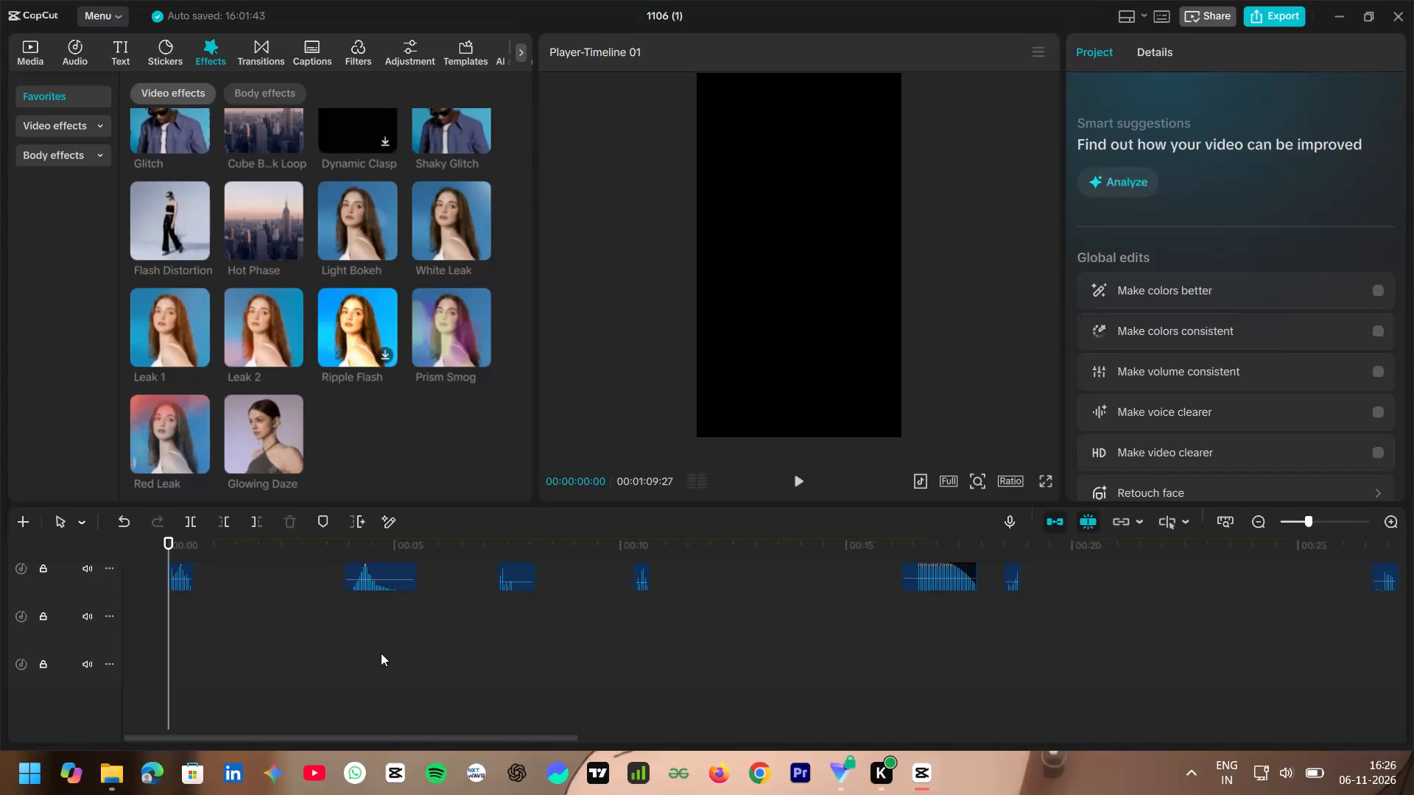
Play back the existing video edit from the start to review its clips, transitions, effects and logo overlay.
{"action": "scroll", "coordinate": [354, 667], "scroll_direction": "up", "scroll_amount": 19}
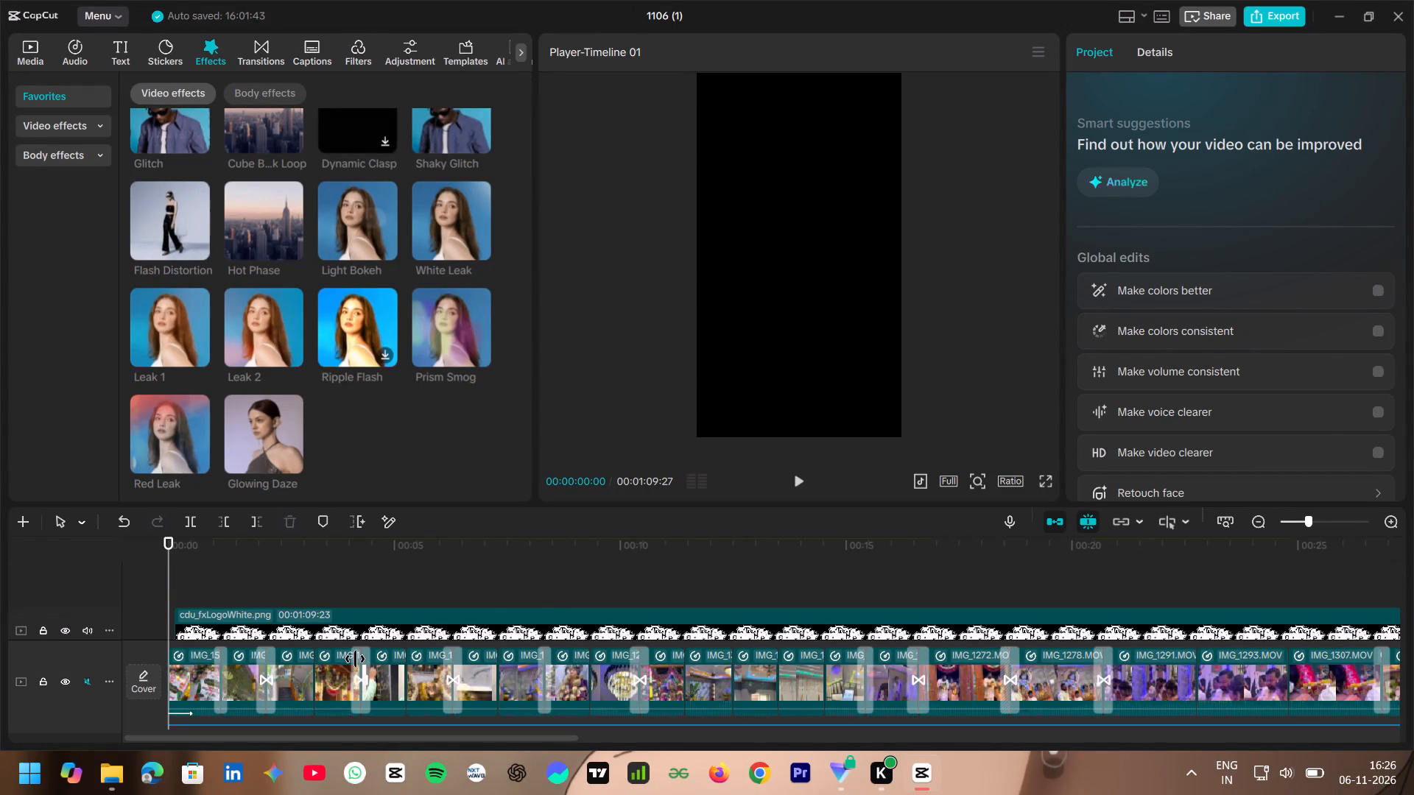
{"action": "key", "text": "space"}
{"action": "key", "text": "space"}
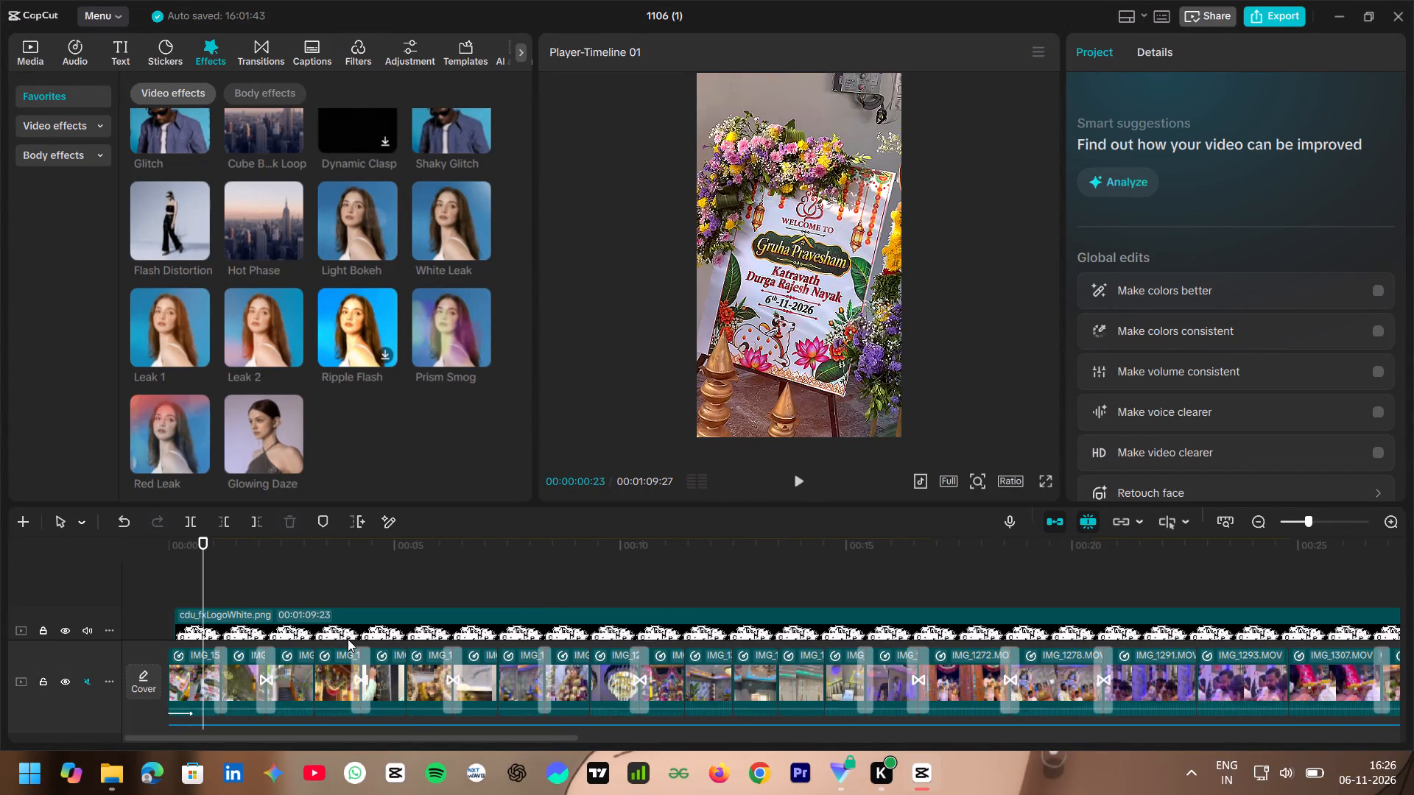
{"action": "key", "text": "space"}
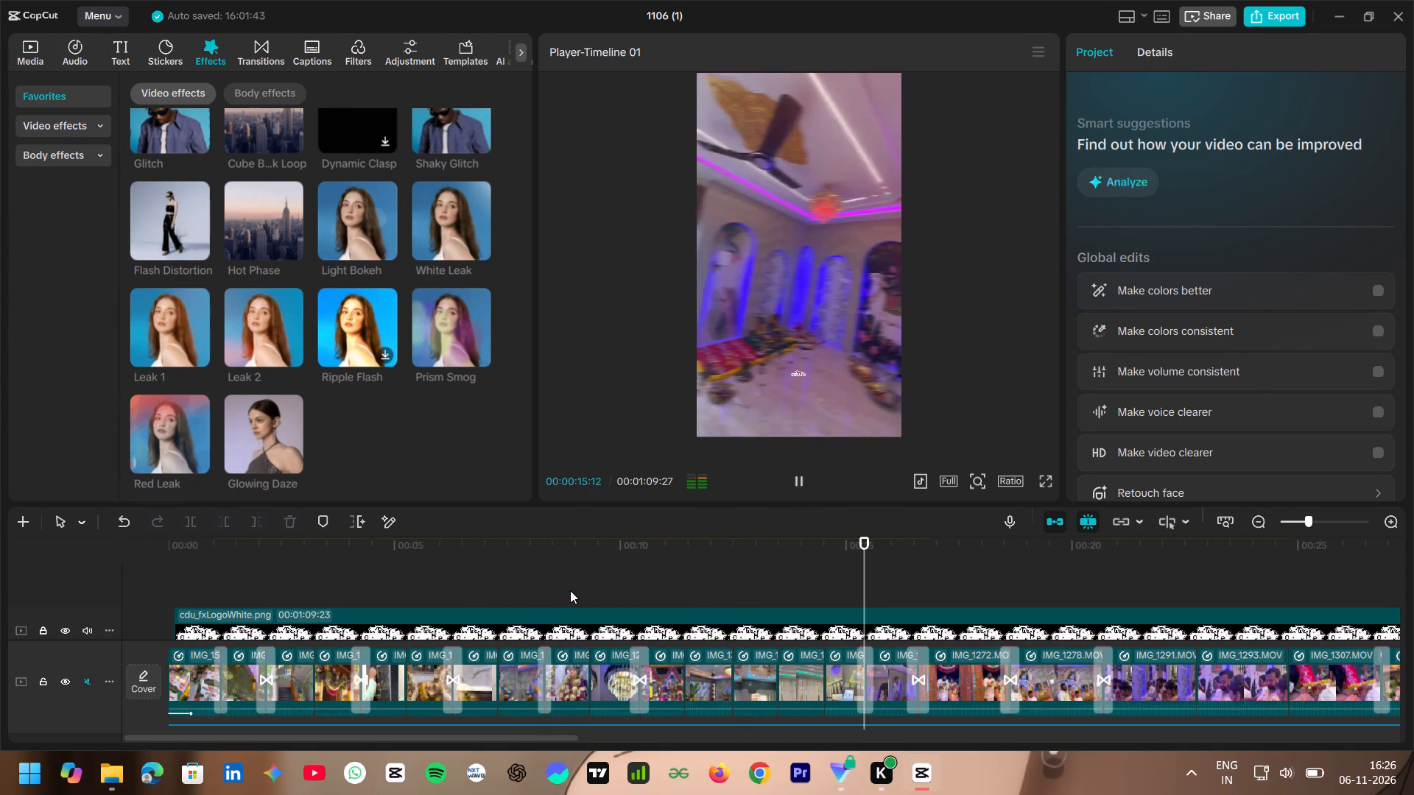
{"action": "scroll", "coordinate": [570, 590], "scroll_direction": "down", "scroll_amount": 3}
{"action": "key", "text": "space"}
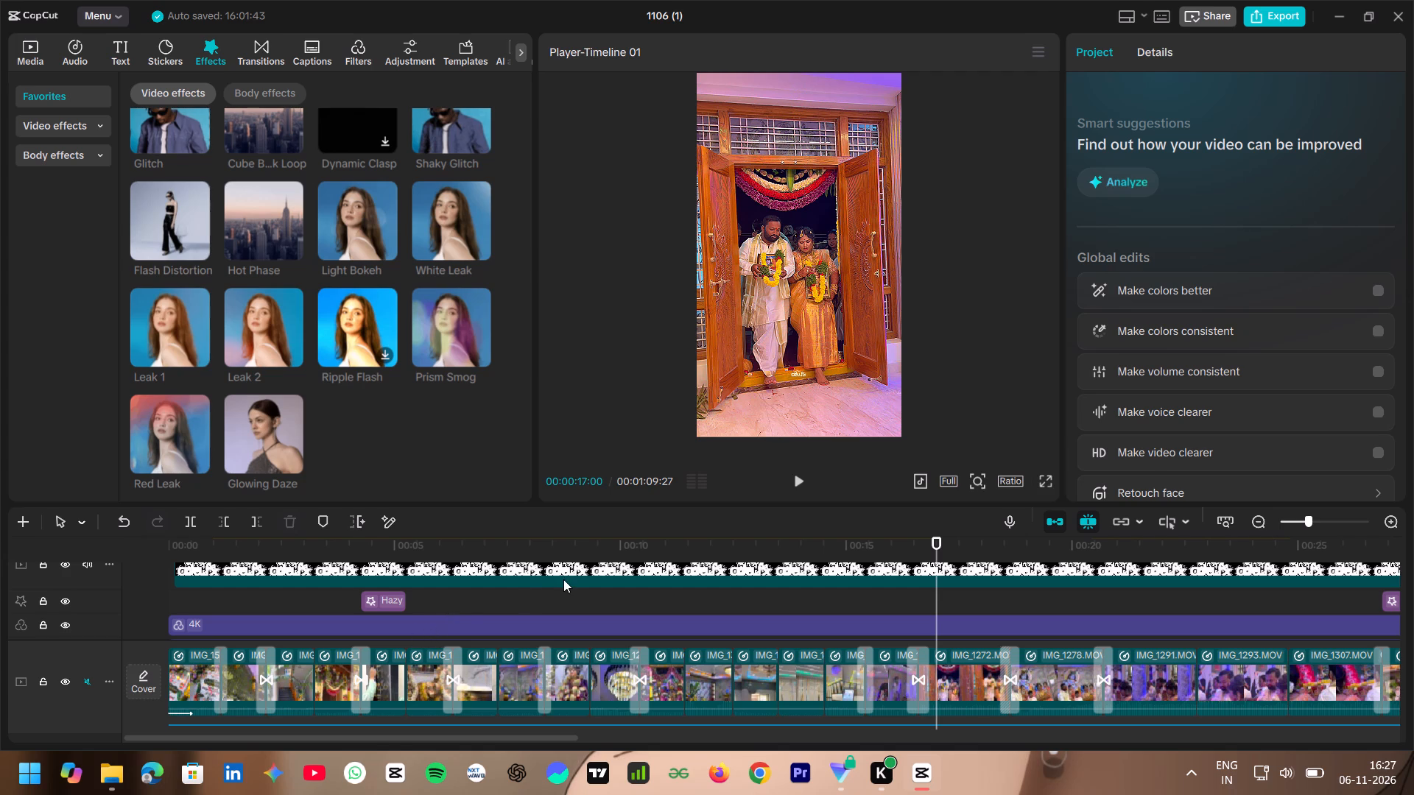
Inspect the timeline's overlay, effect, filter, video and audio tracks, and preview the bedroom clip around 13 seconds.
{"action": "scroll", "coordinate": [563, 579], "scroll_direction": "up", "scroll_amount": 3}
{"action": "scroll", "coordinate": [563, 582], "scroll_direction": "down", "scroll_amount": 7}
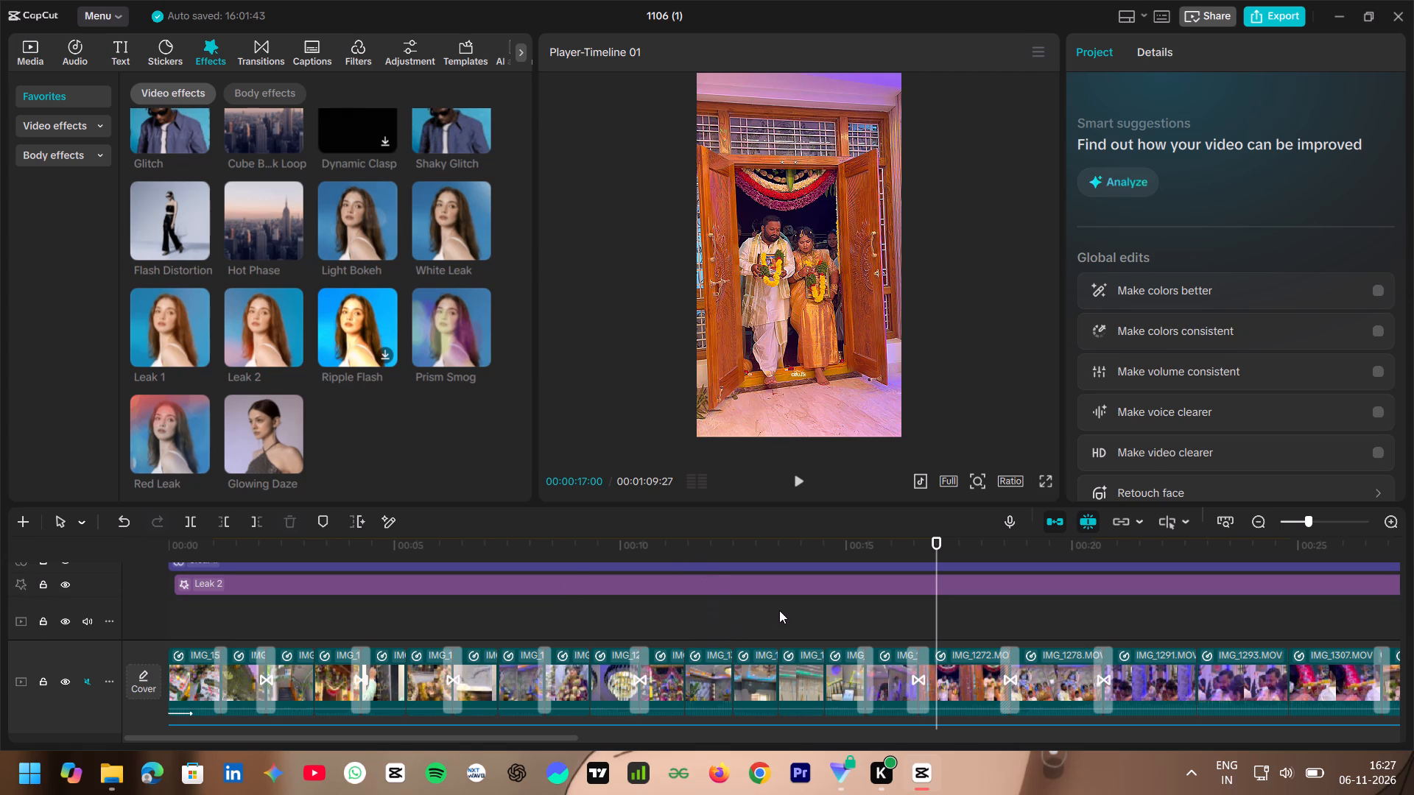
{"action": "scroll", "coordinate": [775, 610], "scroll_direction": "down", "scroll_amount": 4}
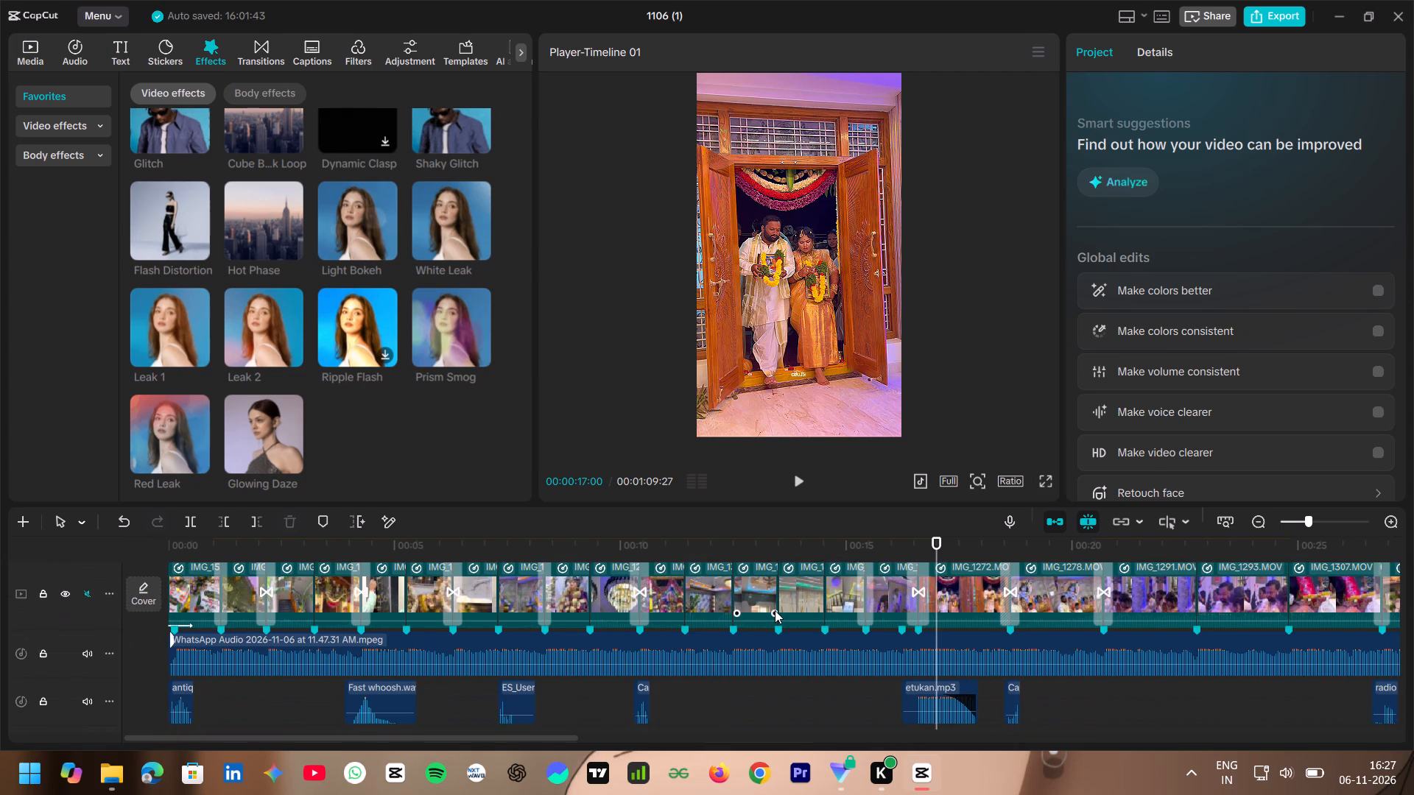
{"action": "scroll", "coordinate": [775, 610], "scroll_direction": "down", "scroll_amount": 1}
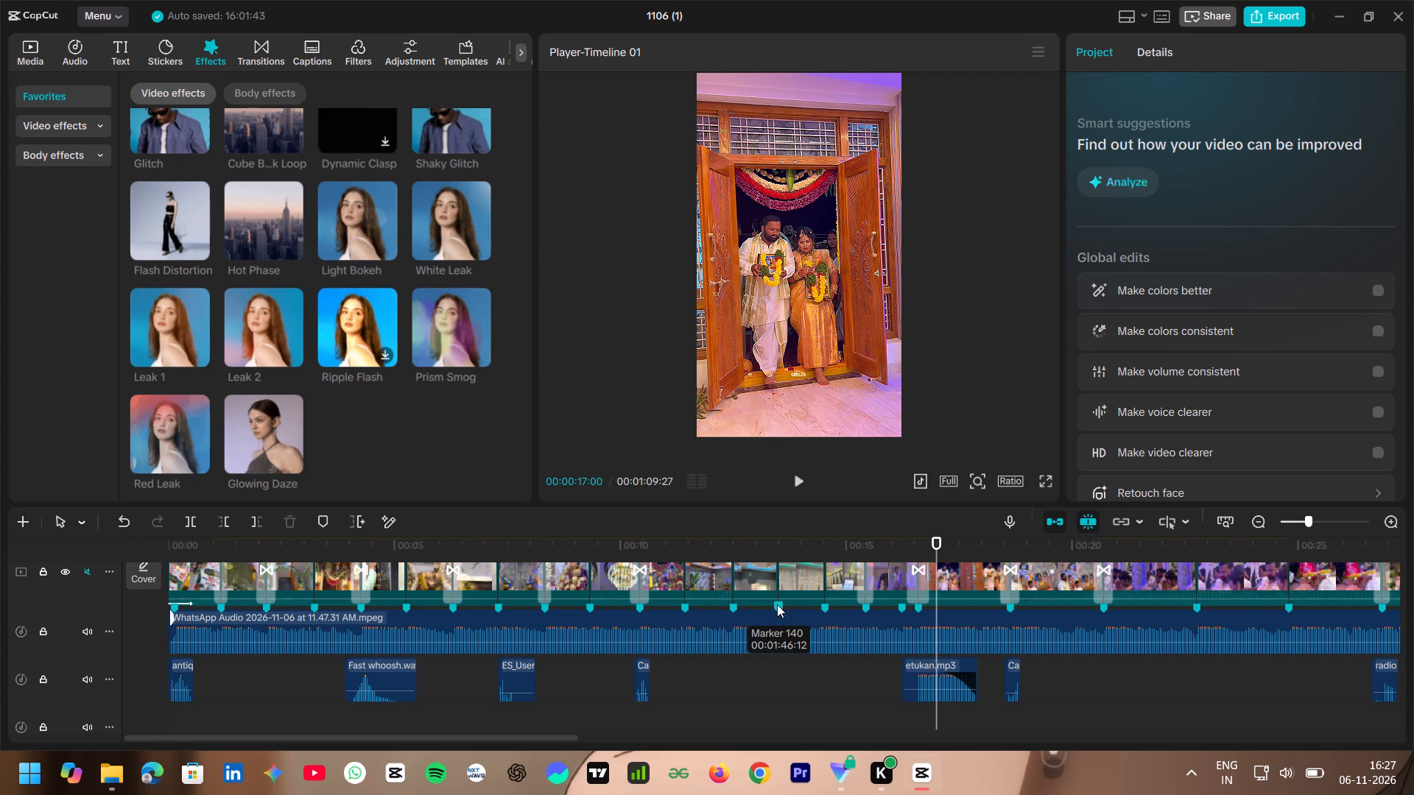
{"action": "left_click", "coordinate": [781, 670]}
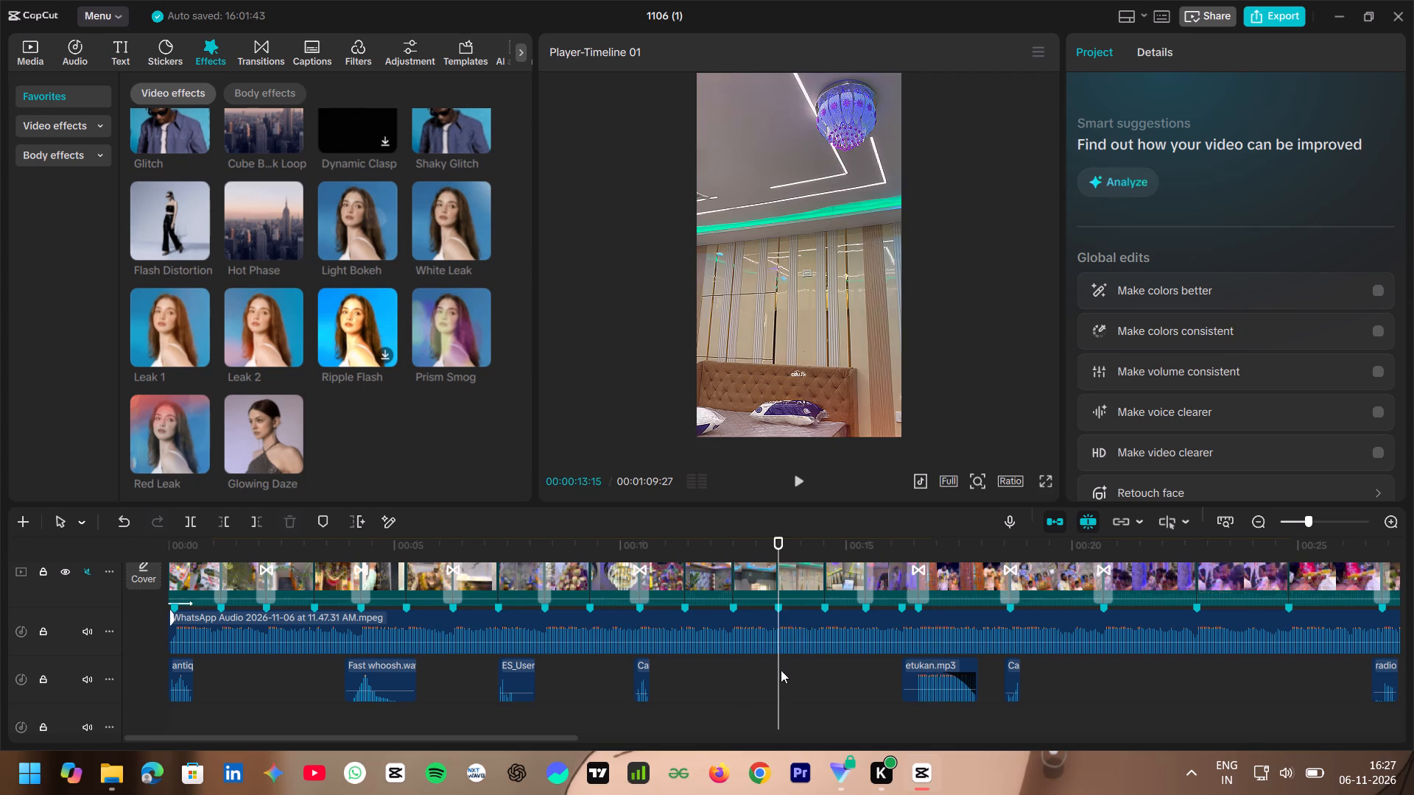
{"action": "left_click_drag", "start_coordinate": [784, 675], "coordinate": [798, 676]}
{"action": "scroll", "coordinate": [254, 658], "scroll_direction": "up", "scroll_amount": 7}
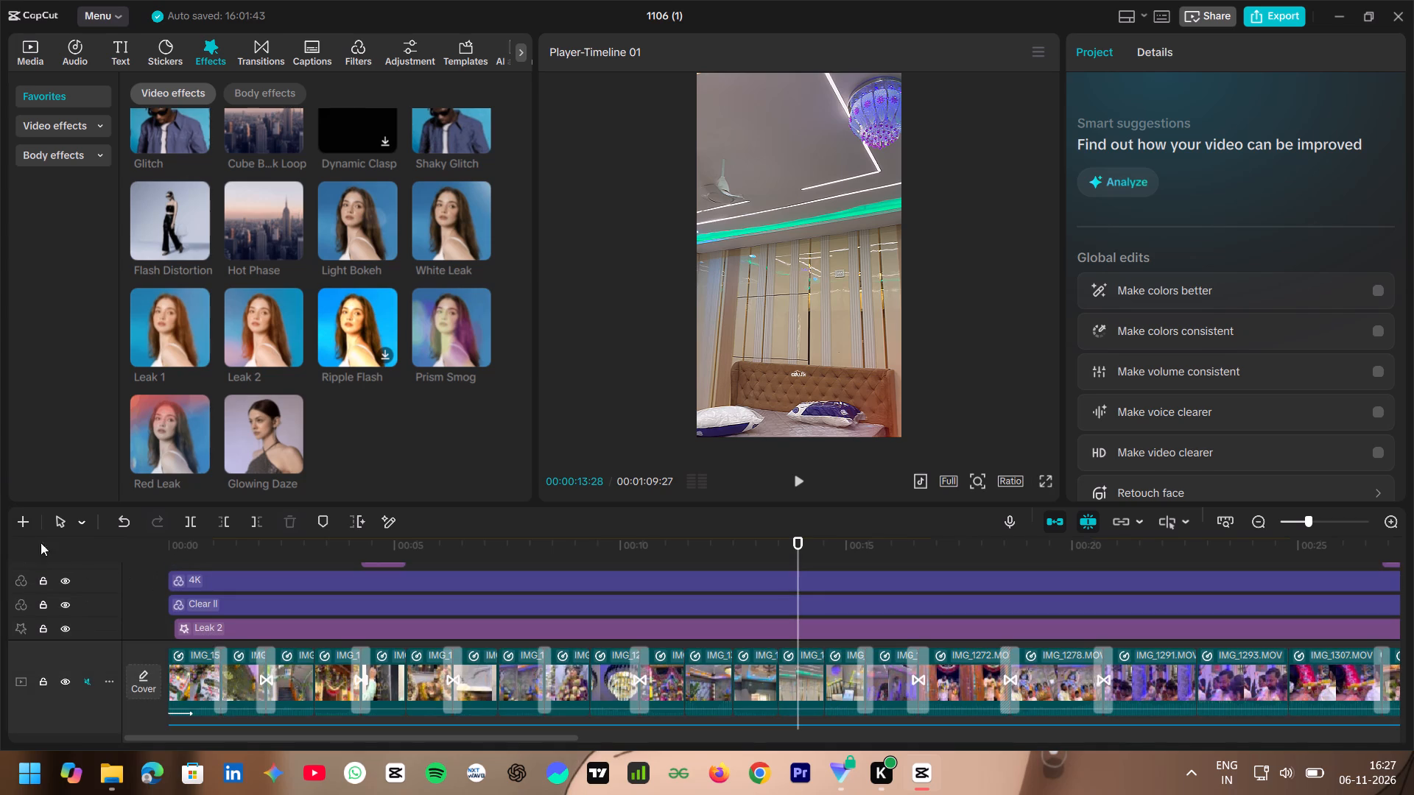
Add a second, empty timeline to the project.
{"action": "left_click", "coordinate": [24, 520]}
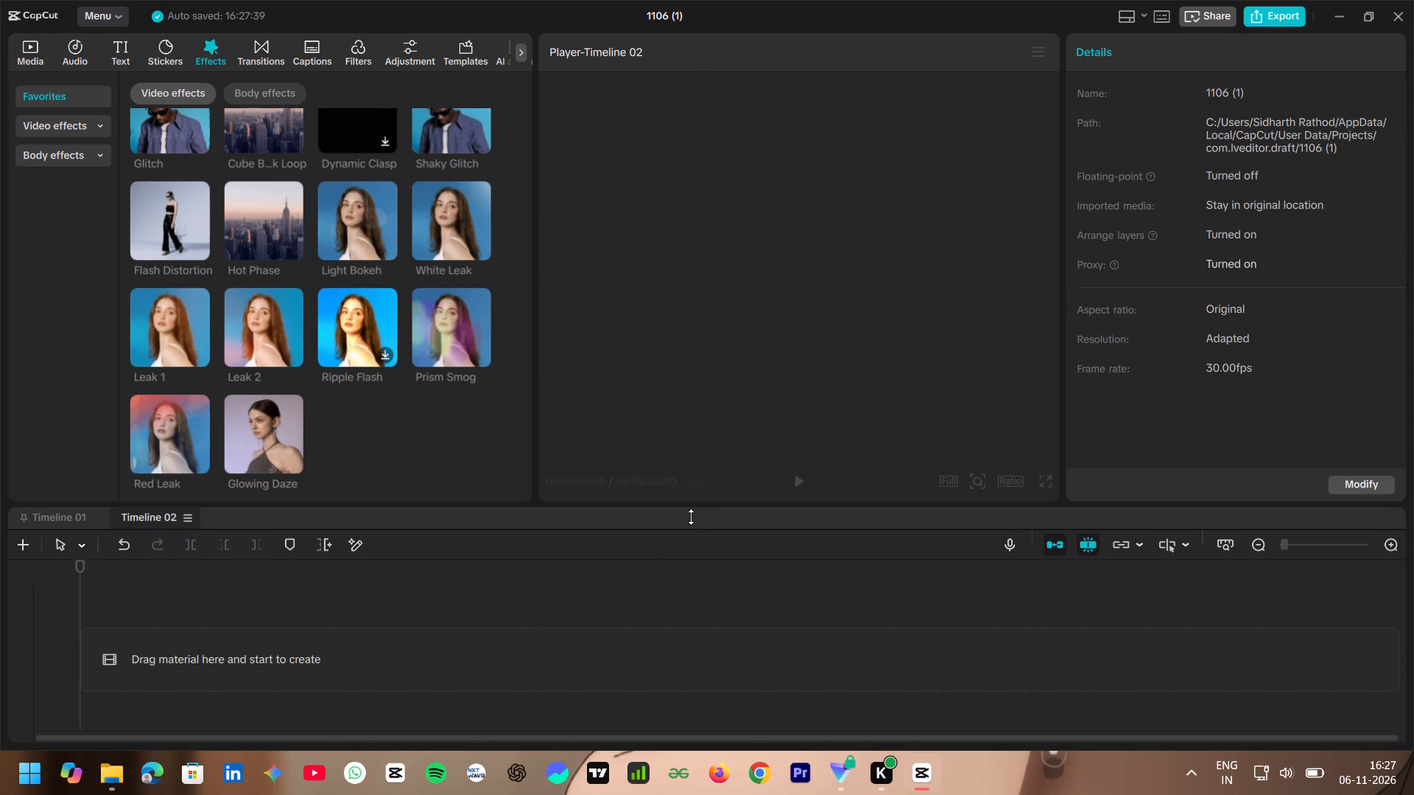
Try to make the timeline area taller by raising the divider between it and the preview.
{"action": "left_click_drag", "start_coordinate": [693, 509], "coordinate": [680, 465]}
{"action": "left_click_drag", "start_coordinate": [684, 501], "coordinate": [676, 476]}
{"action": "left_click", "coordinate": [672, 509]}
Enlarge the timeline area by raising the divider below the preview to about the middle of the window.
{"action": "left_click_drag", "start_coordinate": [672, 503], "coordinate": [658, 400]}
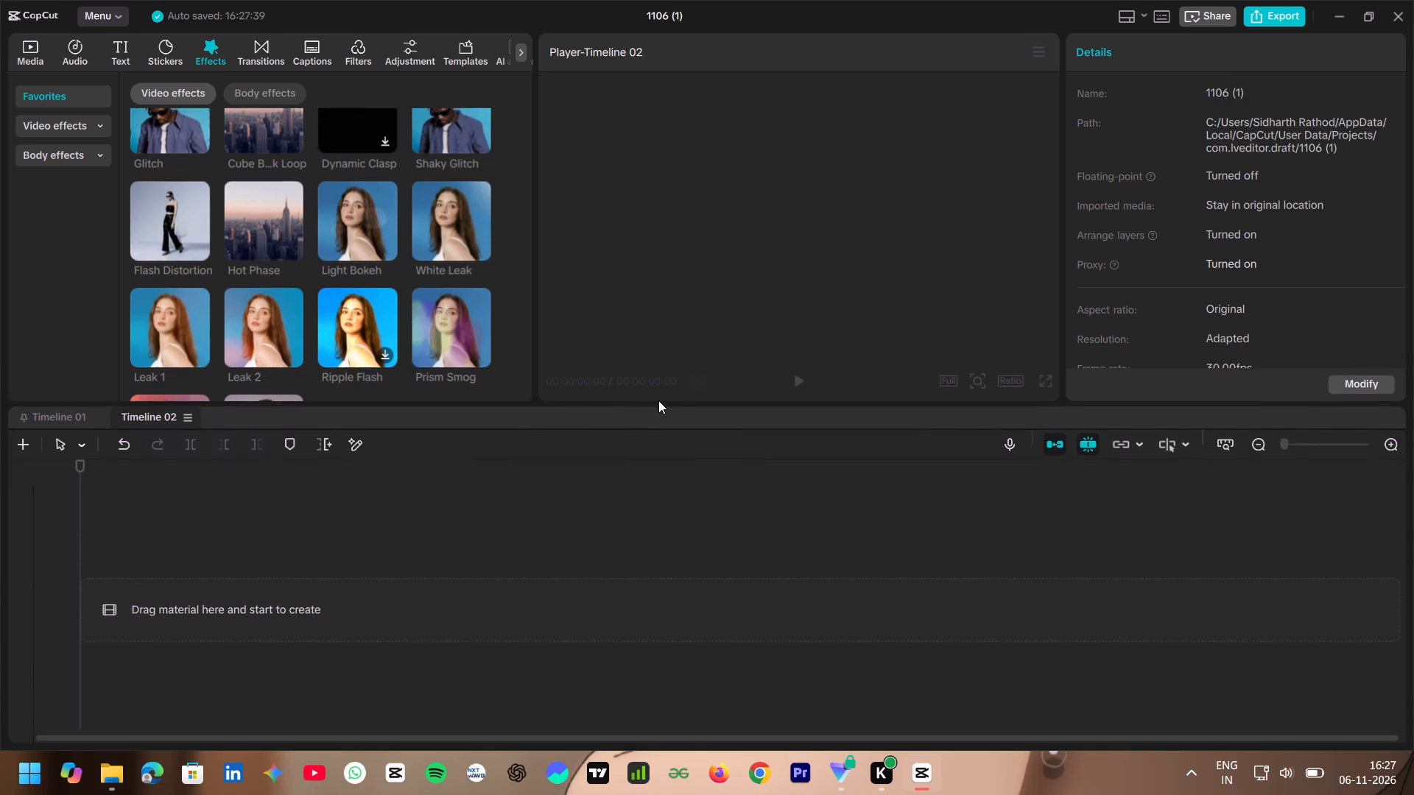
{"action": "left_click_drag", "start_coordinate": [658, 400], "coordinate": [658, 395]}
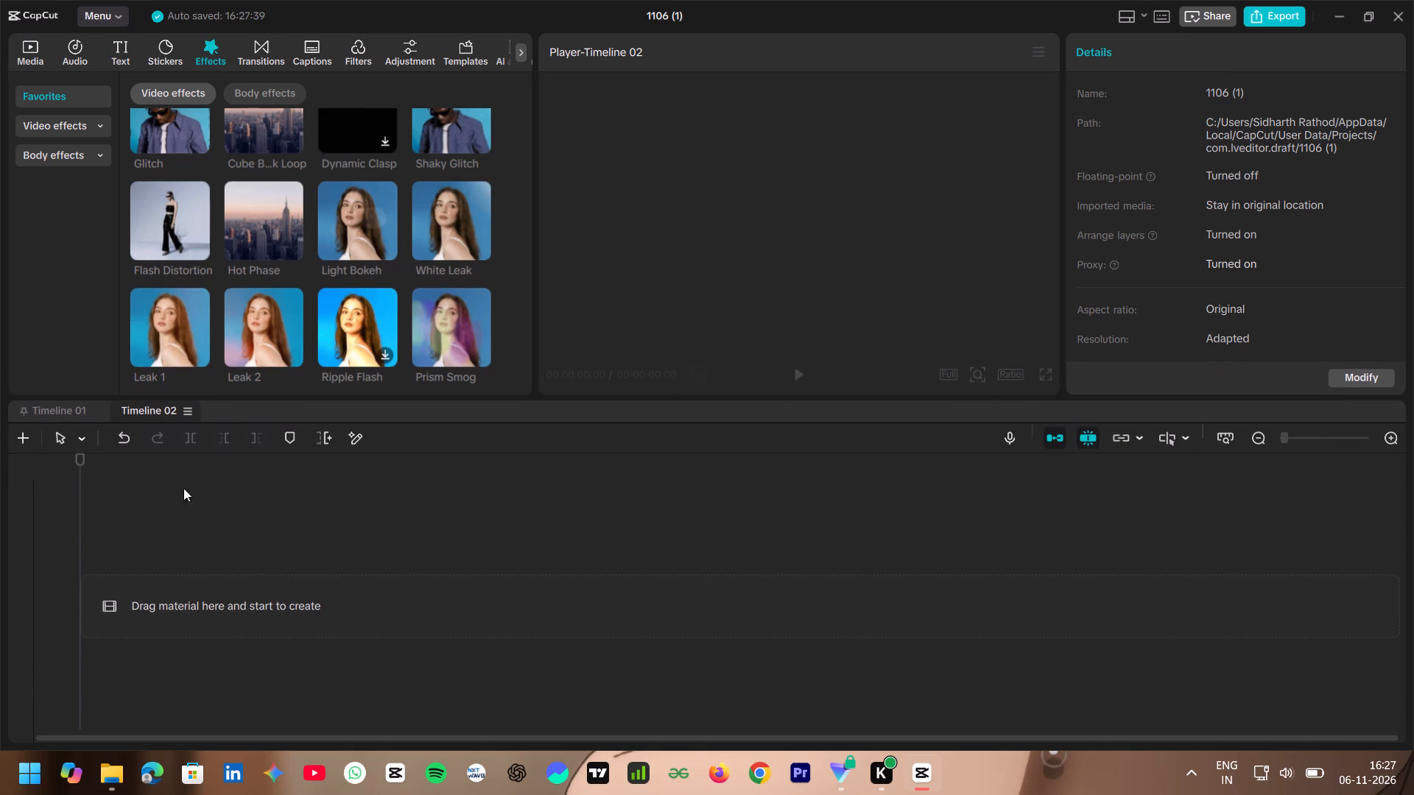
Bring up the project's imported media to find material for the empty second timeline.
{"action": "left_click", "coordinate": [91, 517]}
{"action": "left_click_drag", "start_coordinate": [81, 459], "coordinate": [101, 464]}
{"action": "left_click", "coordinate": [21, 56]}
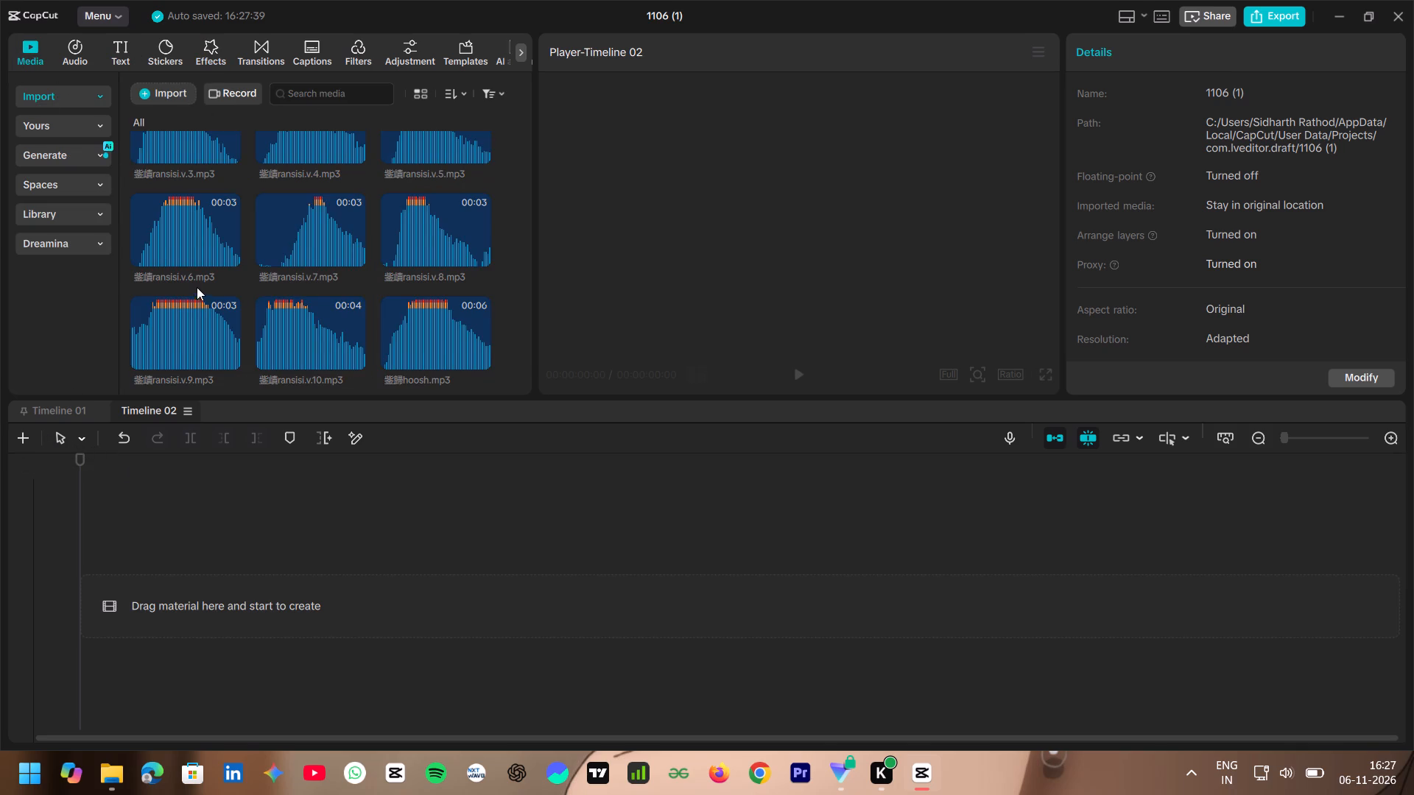
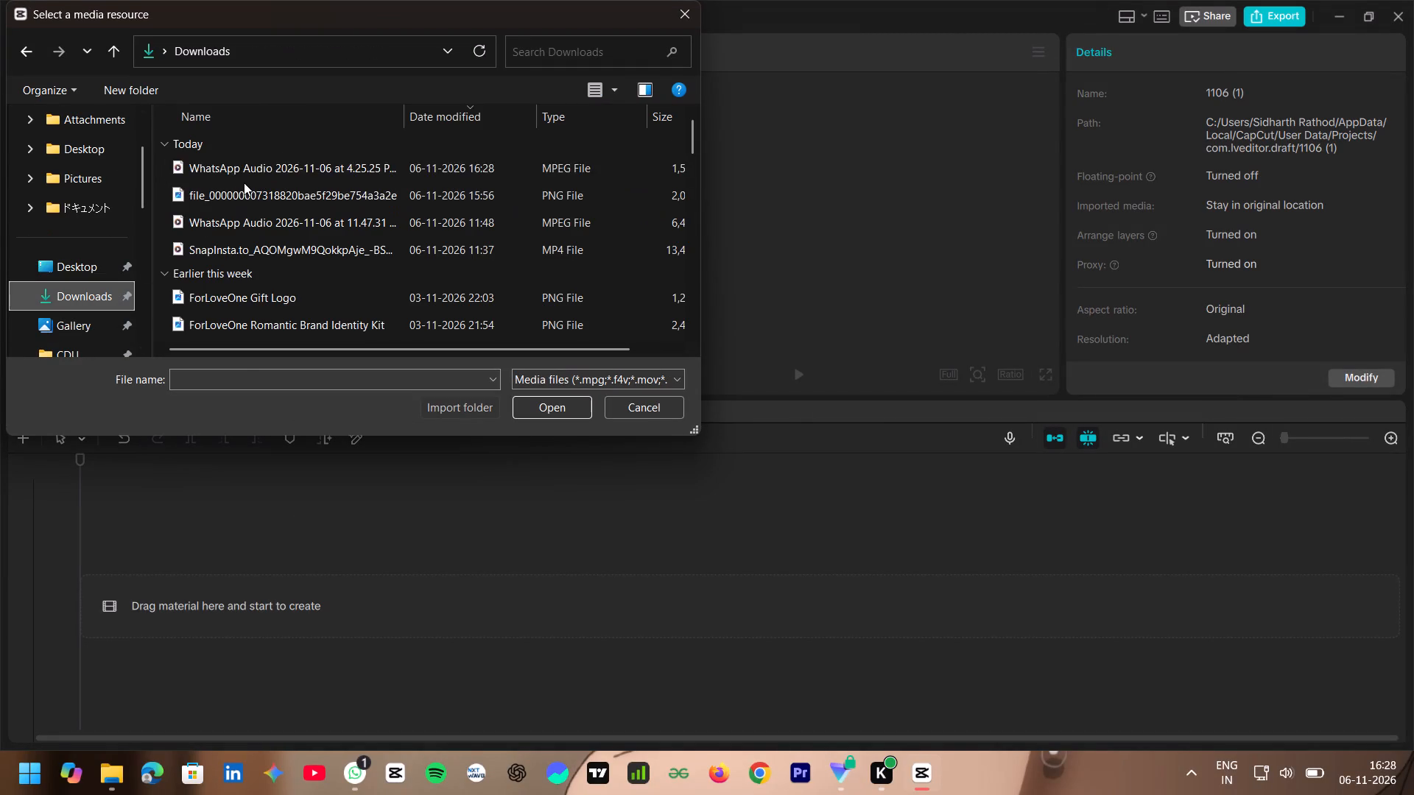
Import the audio file "WhatsApp Audio 2026-11-06 at 4.25.25 PM" from the Downloads folder into the project media.
{"action": "left_click", "coordinate": [247, 178]}
{"action": "left_click", "coordinate": [530, 406]}
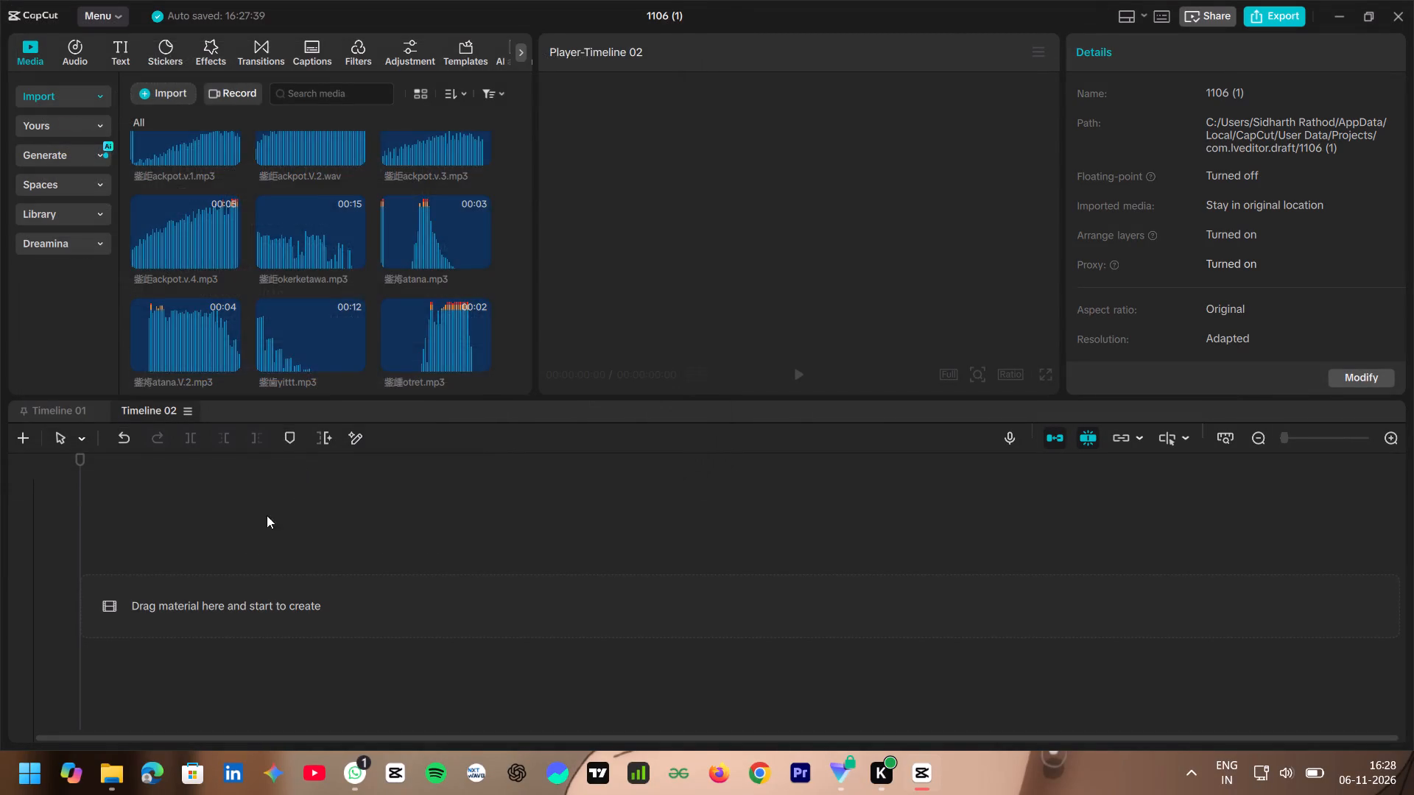
Place the imported 4.25.25 PM WhatsApp audio on an audio track at the very start of Timeline 02.
{"action": "left_click_drag", "start_coordinate": [423, 331], "coordinate": [166, 662]}
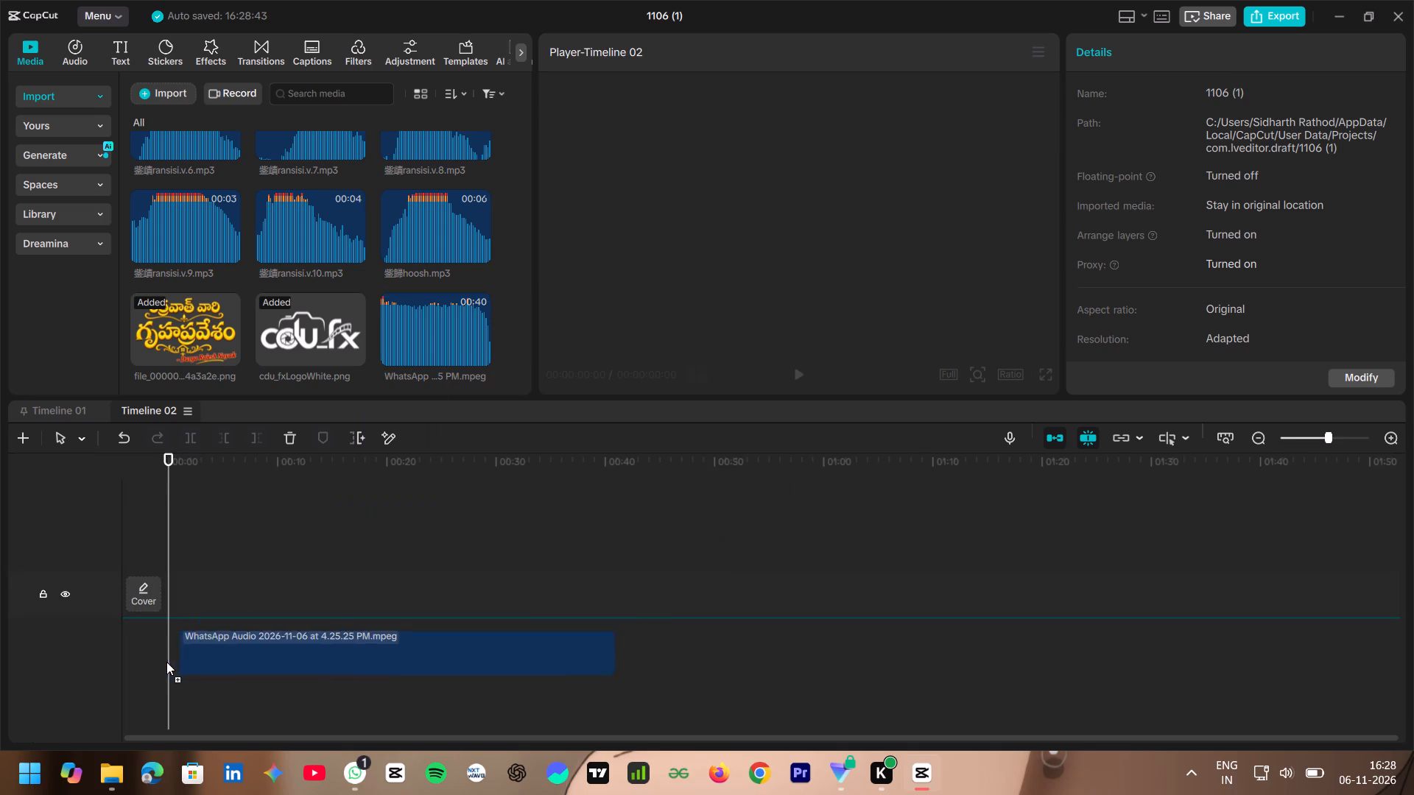
{"action": "left_click_drag", "start_coordinate": [166, 662], "coordinate": [165, 662]}
Look through the project's imported media, examining the event photos and video clips around IMG_1574 to IMG_1630 for usable footage.
{"action": "scroll", "coordinate": [260, 318], "scroll_direction": "up", "scroll_amount": 2}
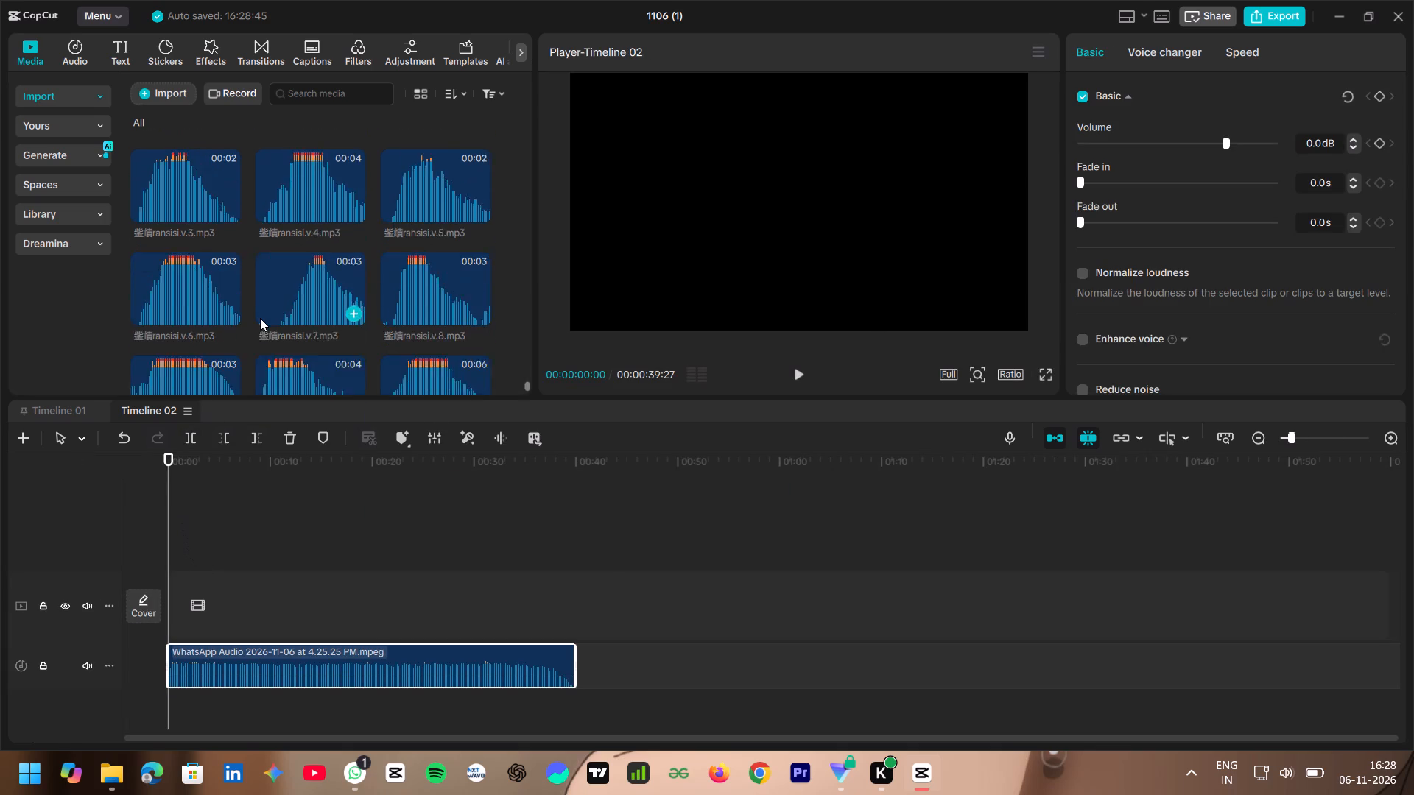
{"action": "scroll", "coordinate": [260, 318], "scroll_direction": "up", "scroll_amount": 16}
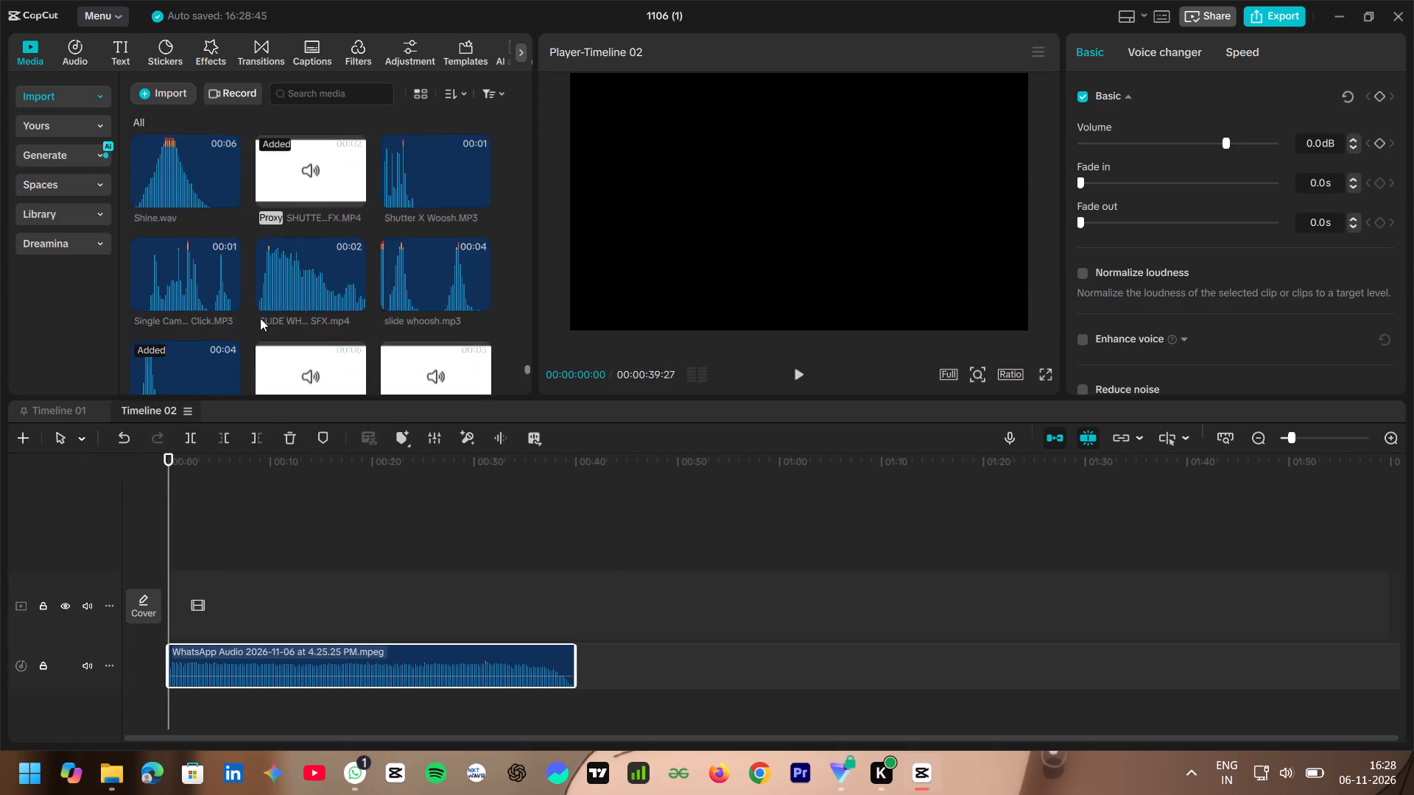
{"action": "scroll", "coordinate": [260, 318], "scroll_direction": "up", "scroll_amount": 15}
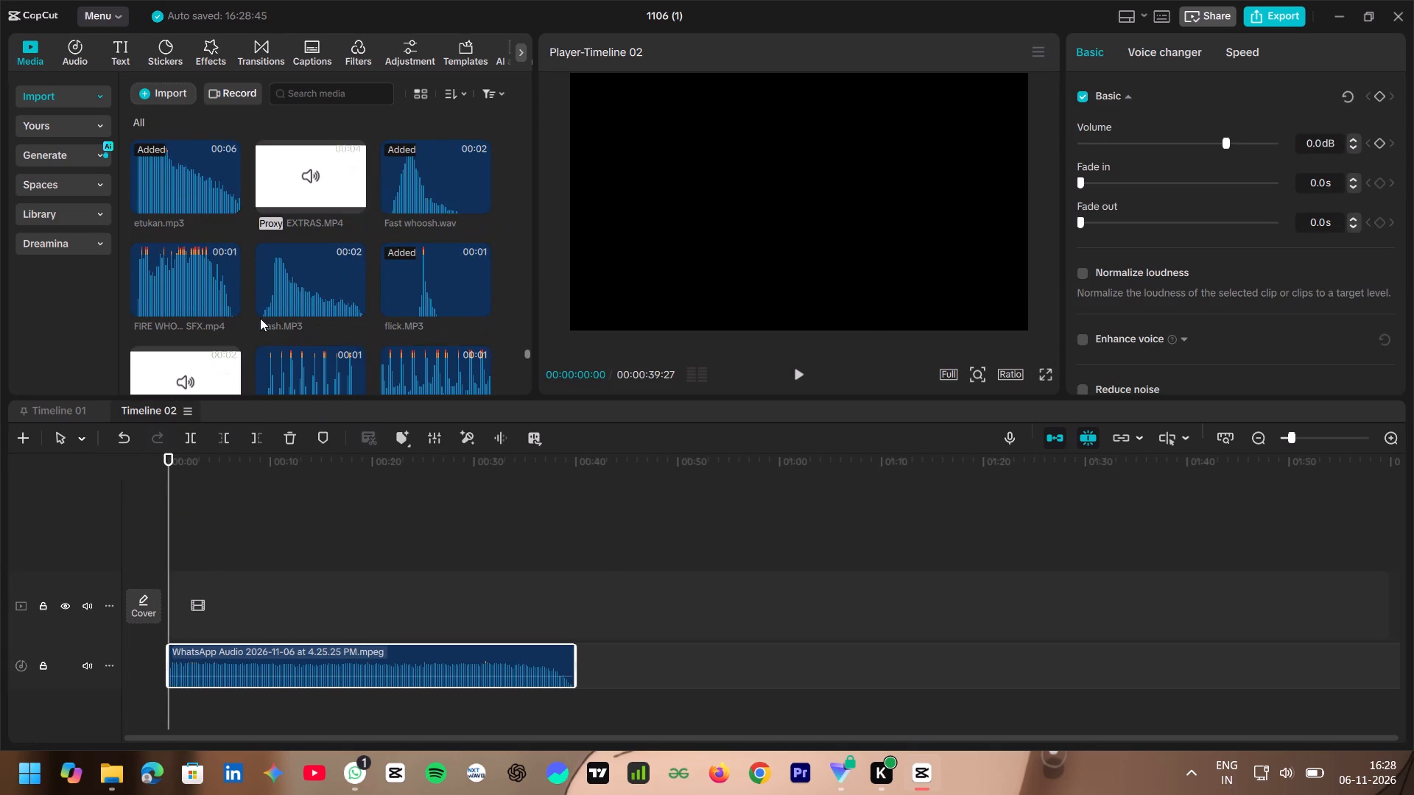
{"action": "scroll", "coordinate": [260, 318], "scroll_direction": "up", "scroll_amount": 10}
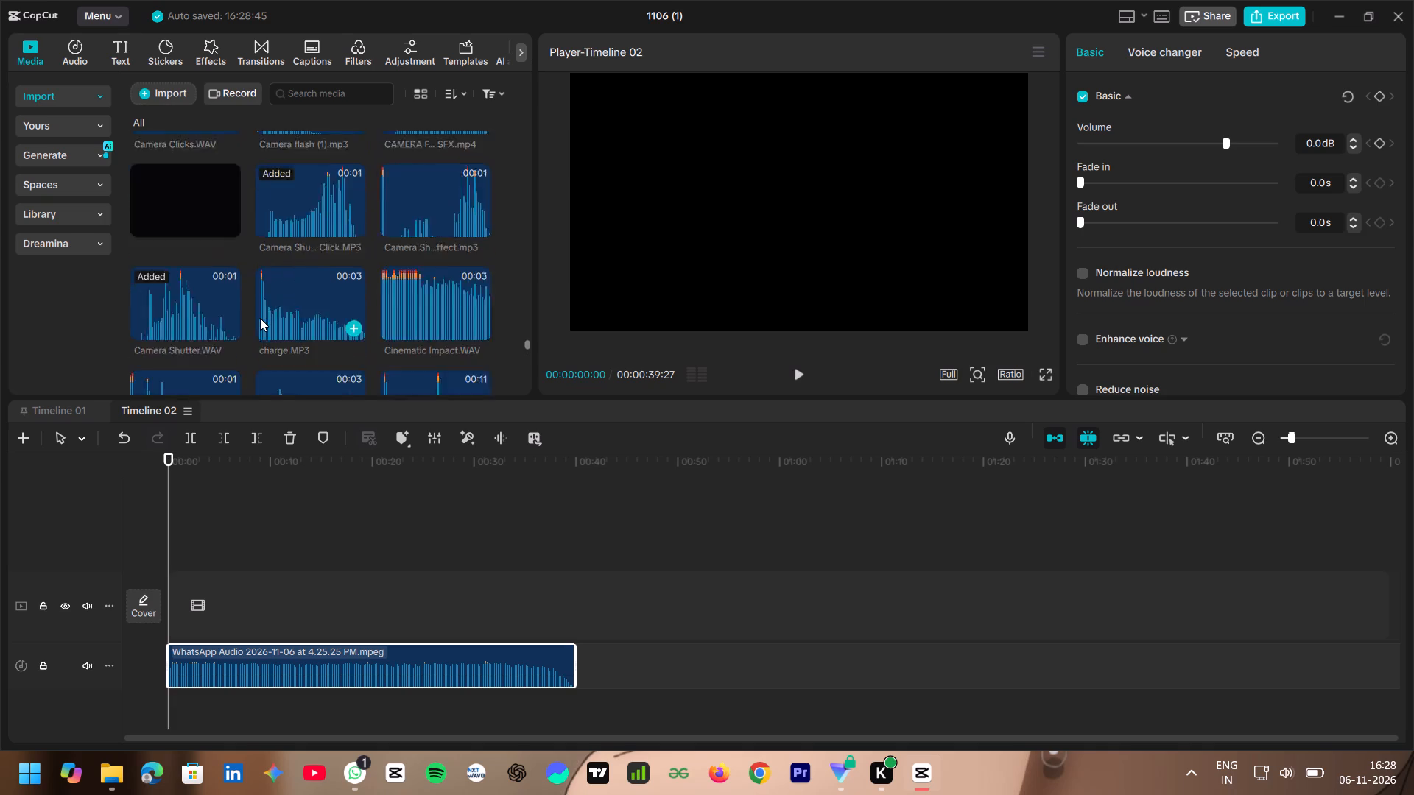
{"action": "scroll", "coordinate": [260, 318], "scroll_direction": "up", "scroll_amount": 7}
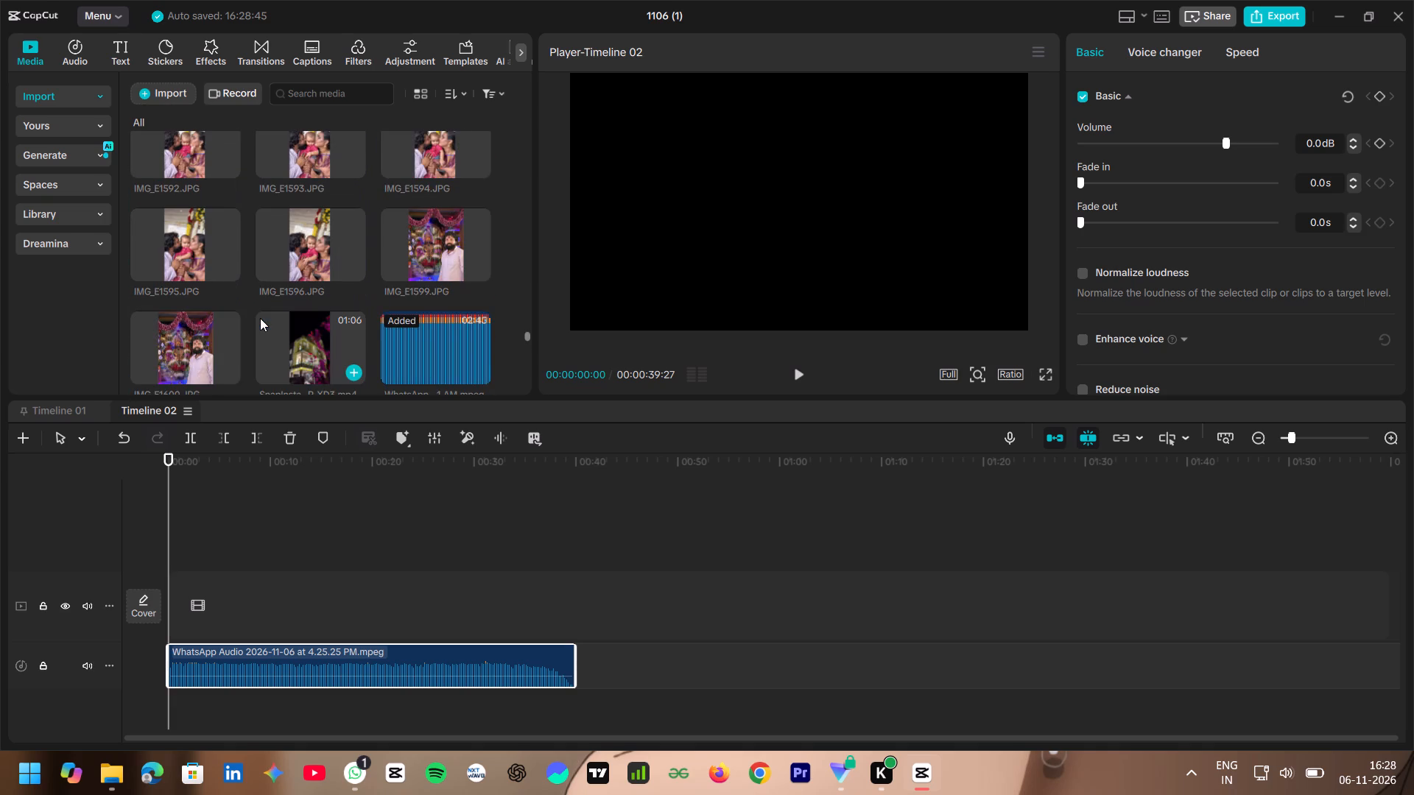
{"action": "scroll", "coordinate": [260, 318], "scroll_direction": "up", "scroll_amount": 6}
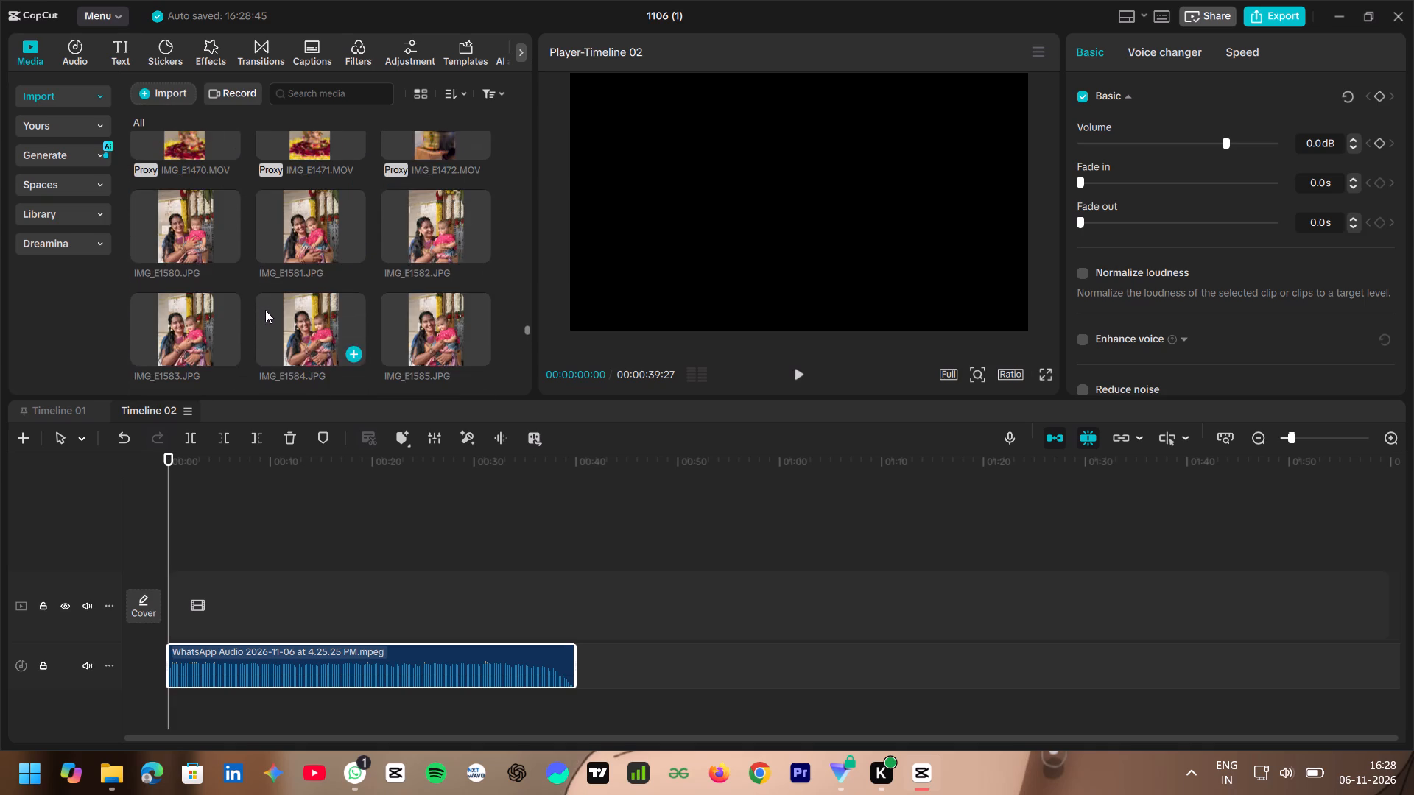
{"action": "scroll", "coordinate": [265, 309], "scroll_direction": "up", "scroll_amount": 8}
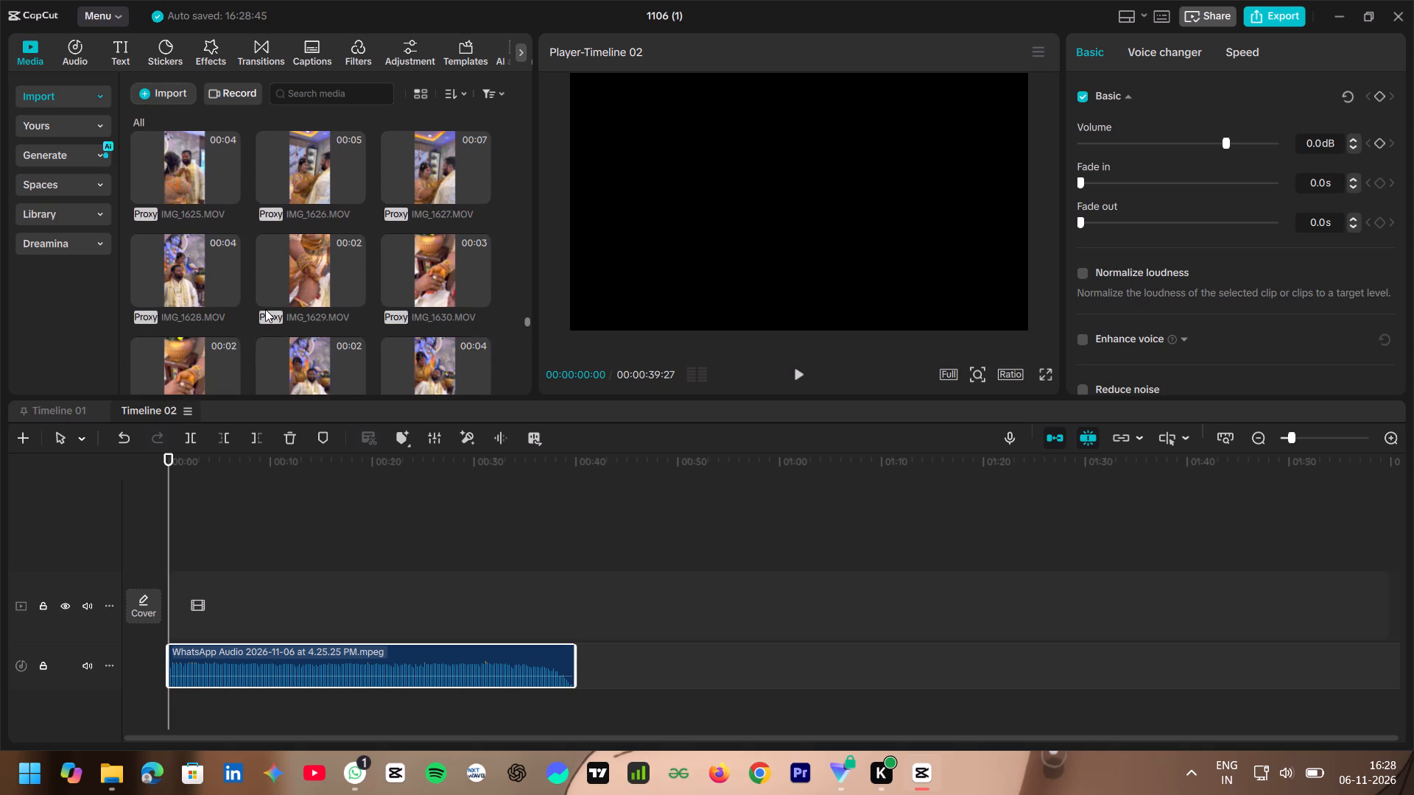
{"action": "scroll", "coordinate": [265, 309], "scroll_direction": "up", "scroll_amount": 4}
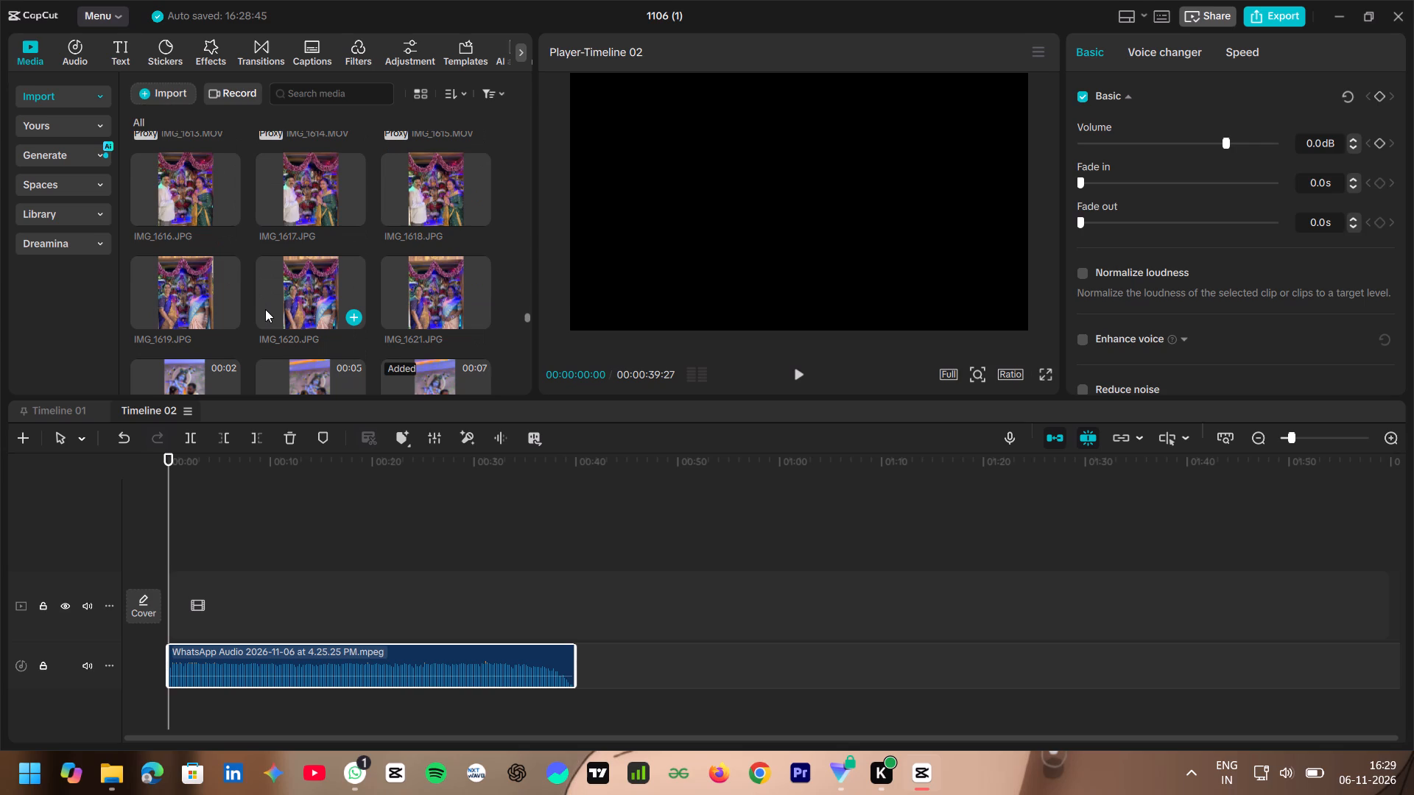
{"action": "scroll", "coordinate": [269, 309], "scroll_direction": "up", "scroll_amount": 7}
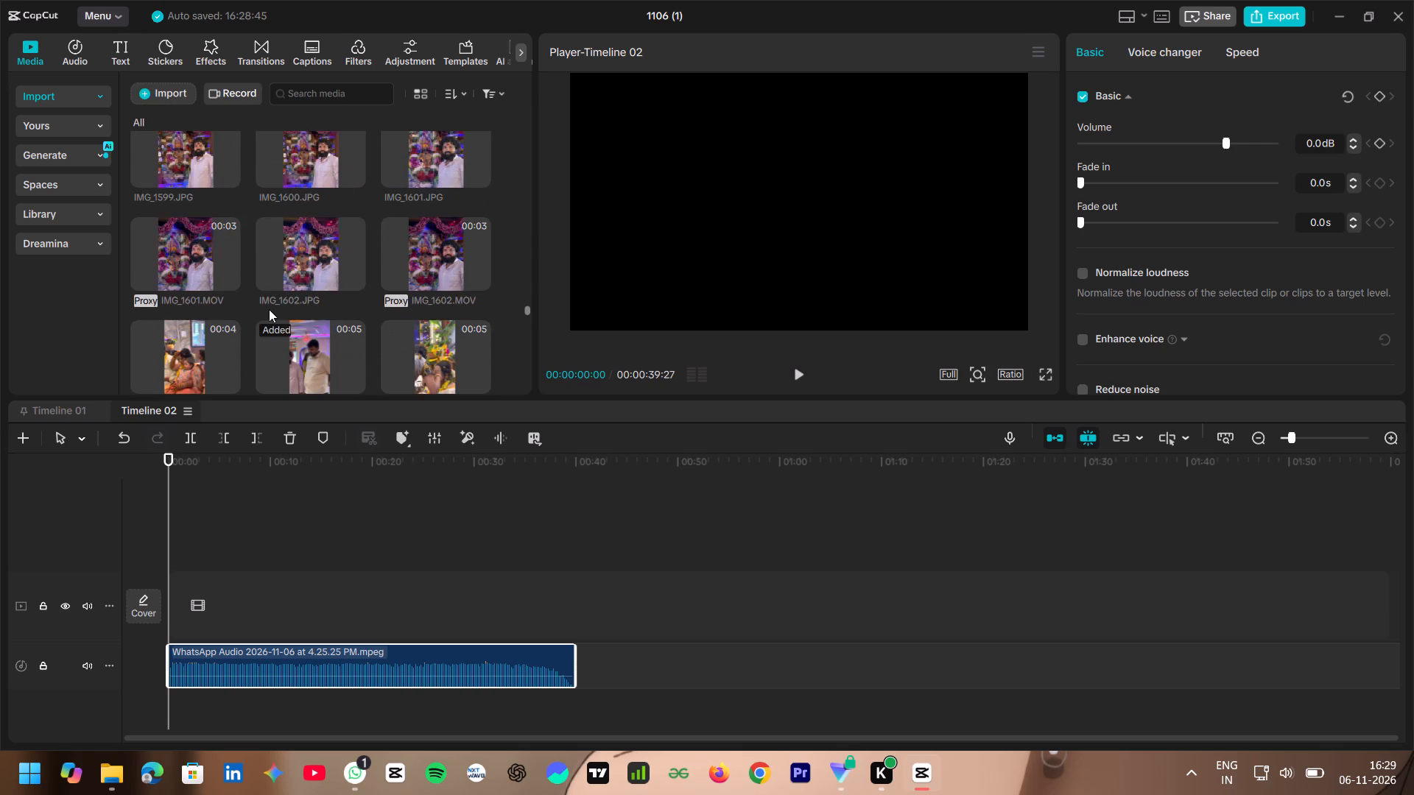
{"action": "scroll", "coordinate": [269, 309], "scroll_direction": "up", "scroll_amount": 4}
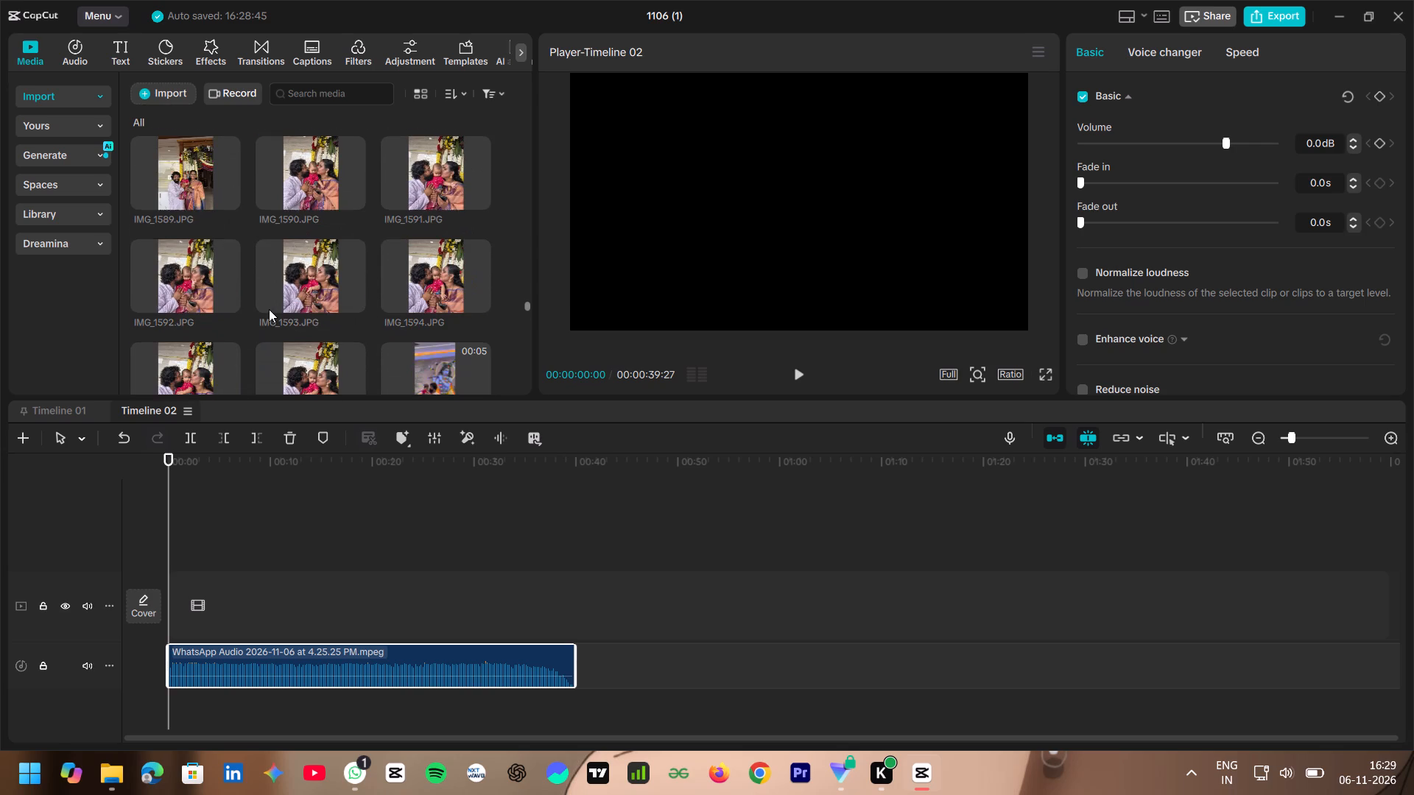
{"action": "scroll", "coordinate": [269, 309], "scroll_direction": "up", "scroll_amount": 4}
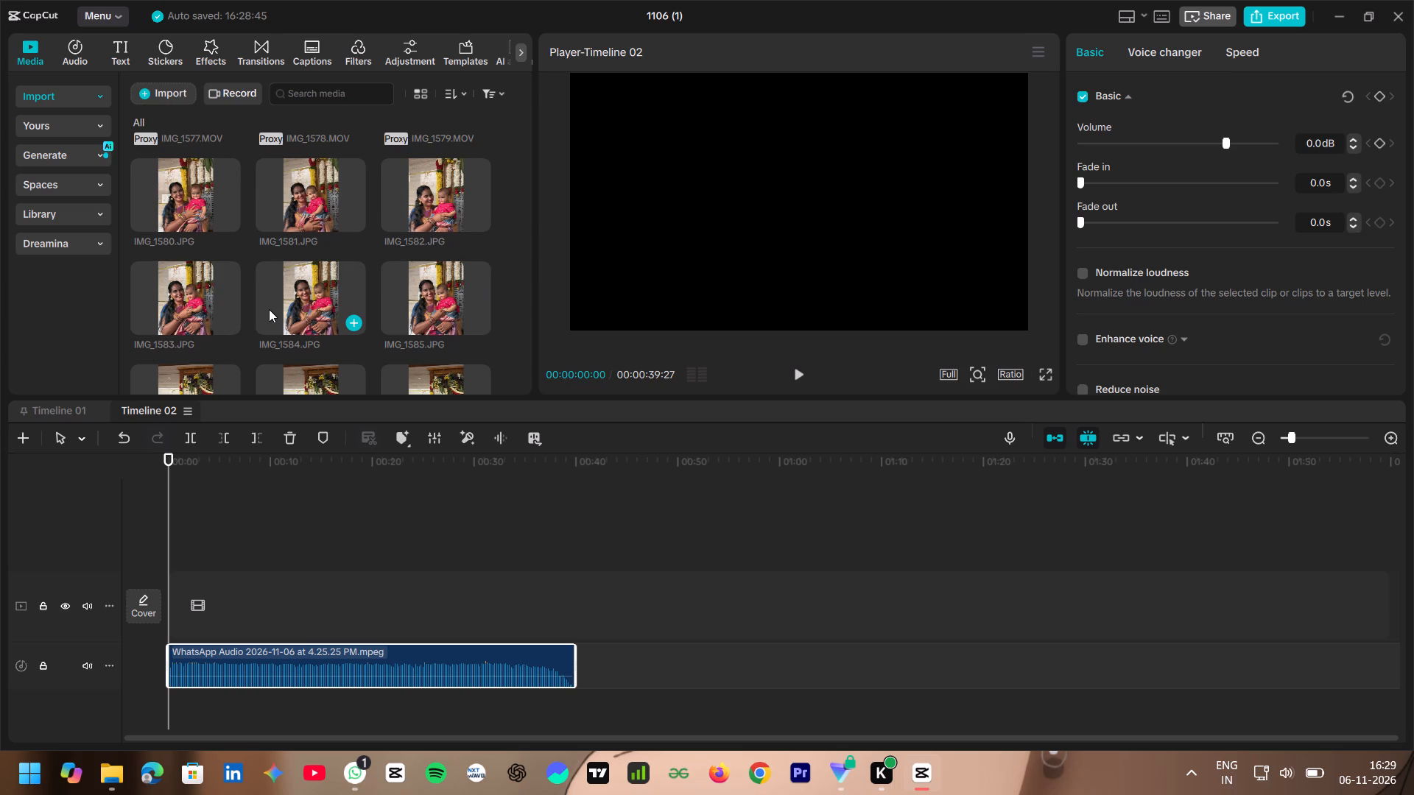
{"action": "scroll", "coordinate": [269, 309], "scroll_direction": "up", "scroll_amount": 3}
{"action": "scroll", "coordinate": [269, 309], "scroll_direction": "down", "scroll_amount": 2}
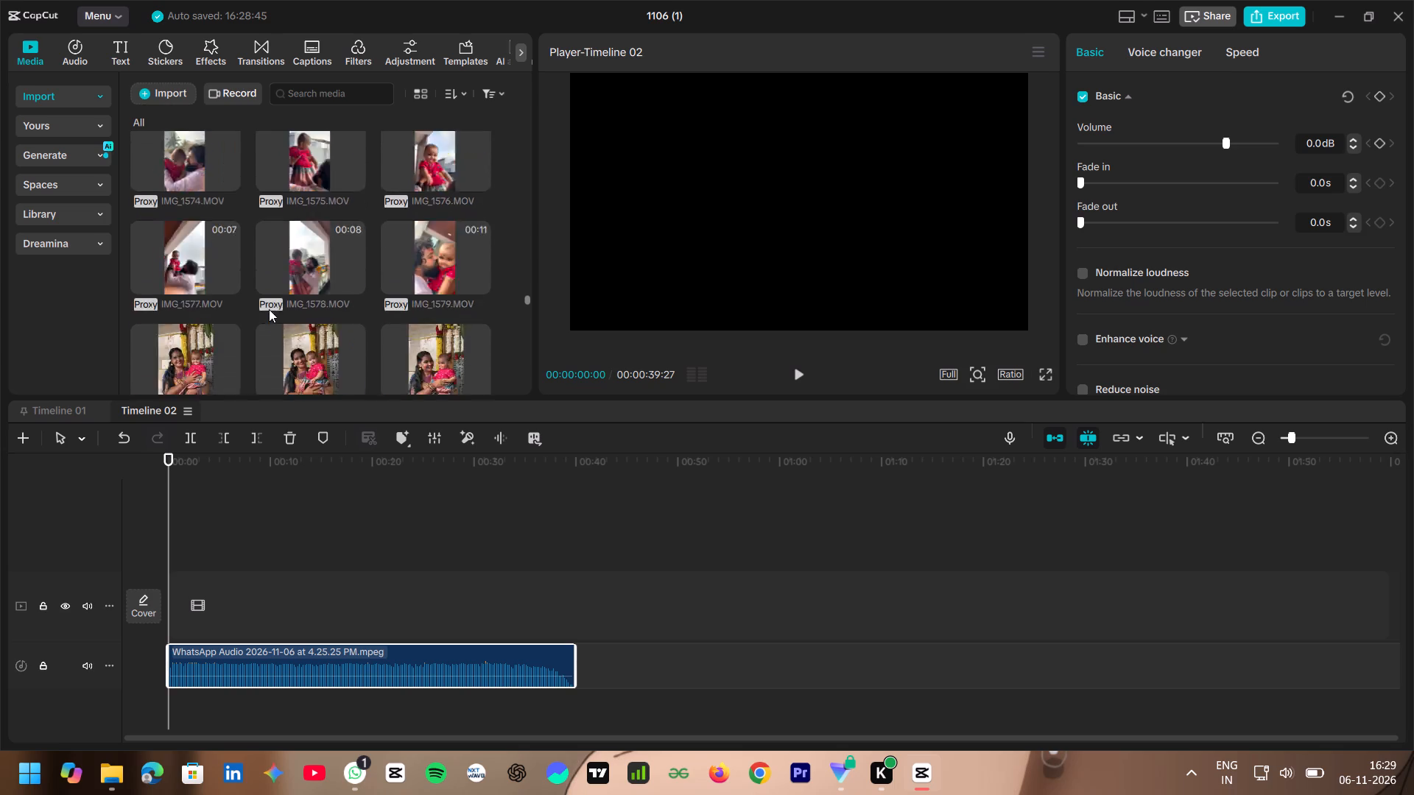
{"action": "scroll", "coordinate": [269, 309], "scroll_direction": "down", "scroll_amount": 7}
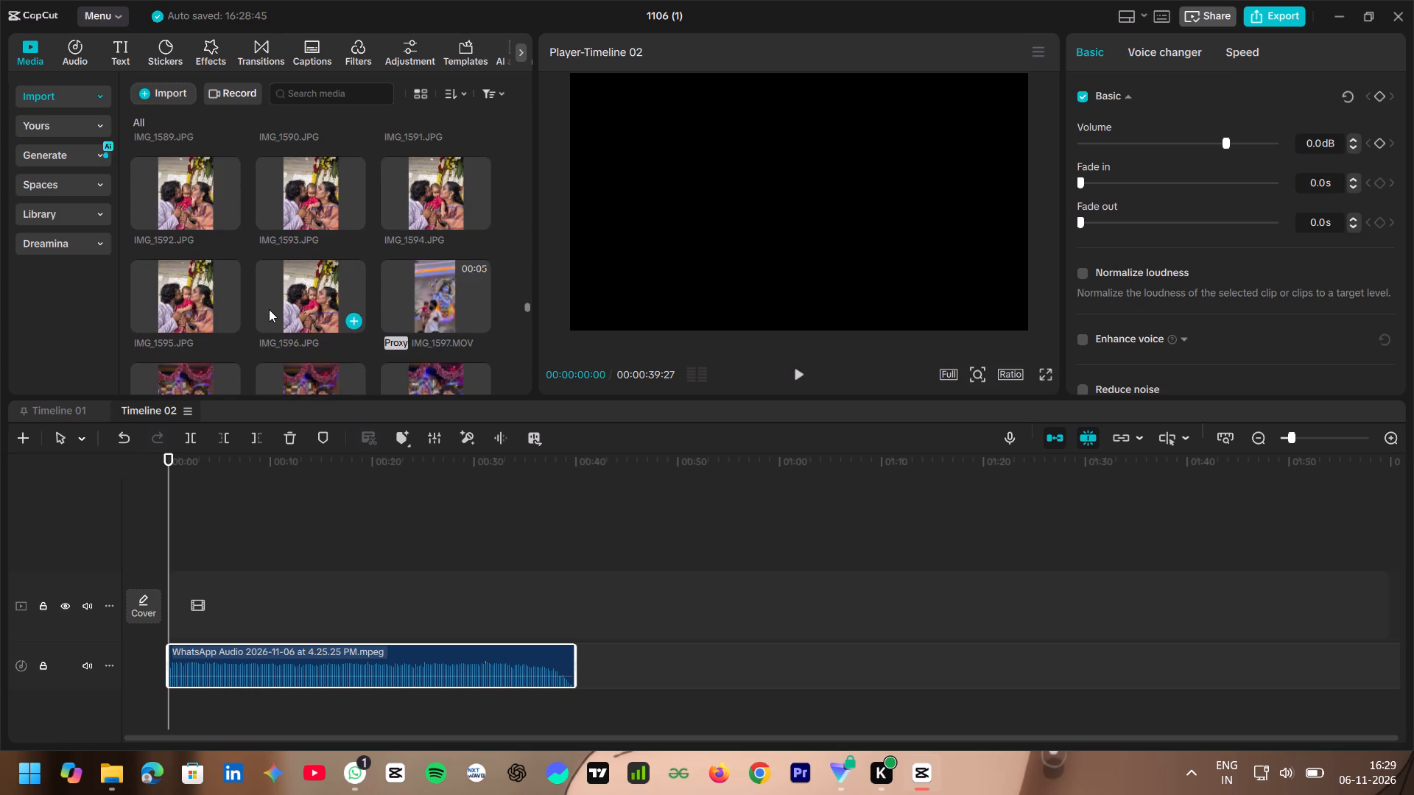
{"action": "scroll", "coordinate": [269, 309], "scroll_direction": "down", "scroll_amount": 4}
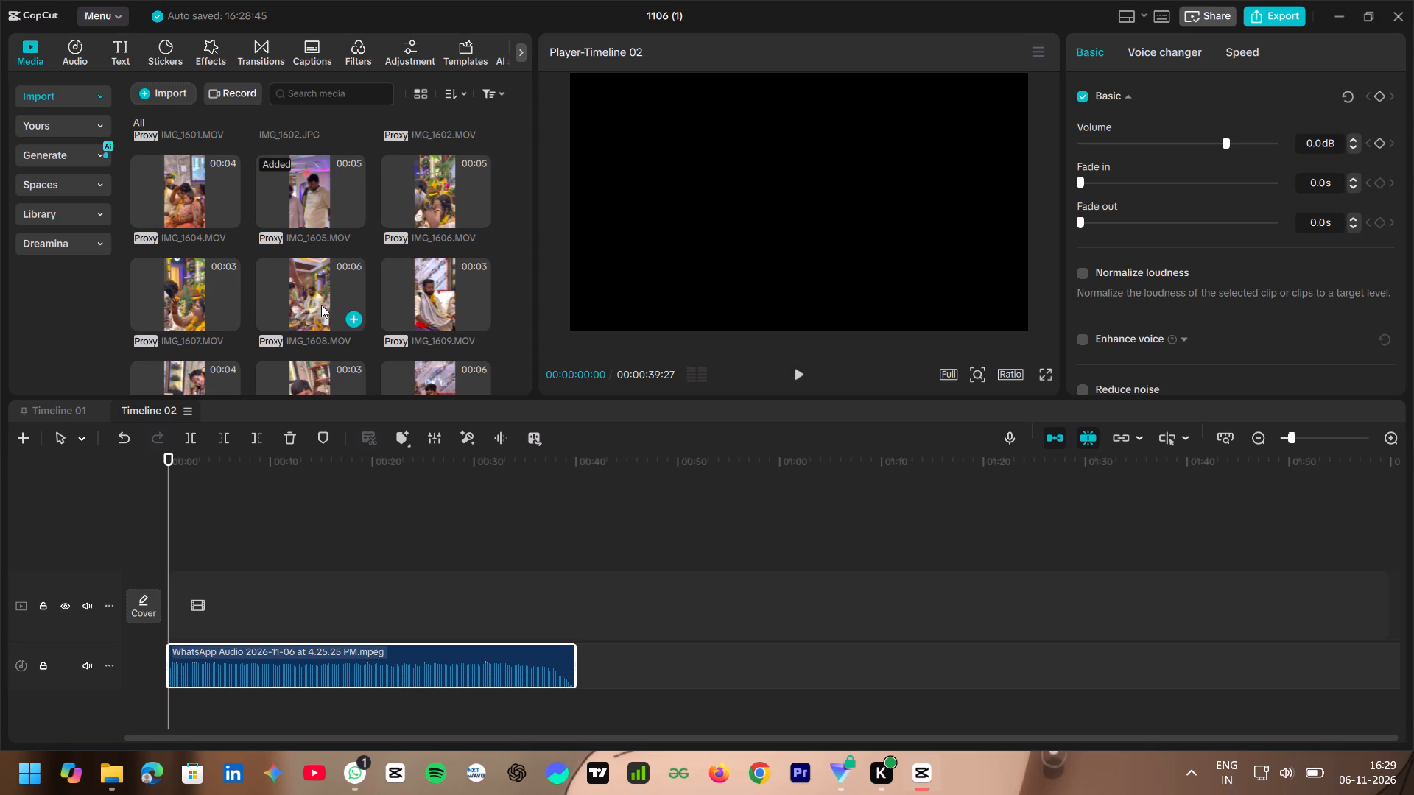
{"action": "scroll", "coordinate": [307, 320], "scroll_direction": "down", "scroll_amount": 2}
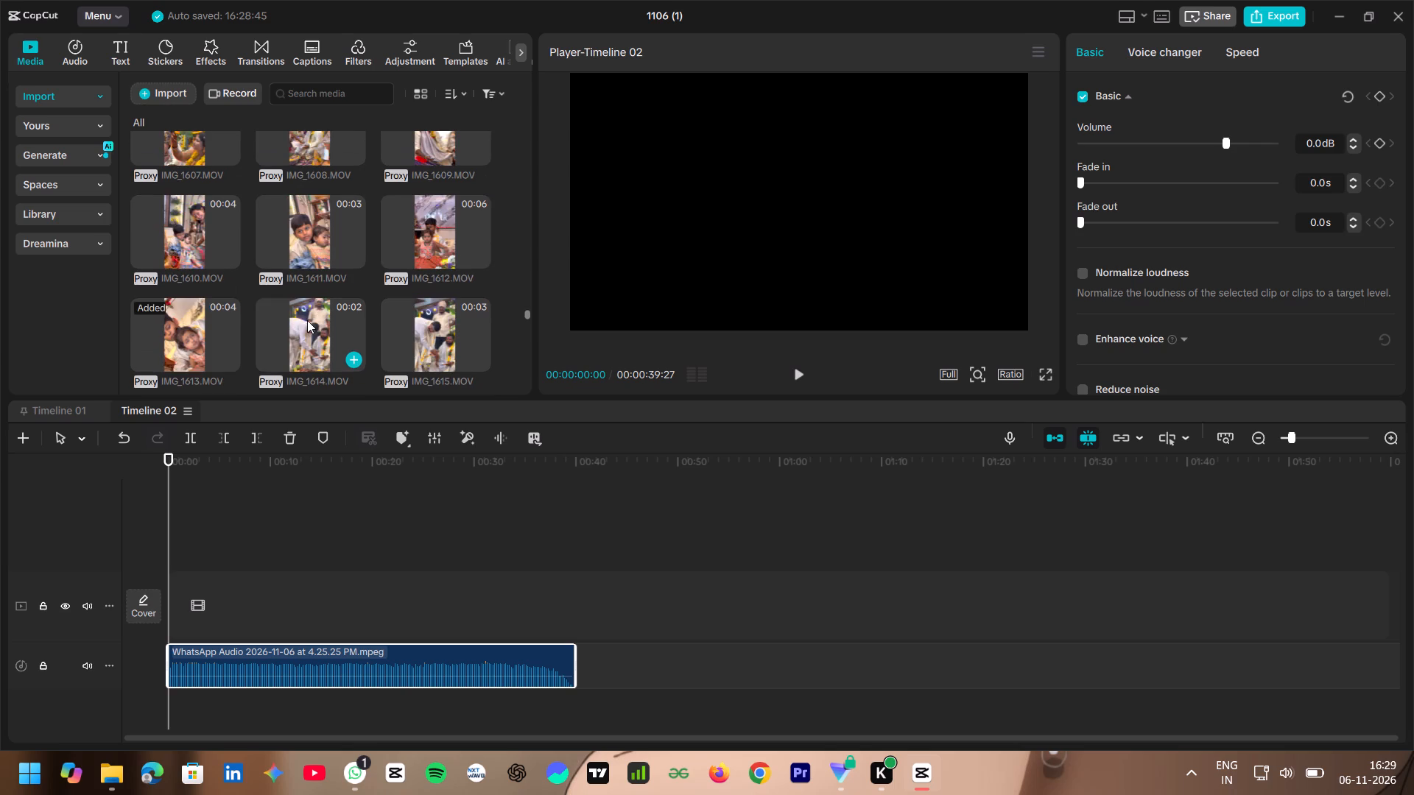
{"action": "scroll", "coordinate": [307, 320], "scroll_direction": "down", "scroll_amount": 2}
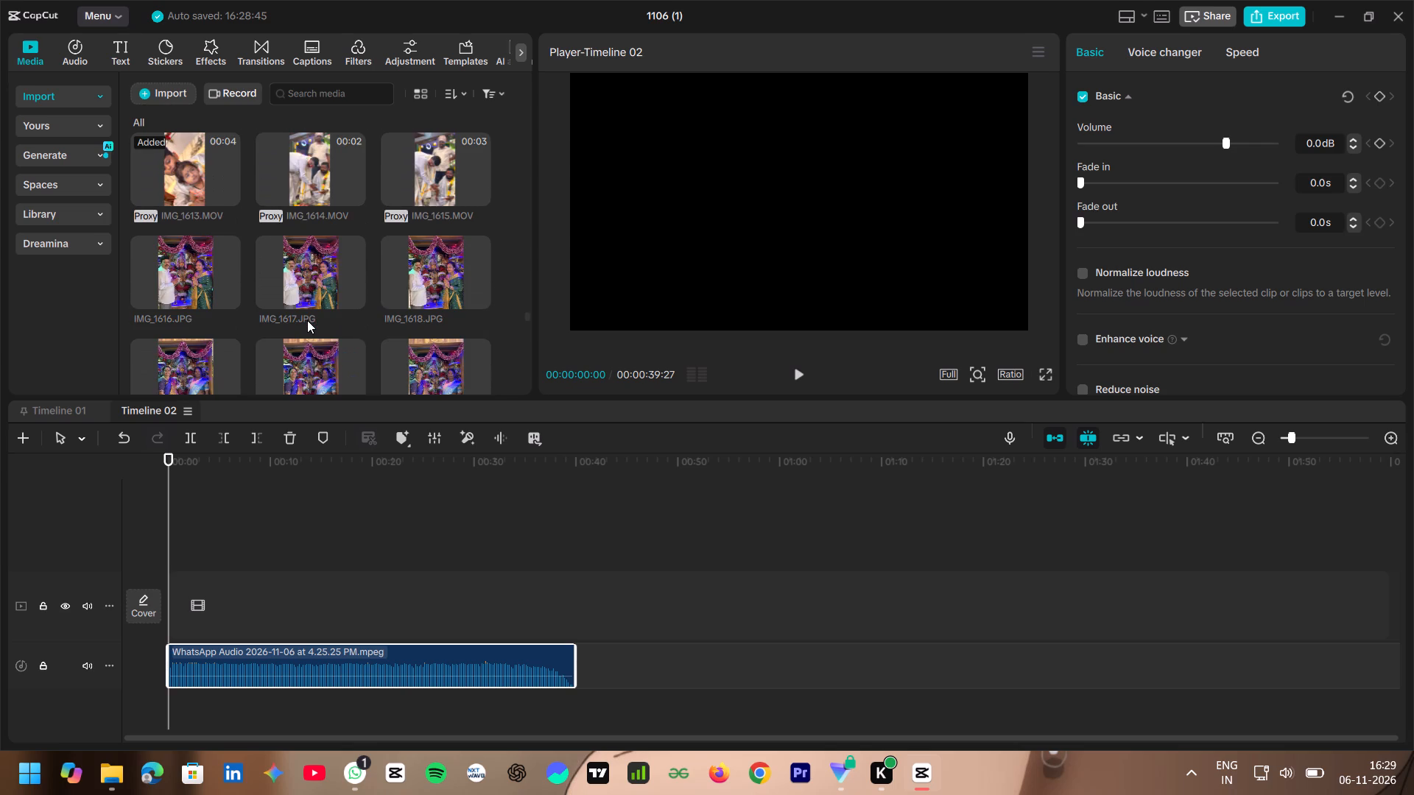
{"action": "scroll", "coordinate": [307, 320], "scroll_direction": "up", "scroll_amount": 1}
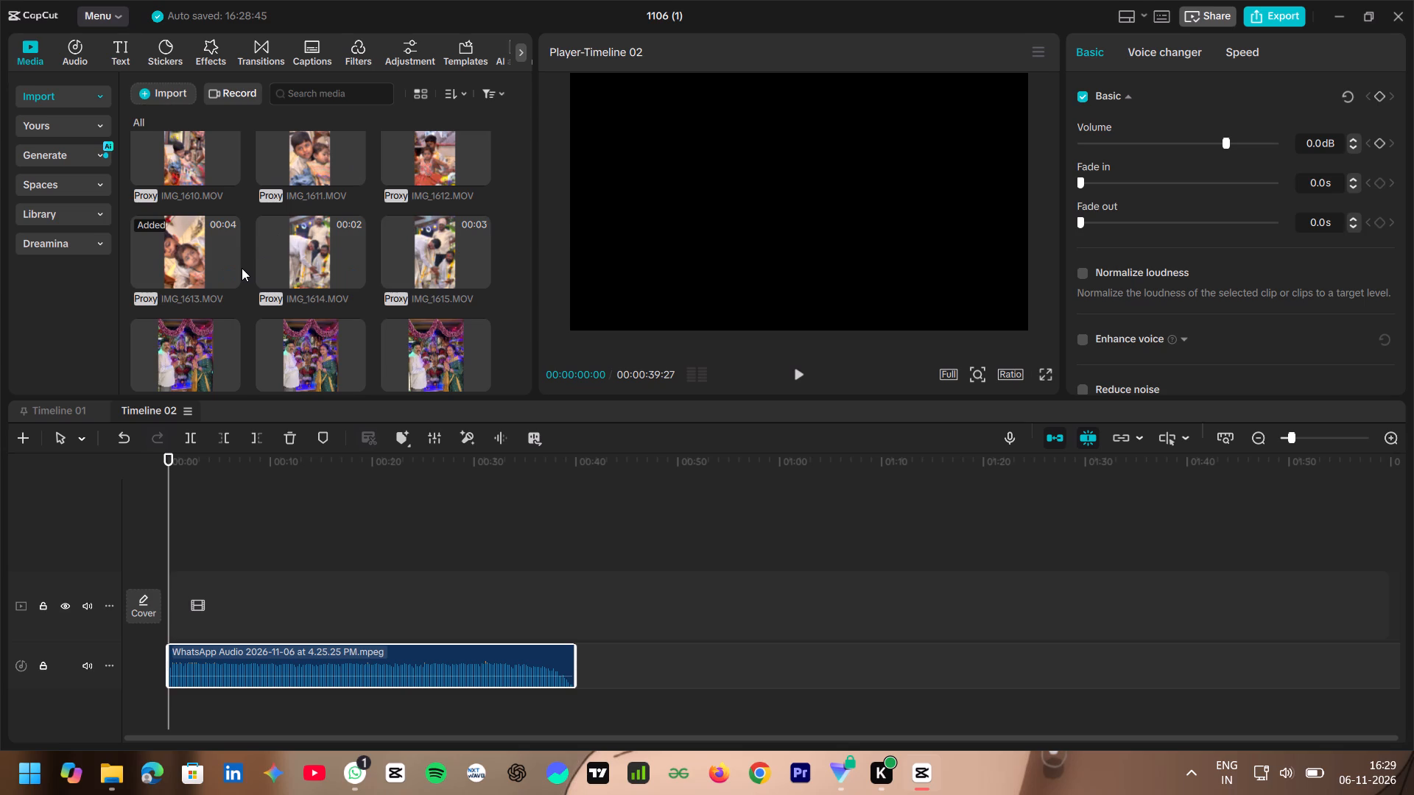
{"action": "scroll", "coordinate": [242, 268], "scroll_direction": "down", "scroll_amount": 2}
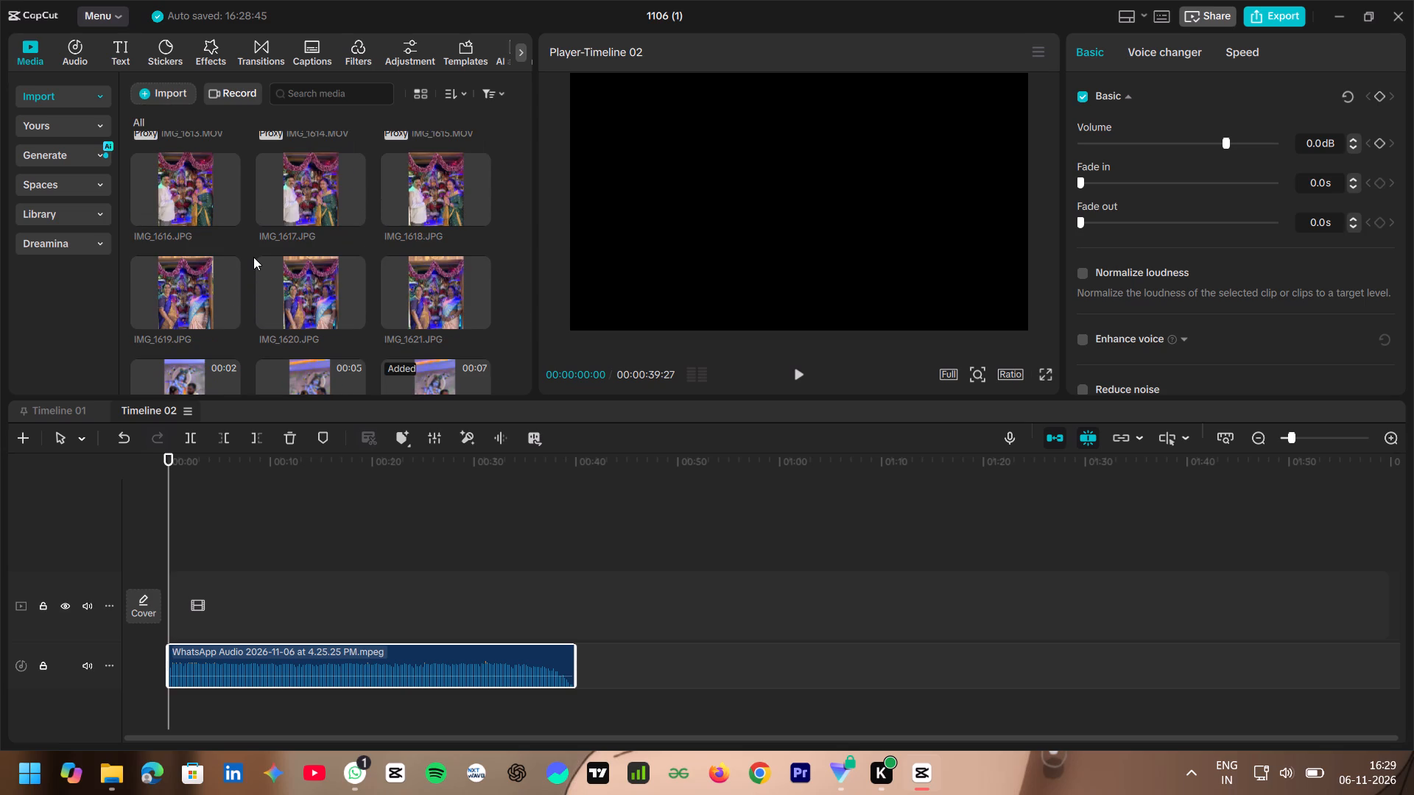
{"action": "scroll", "coordinate": [253, 257], "scroll_direction": "up", "scroll_amount": 2}
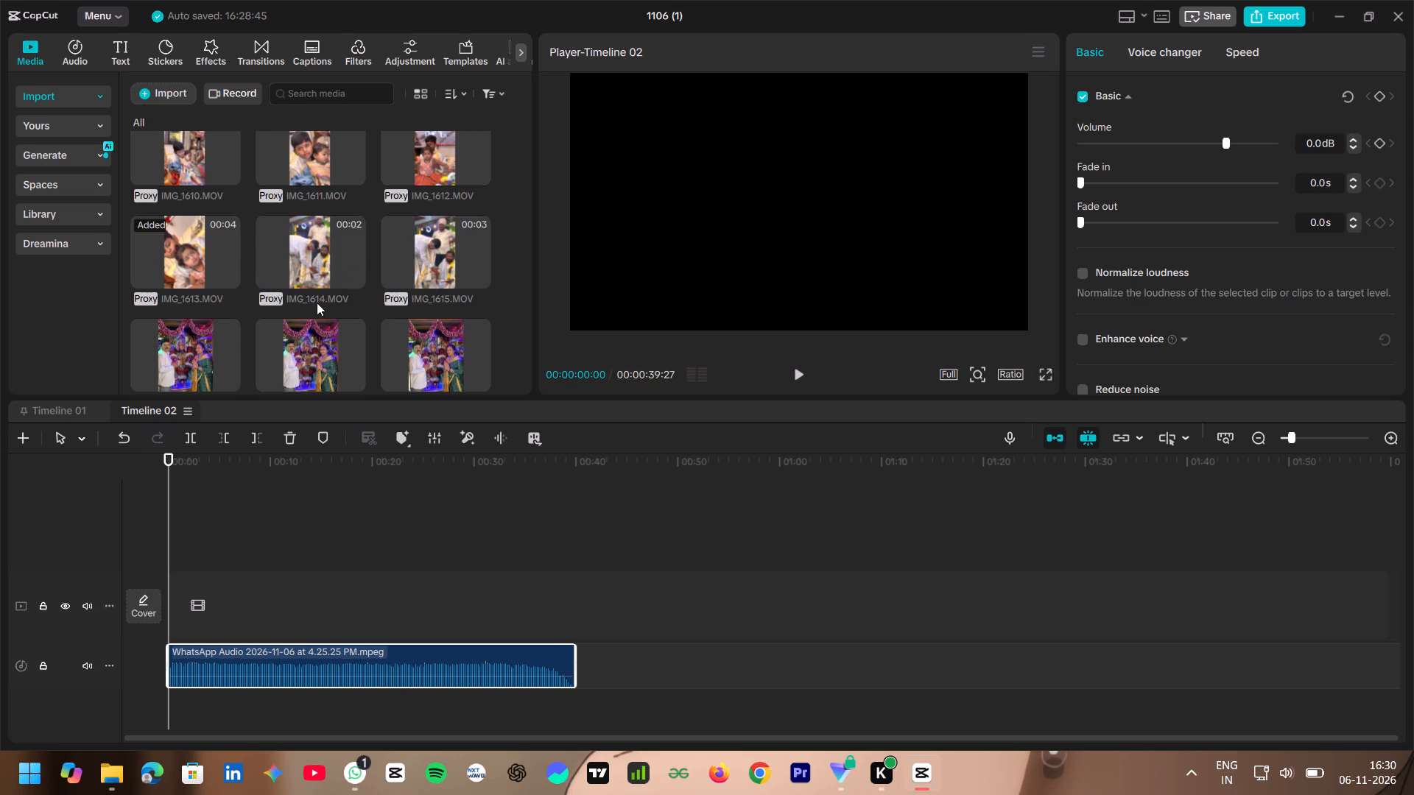
Browse the imported media back to its first clips, looking for footage for the new timeline.
{"action": "scroll", "coordinate": [317, 303], "scroll_direction": "down", "scroll_amount": 2}
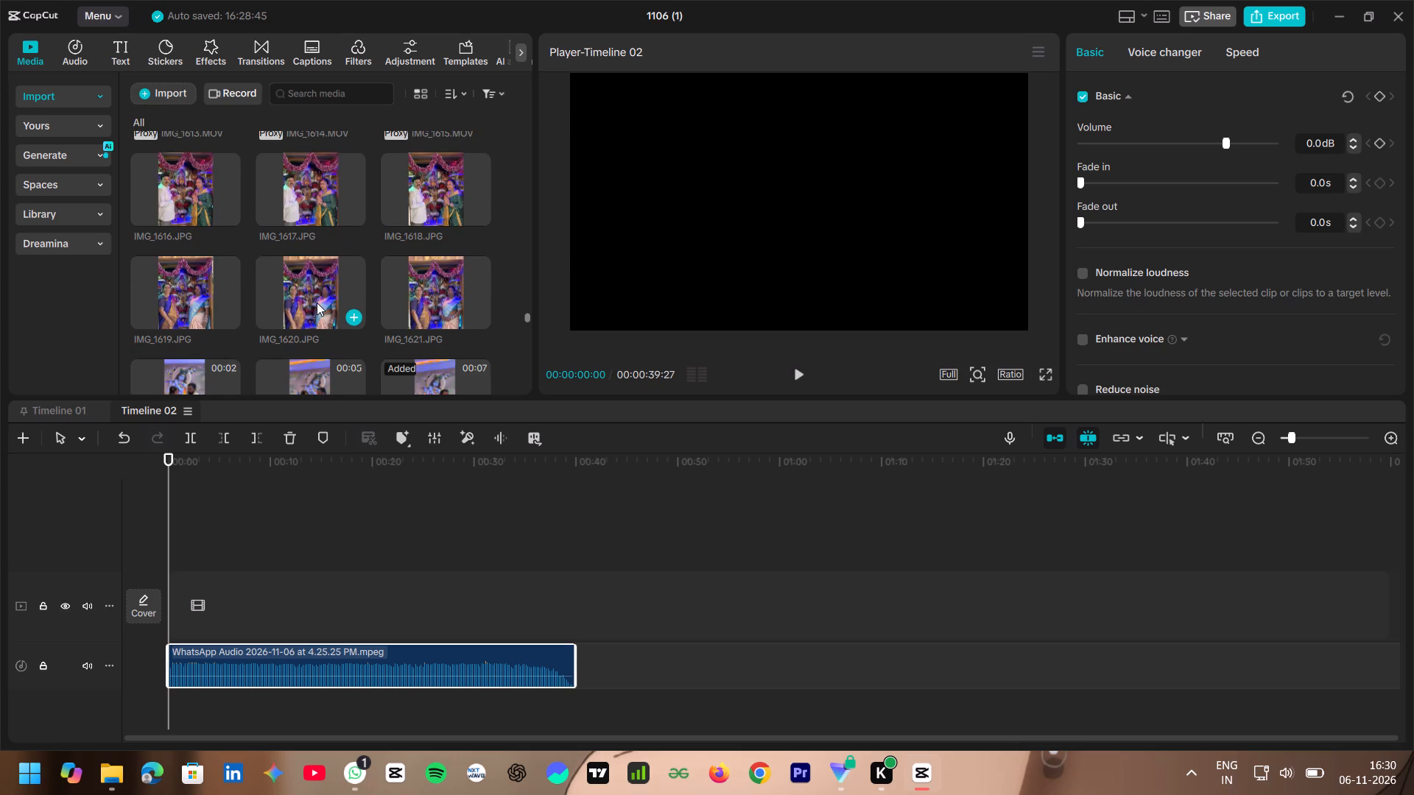
{"action": "scroll", "coordinate": [317, 303], "scroll_direction": "up", "scroll_amount": 12}
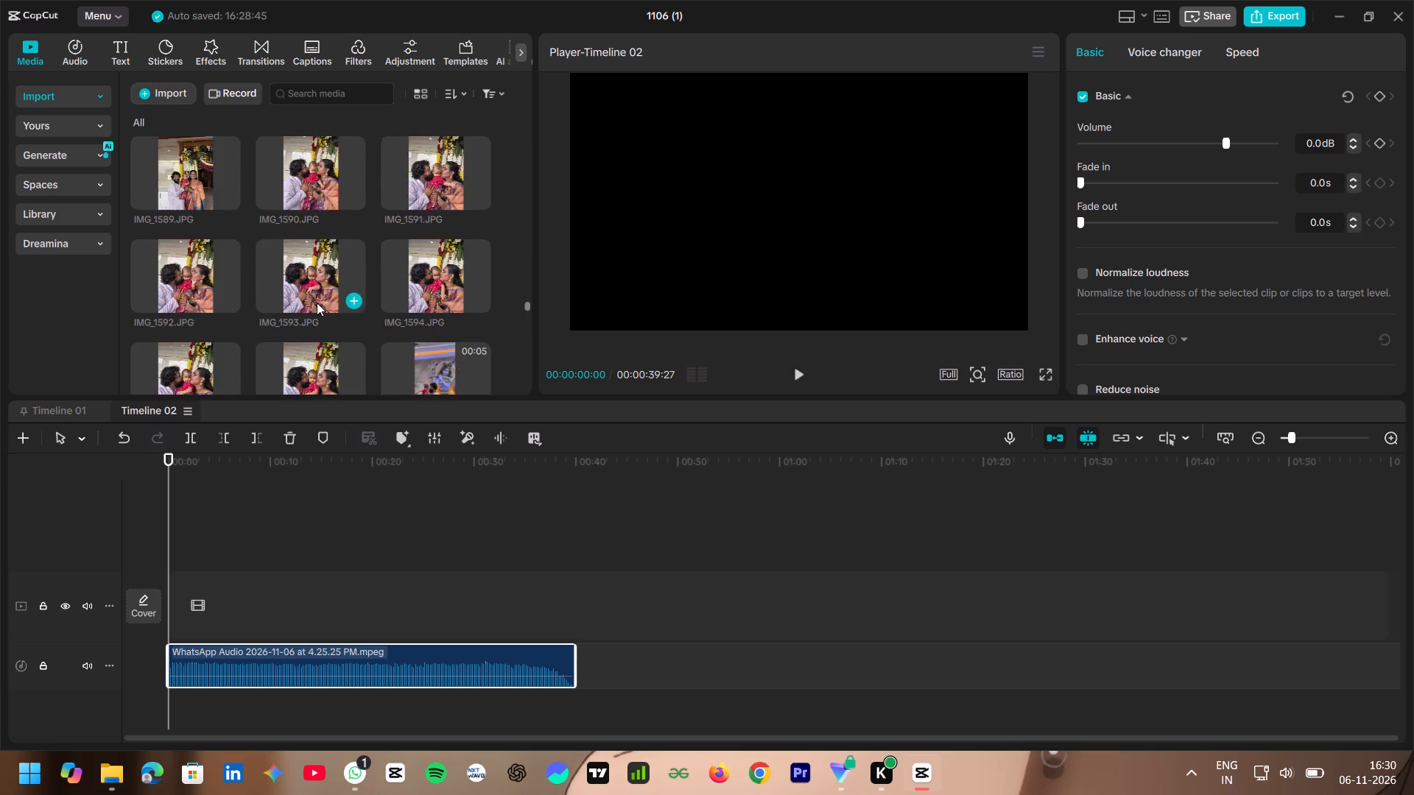
{"action": "scroll", "coordinate": [317, 303], "scroll_direction": "up", "scroll_amount": 5}
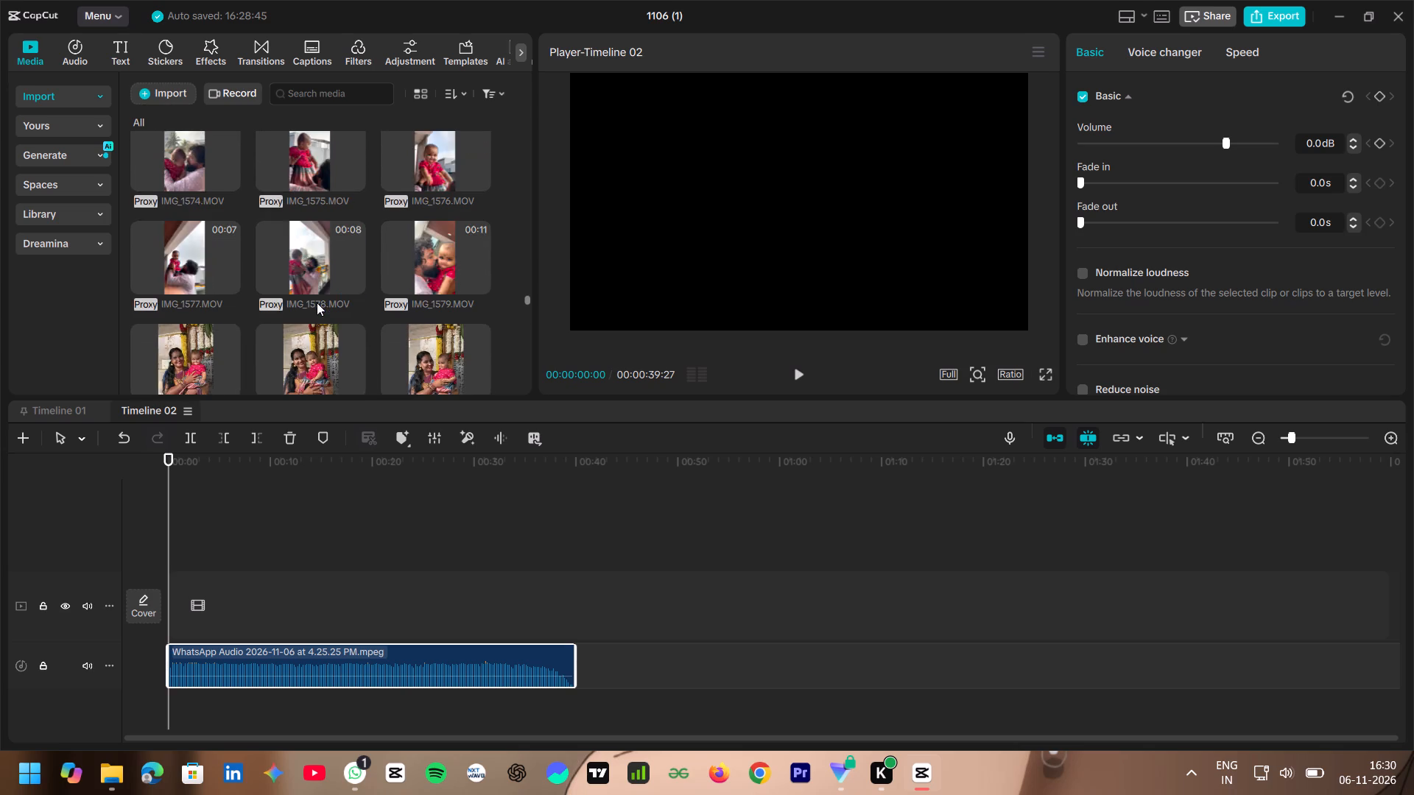
{"action": "scroll", "coordinate": [317, 303], "scroll_direction": "up", "scroll_amount": 3}
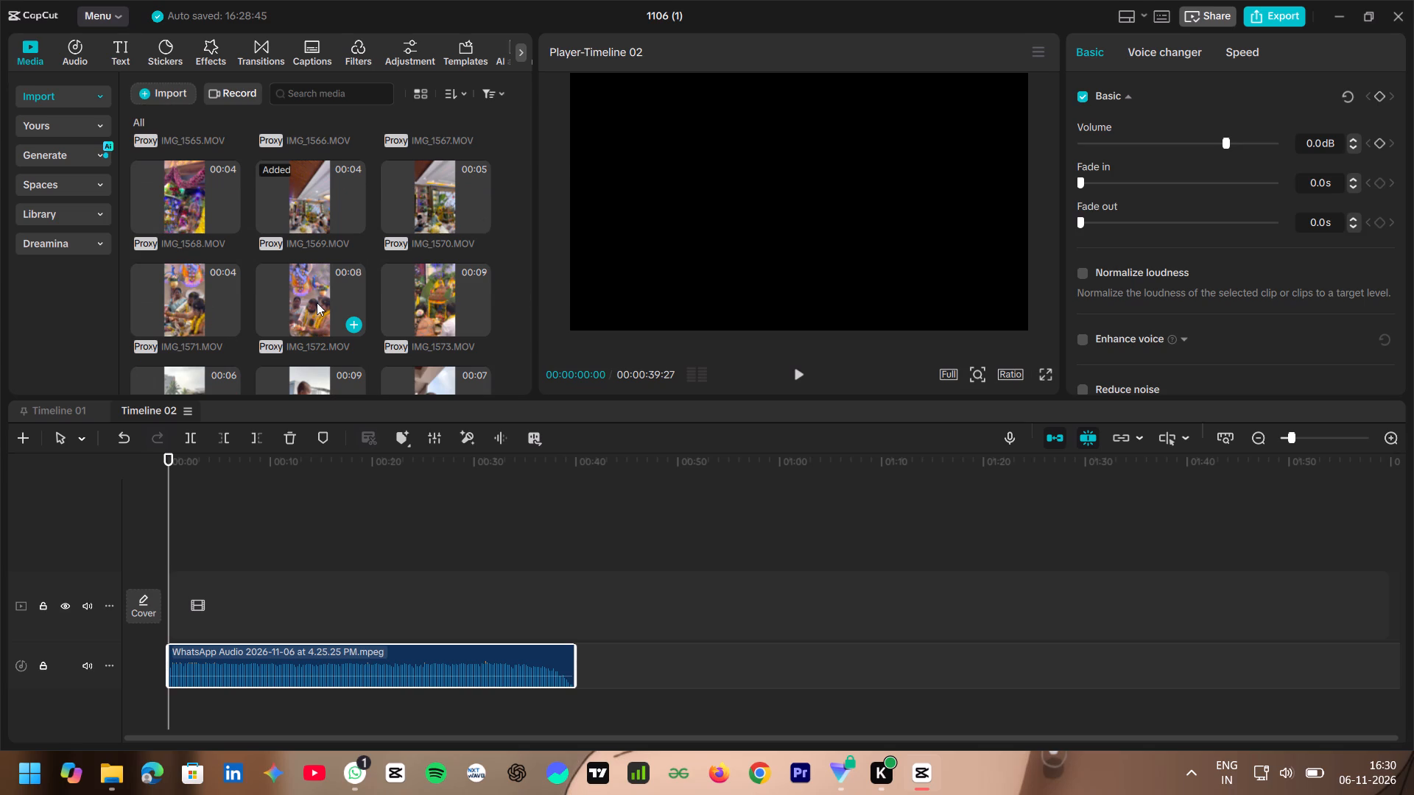
{"action": "scroll", "coordinate": [317, 303], "scroll_direction": "up", "scroll_amount": 3}
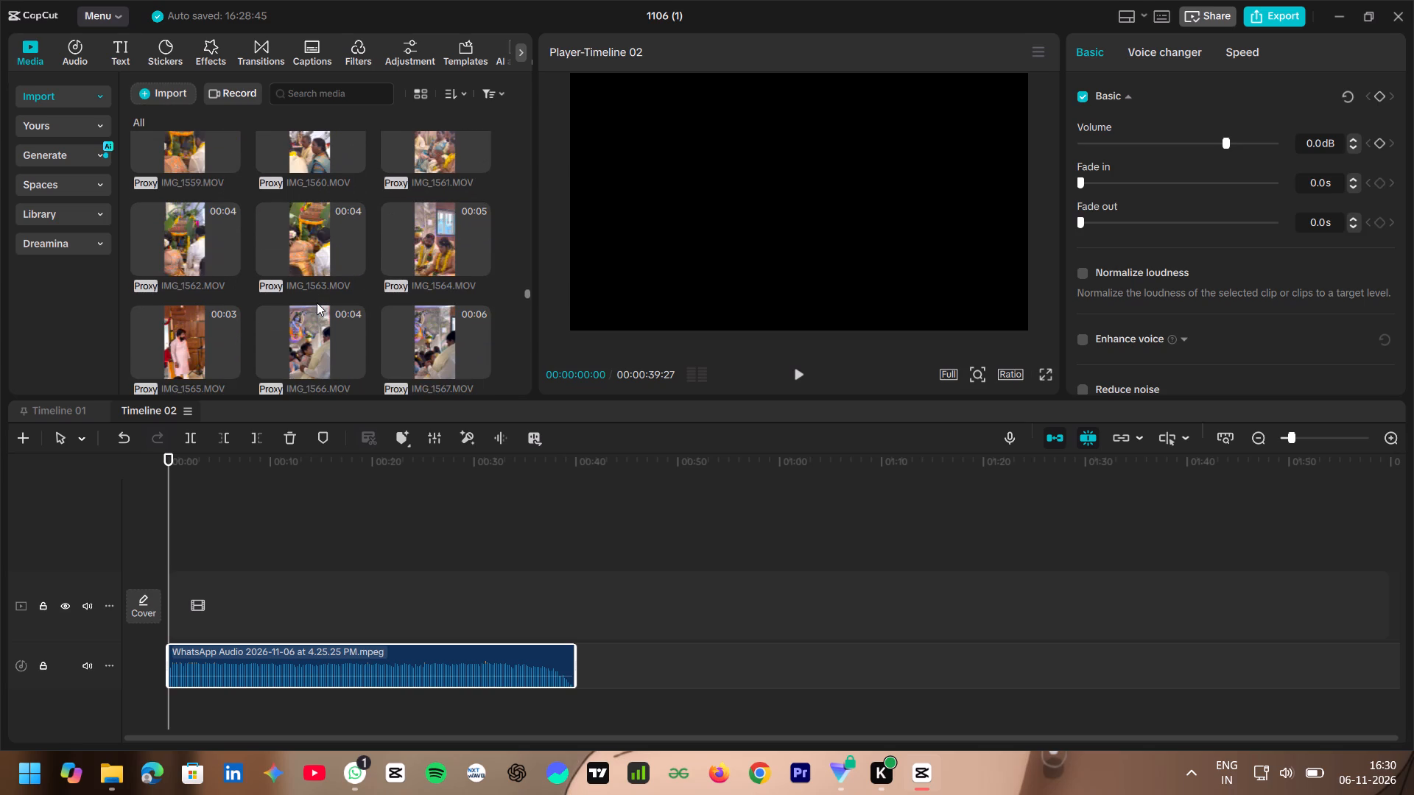
{"action": "left_click", "coordinate": [209, 528]}
{"action": "left_click_drag", "start_coordinate": [209, 528], "coordinate": [108, 551]}
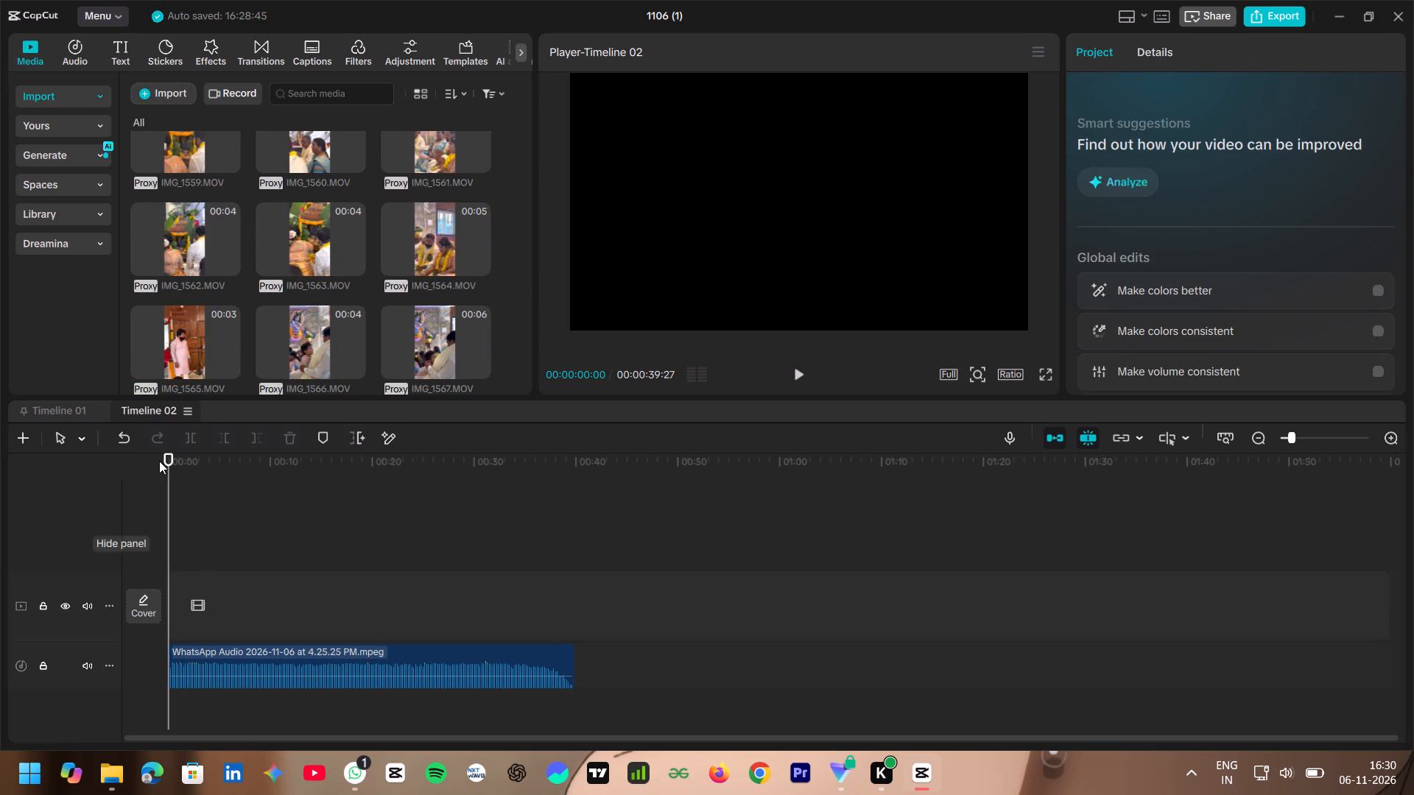
{"action": "scroll", "coordinate": [240, 341], "scroll_direction": "down", "scroll_amount": 3}
{"action": "scroll", "coordinate": [240, 341], "scroll_direction": "up", "scroll_amount": 5}
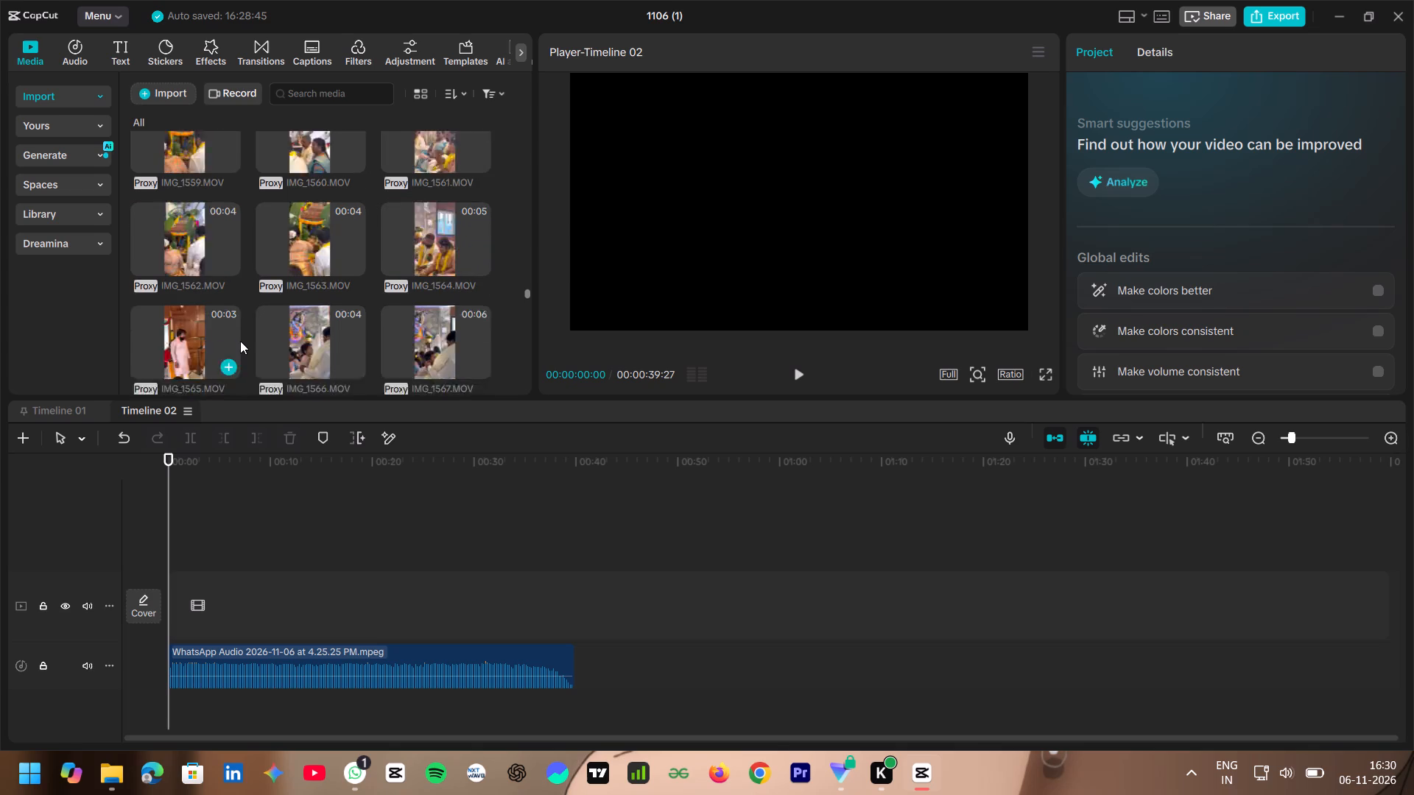
{"action": "scroll", "coordinate": [242, 335], "scroll_direction": "up", "scroll_amount": 20}
{"action": "scroll", "coordinate": [242, 335], "scroll_direction": "up", "scroll_amount": 20}
{"action": "scroll", "coordinate": [242, 335], "scroll_direction": "up", "scroll_amount": 20}
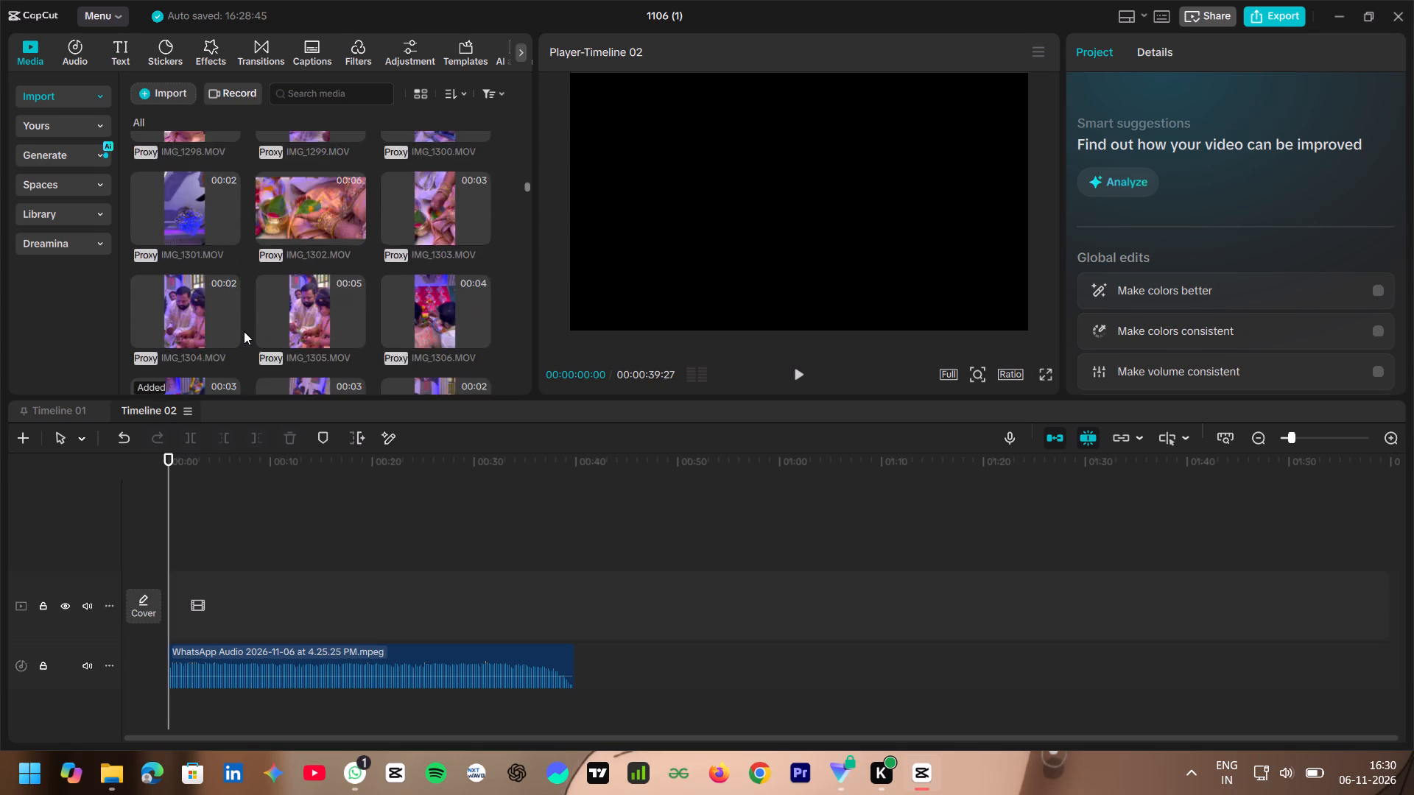
{"action": "scroll", "coordinate": [244, 331], "scroll_direction": "up", "scroll_amount": 20}
{"action": "scroll", "coordinate": [244, 331], "scroll_direction": "up", "scroll_amount": 19}
{"action": "scroll", "coordinate": [244, 331], "scroll_direction": "up", "scroll_amount": 11}
{"action": "scroll", "coordinate": [303, 250], "scroll_direction": "up", "scroll_amount": 2}
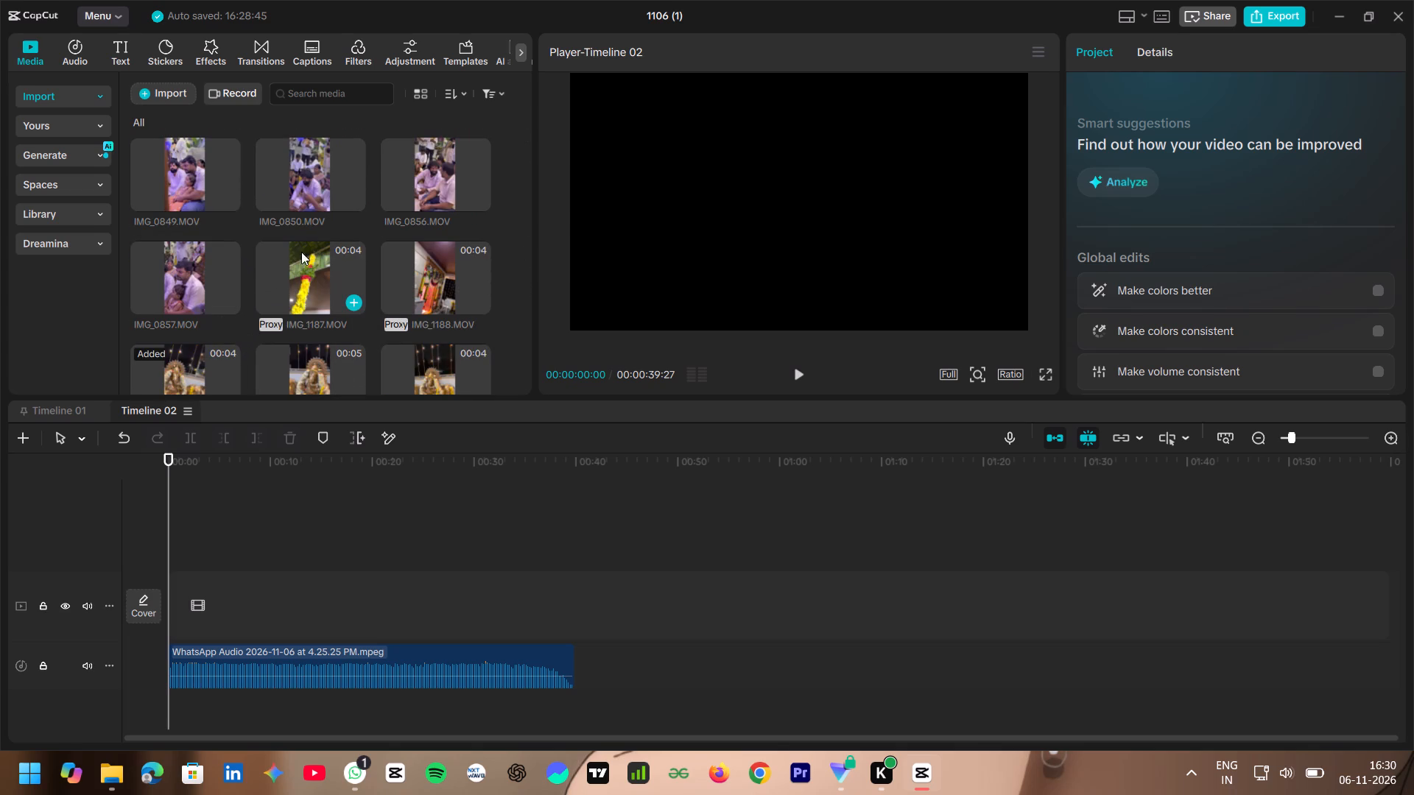
{"action": "scroll", "coordinate": [301, 252], "scroll_direction": "up", "scroll_amount": 3}
{"action": "scroll", "coordinate": [281, 263], "scroll_direction": "down", "scroll_amount": 1}
{"action": "scroll", "coordinate": [281, 263], "scroll_direction": "up", "scroll_amount": 3}
Examine the thumbnails of the early imported clips, from the first files through about IMG_1239, for usable opening footage.
{"action": "scroll", "coordinate": [281, 263], "scroll_direction": "down", "scroll_amount": 5}
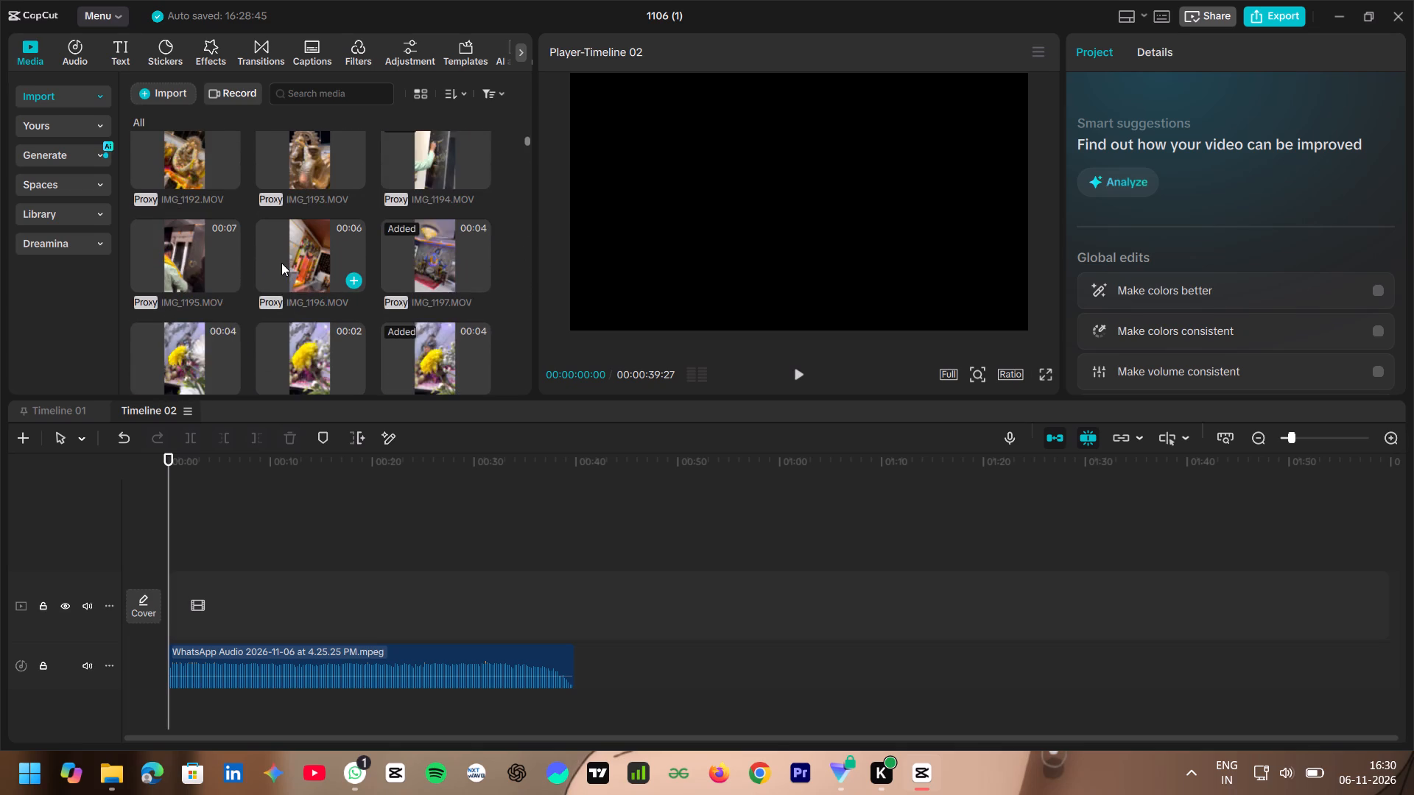
{"action": "scroll", "coordinate": [281, 263], "scroll_direction": "down", "scroll_amount": 4}
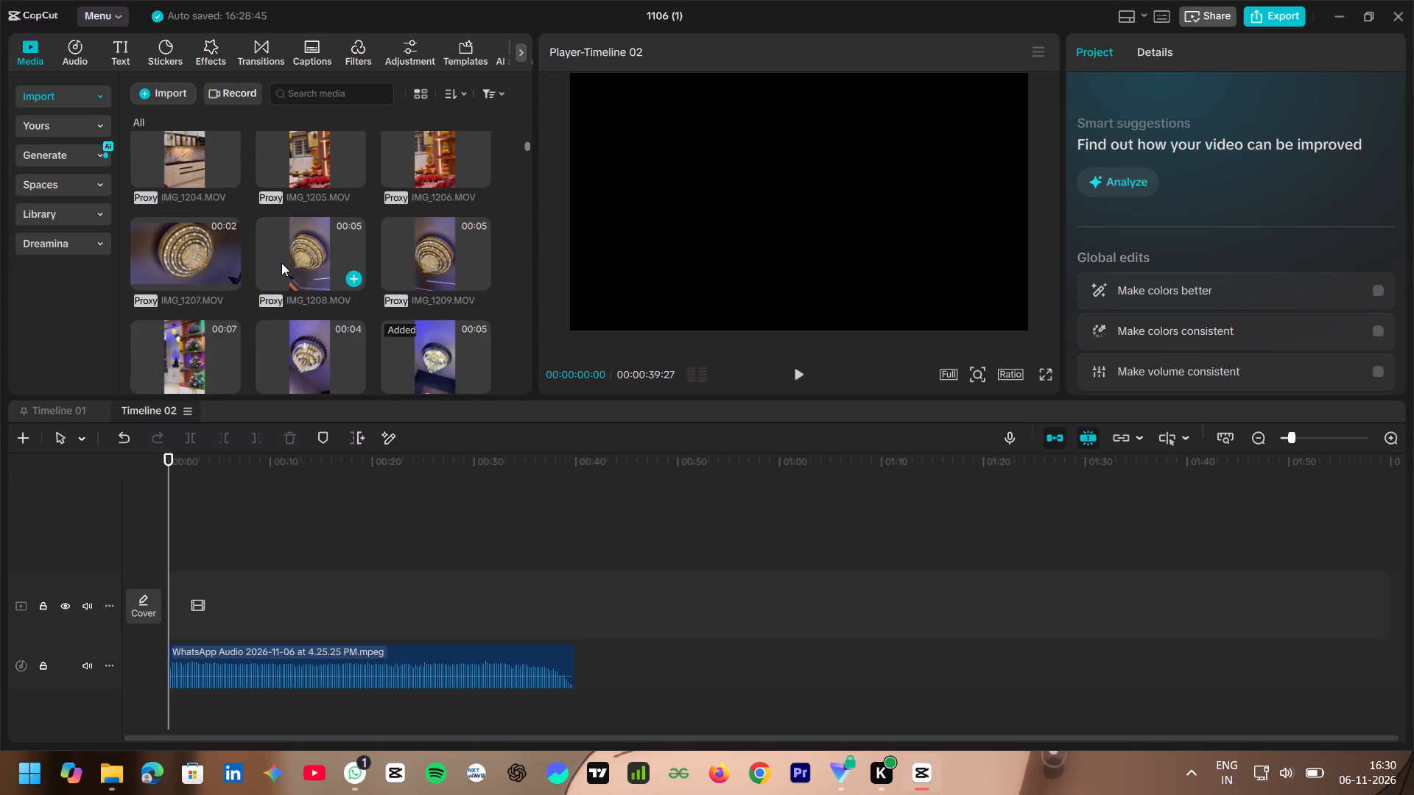
{"action": "scroll", "coordinate": [281, 263], "scroll_direction": "down", "scroll_amount": 6}
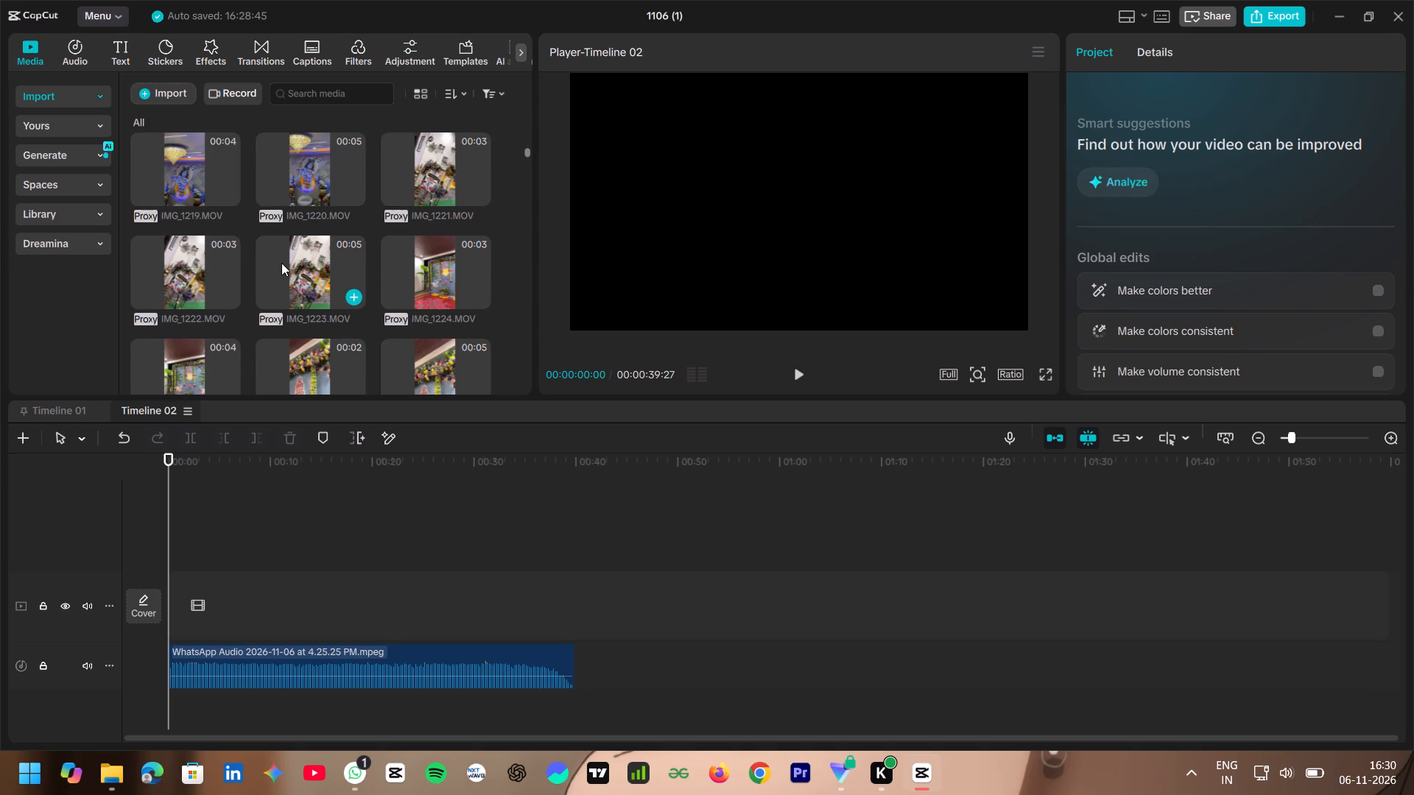
{"action": "scroll", "coordinate": [281, 263], "scroll_direction": "down", "scroll_amount": 1}
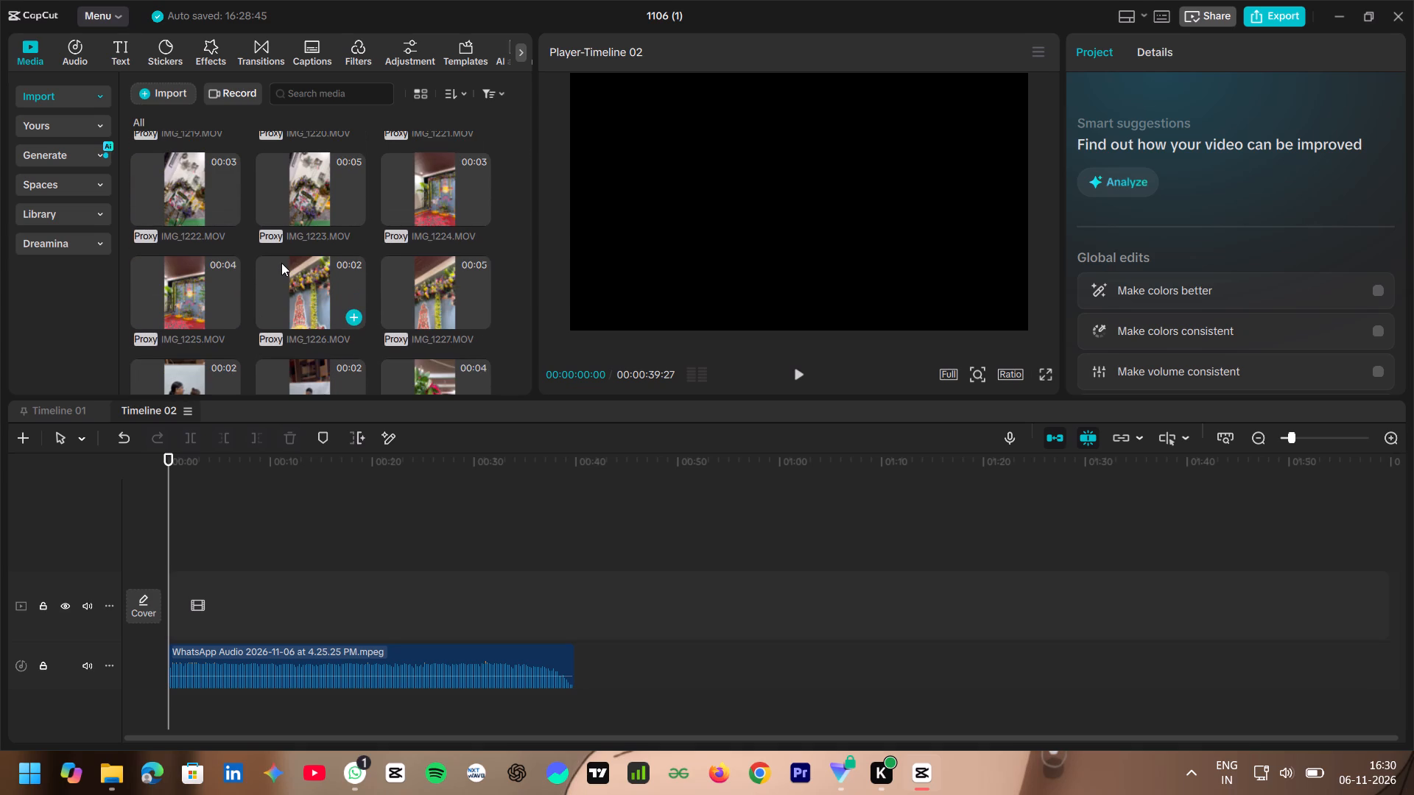
{"action": "scroll", "coordinate": [281, 263], "scroll_direction": "down", "scroll_amount": 4}
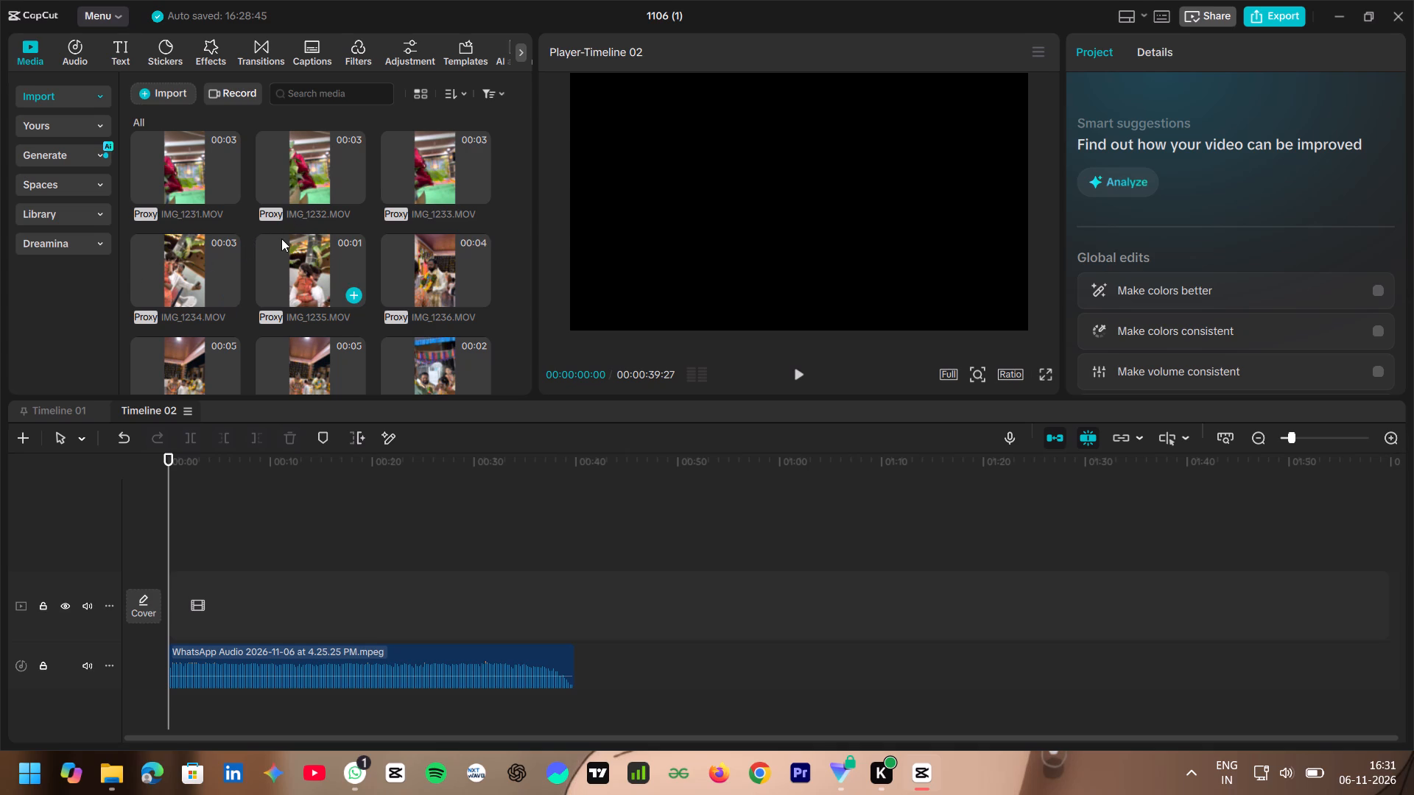
{"action": "scroll", "coordinate": [281, 239], "scroll_direction": "up", "scroll_amount": 3}
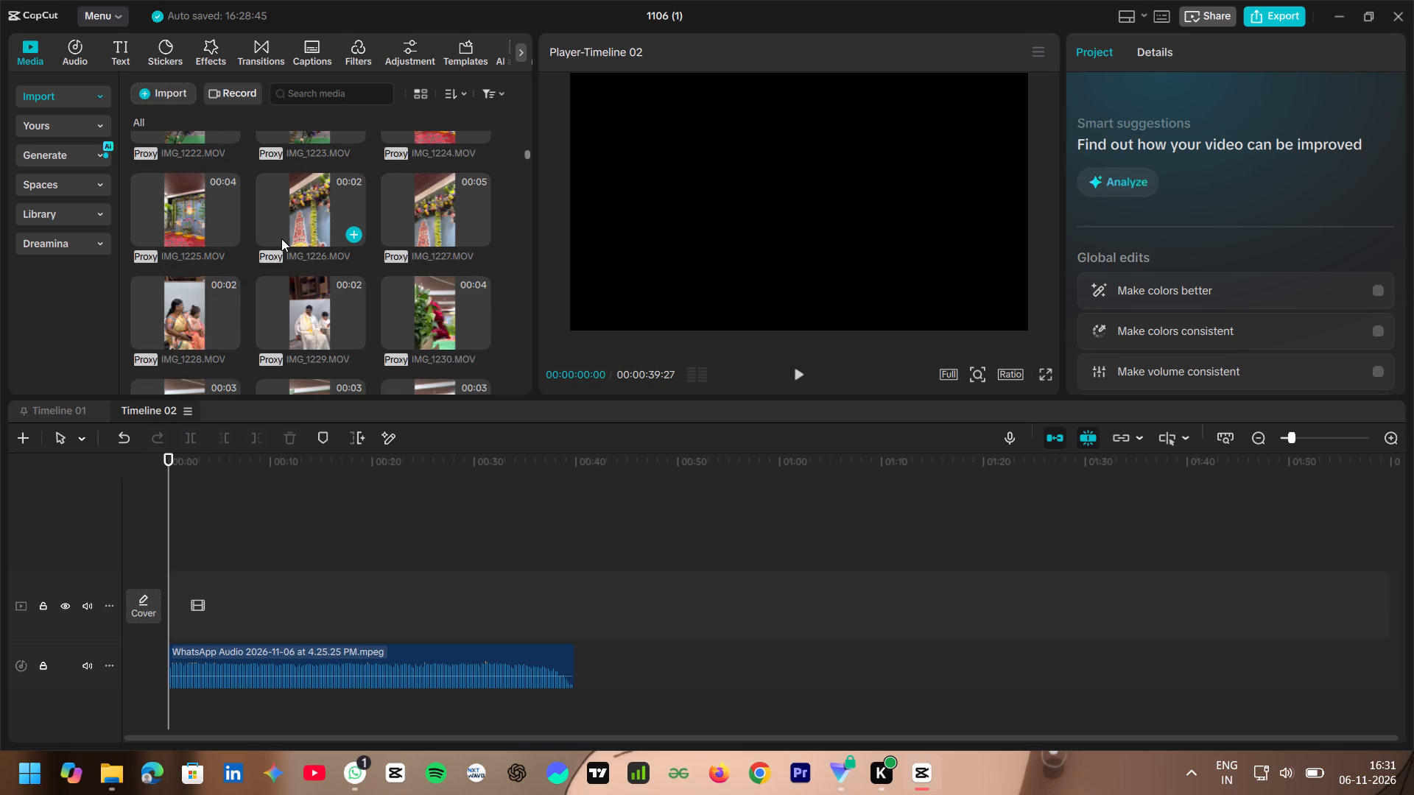
{"action": "scroll", "coordinate": [281, 239], "scroll_direction": "down", "scroll_amount": 2}
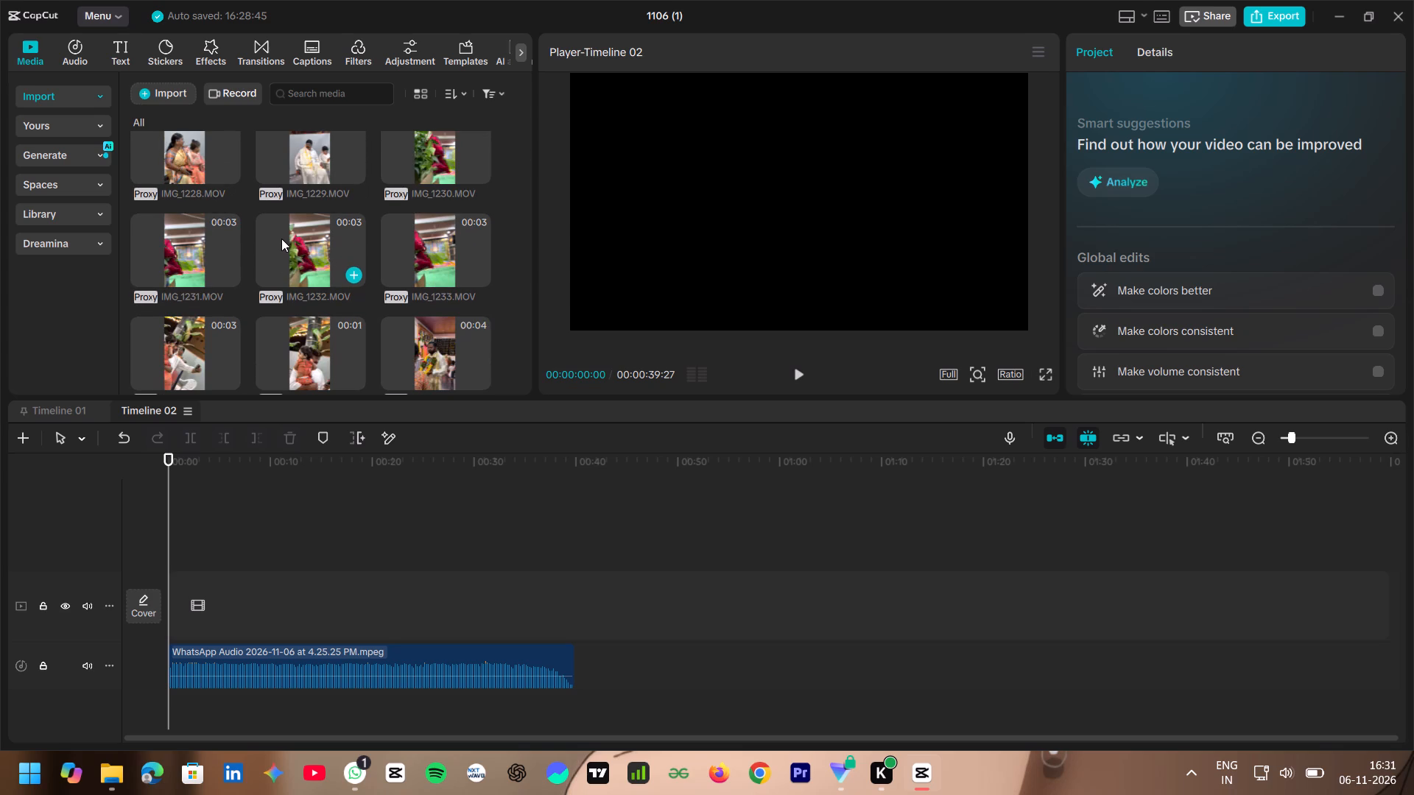
{"action": "scroll", "coordinate": [281, 239], "scroll_direction": "down", "scroll_amount": 1}
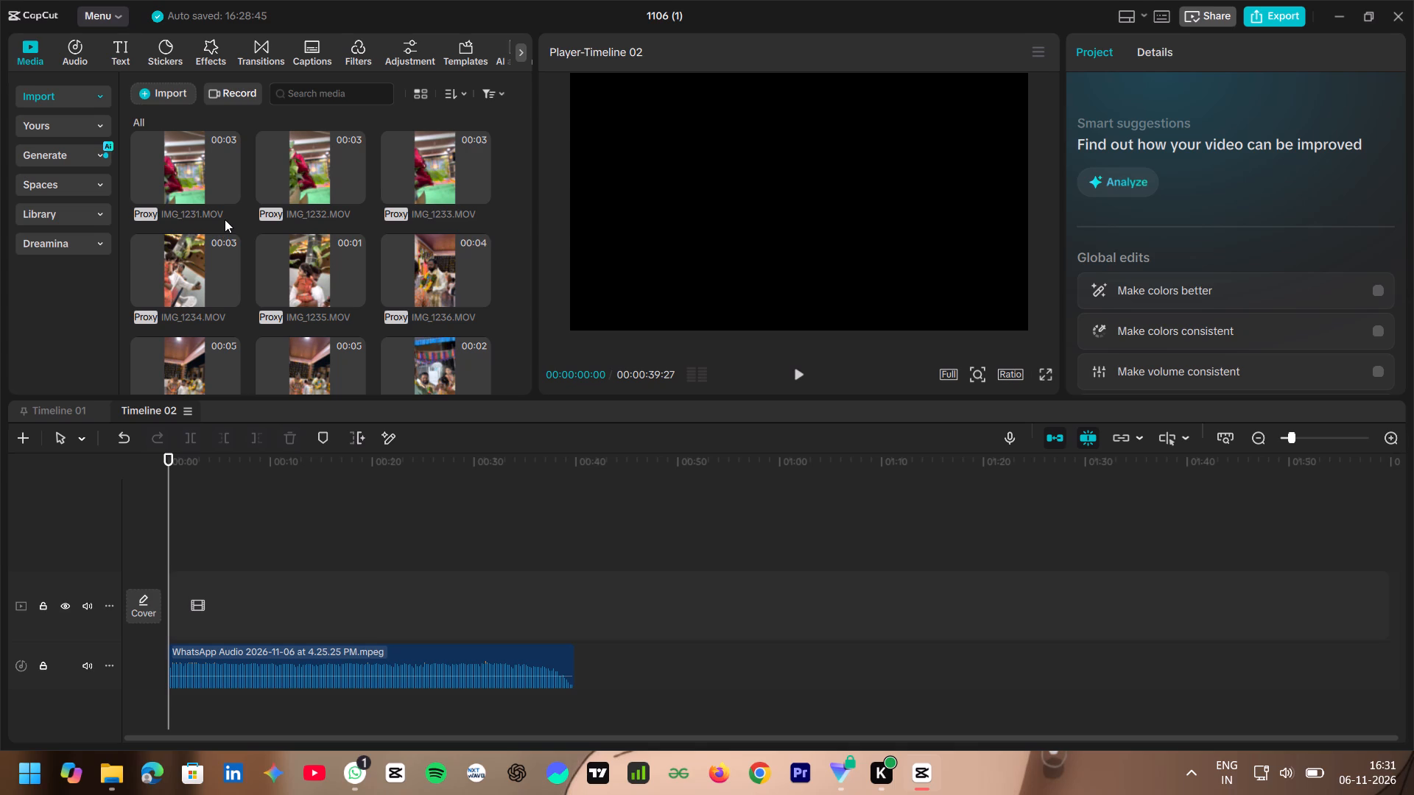
Preview the outdoor ceremony clips IMG_1239, IMG_1248 and IMG_1254 from the imported media.
{"action": "scroll", "coordinate": [375, 612], "scroll_direction": "up", "scroll_amount": 16, "text": "ctrl"}
{"action": "scroll", "coordinate": [375, 610], "scroll_direction": "up", "scroll_amount": 9, "text": "ctrl"}
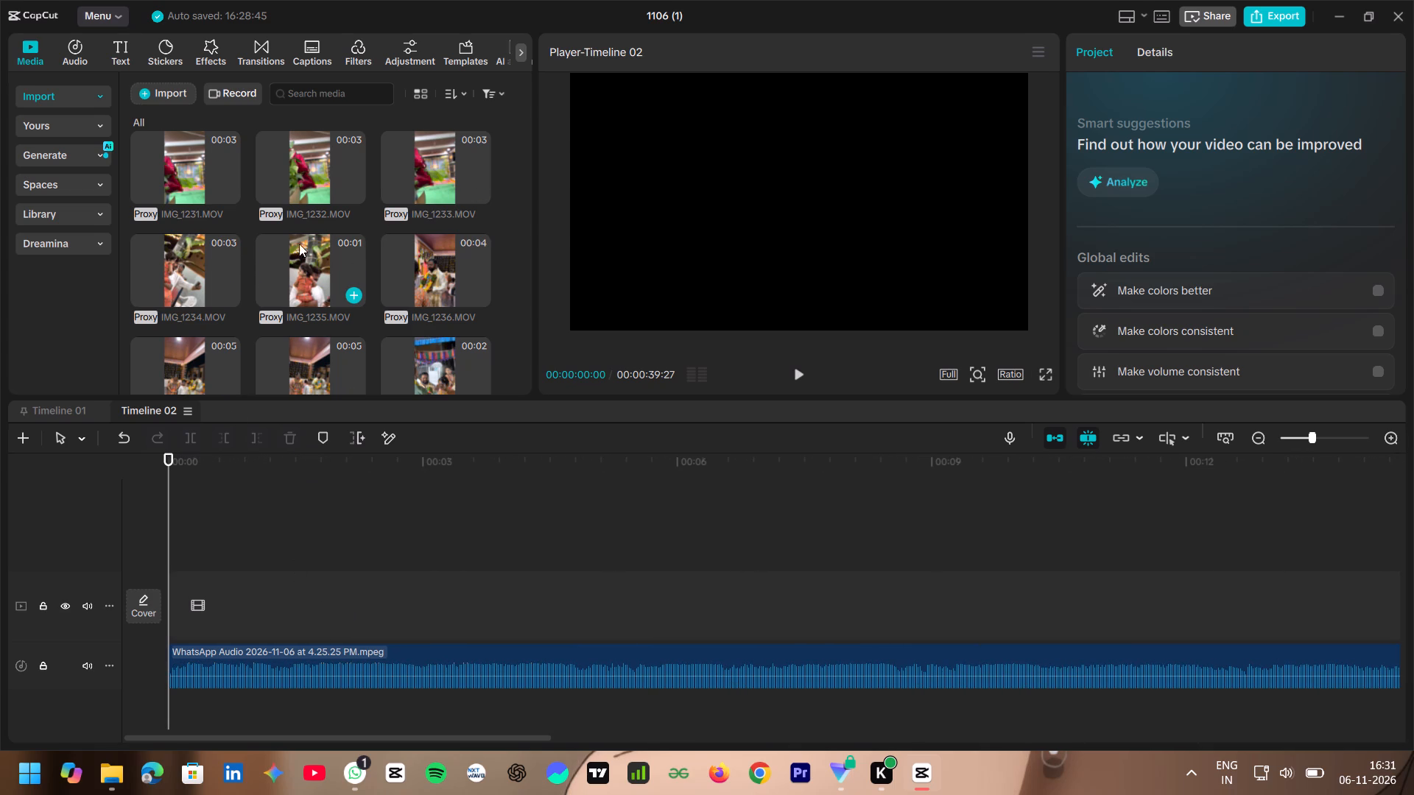
{"action": "scroll", "coordinate": [325, 236], "scroll_direction": "down", "scroll_amount": 2}
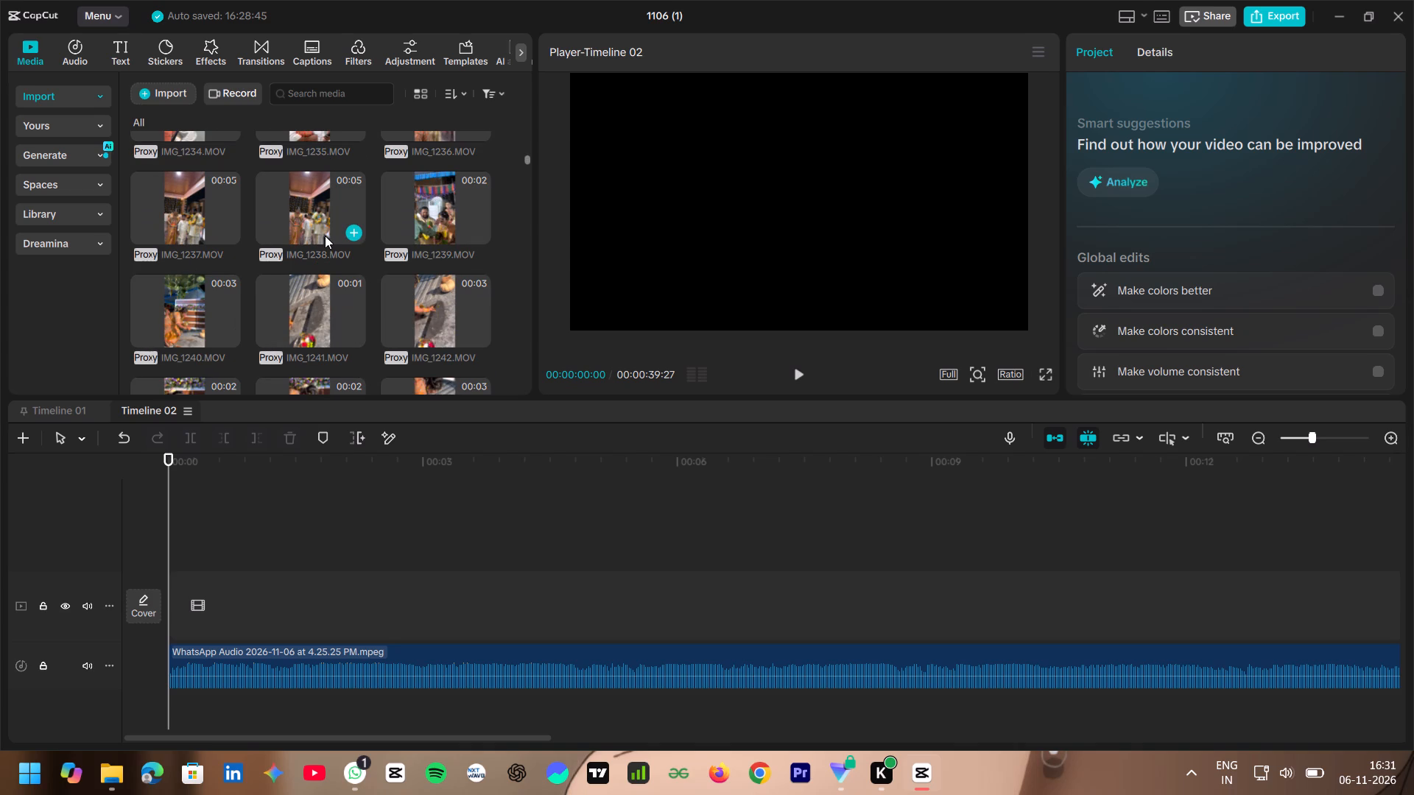
{"action": "left_click", "coordinate": [424, 199]}
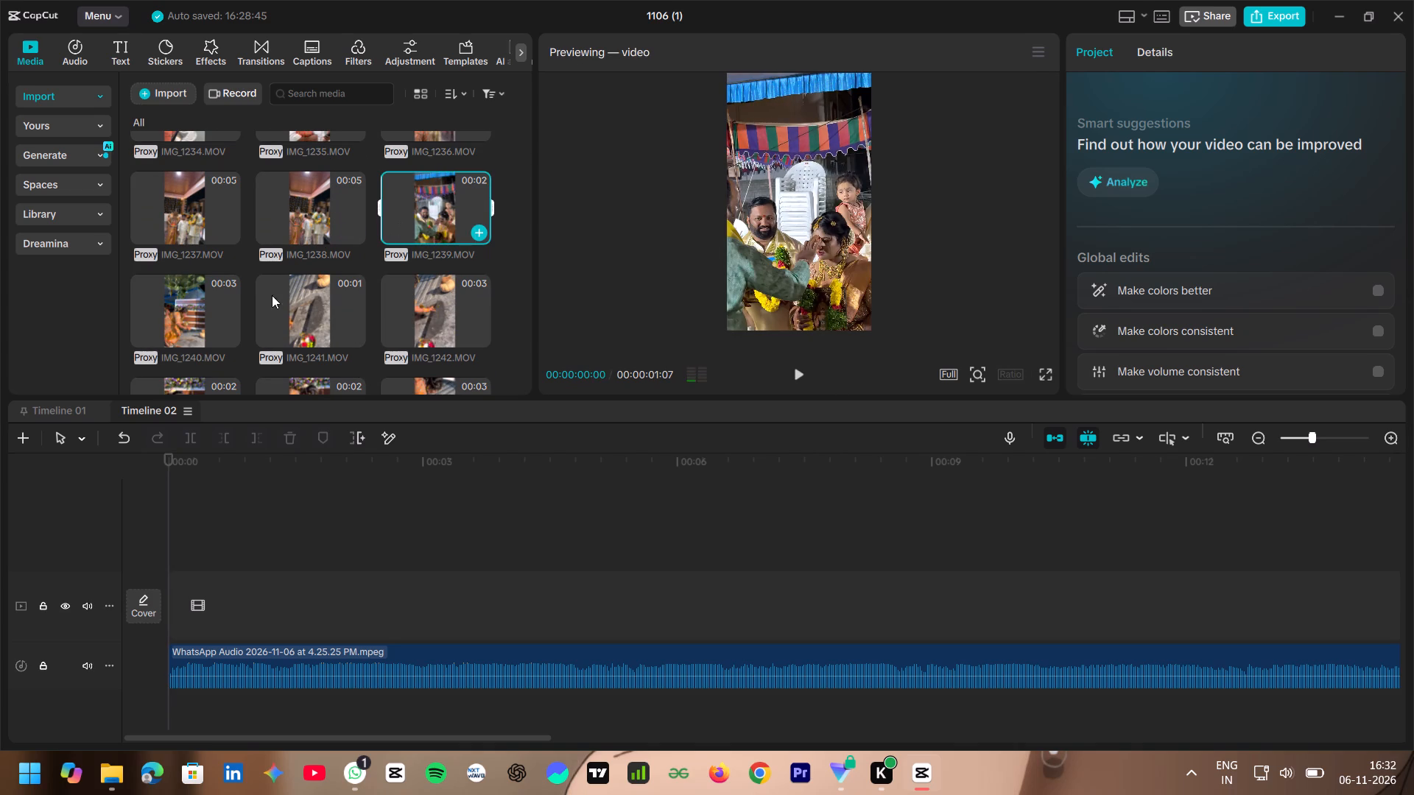
{"action": "scroll", "coordinate": [261, 294], "scroll_direction": "down", "scroll_amount": 2}
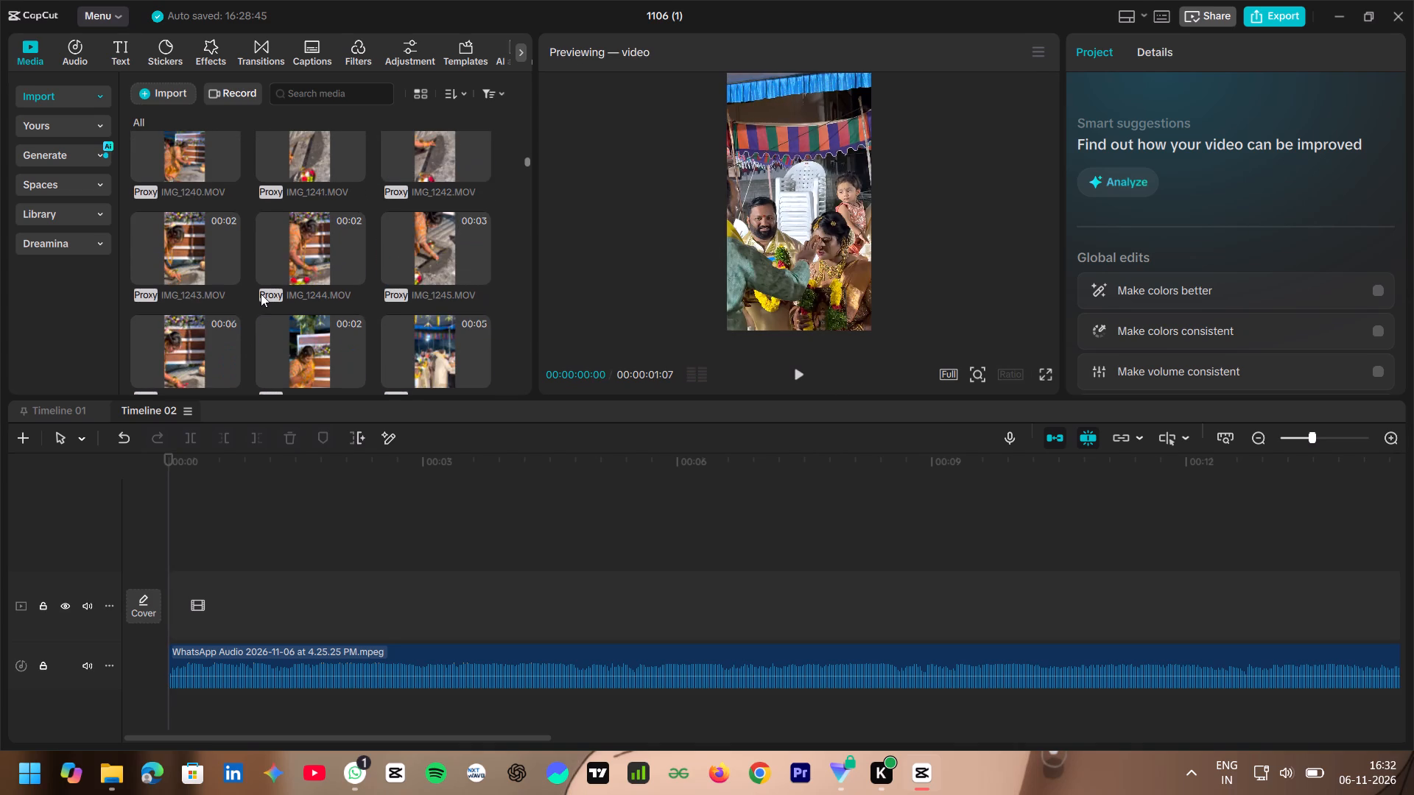
{"action": "scroll", "coordinate": [261, 294], "scroll_direction": "down", "scroll_amount": 3}
{"action": "scroll", "coordinate": [278, 280], "scroll_direction": "up", "scroll_amount": 1}
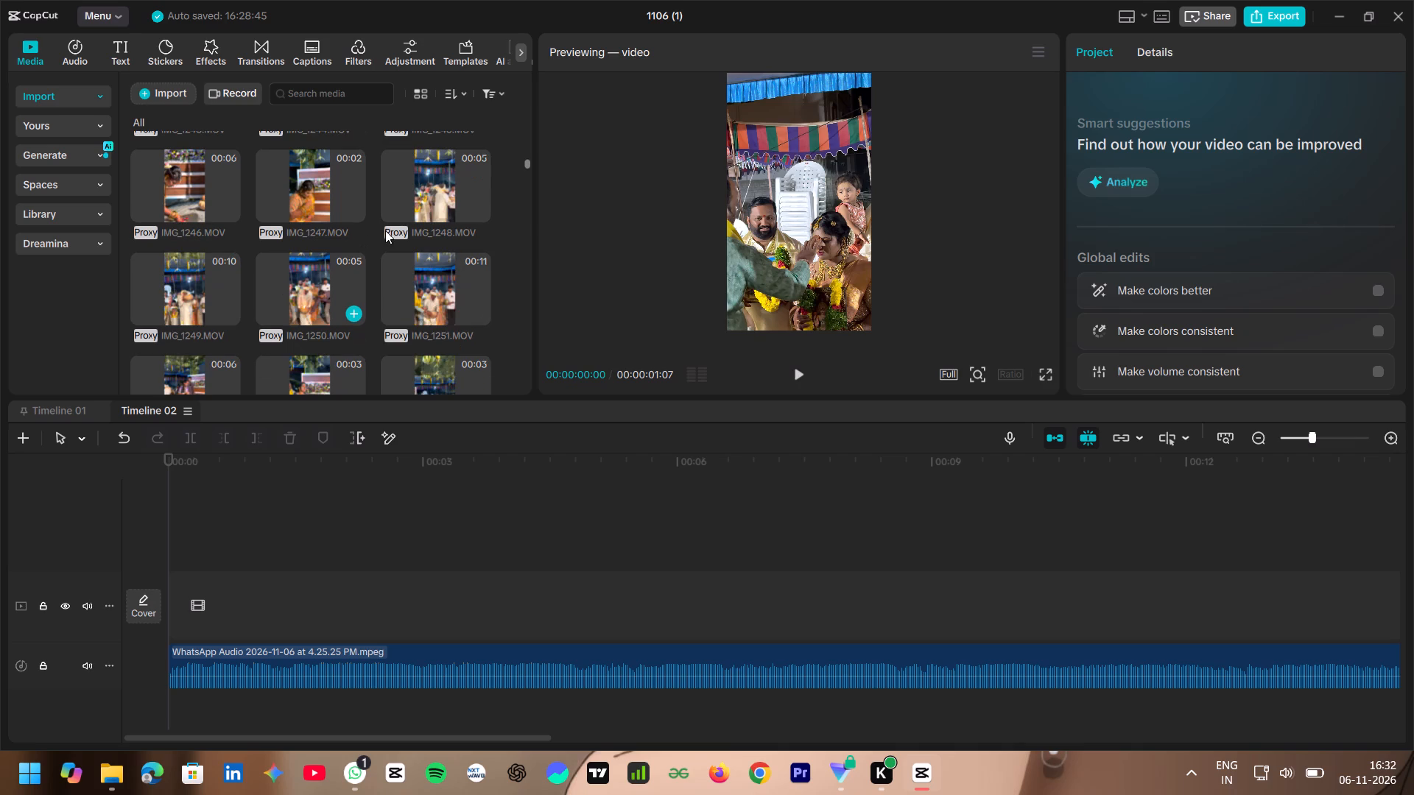
{"action": "left_click", "coordinate": [417, 191]}
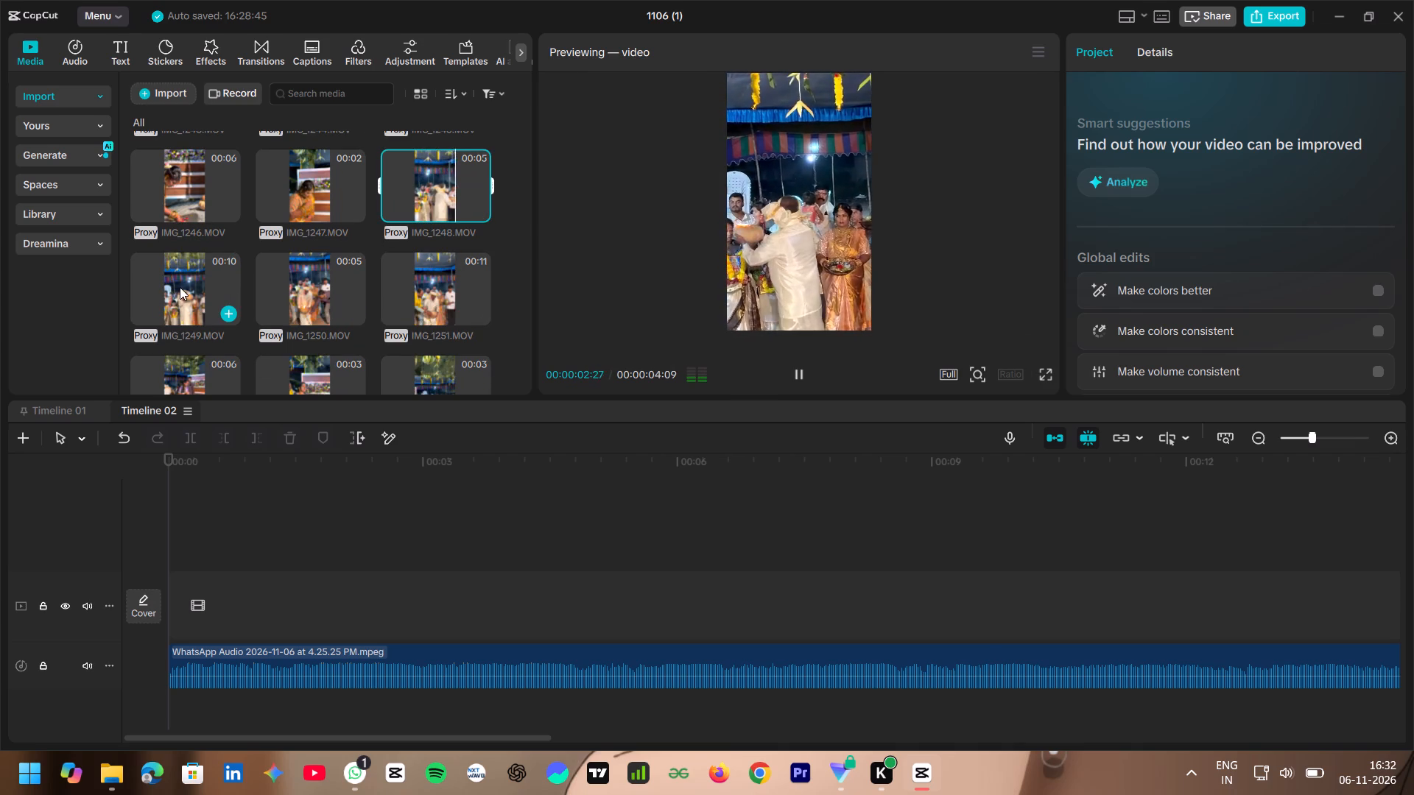
{"action": "scroll", "coordinate": [282, 241], "scroll_direction": "down", "scroll_amount": 1}
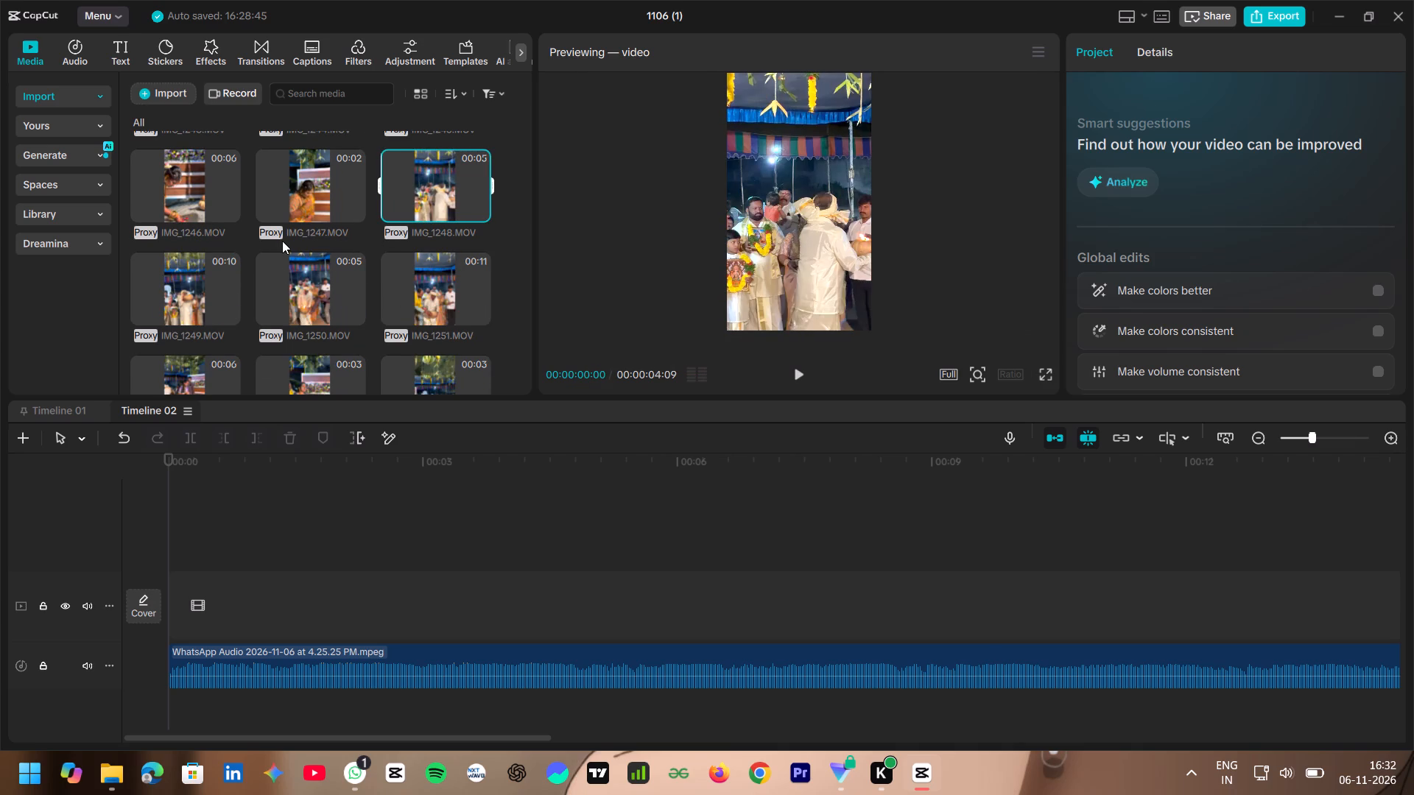
{"action": "scroll", "coordinate": [268, 266], "scroll_direction": "down", "scroll_amount": 1}
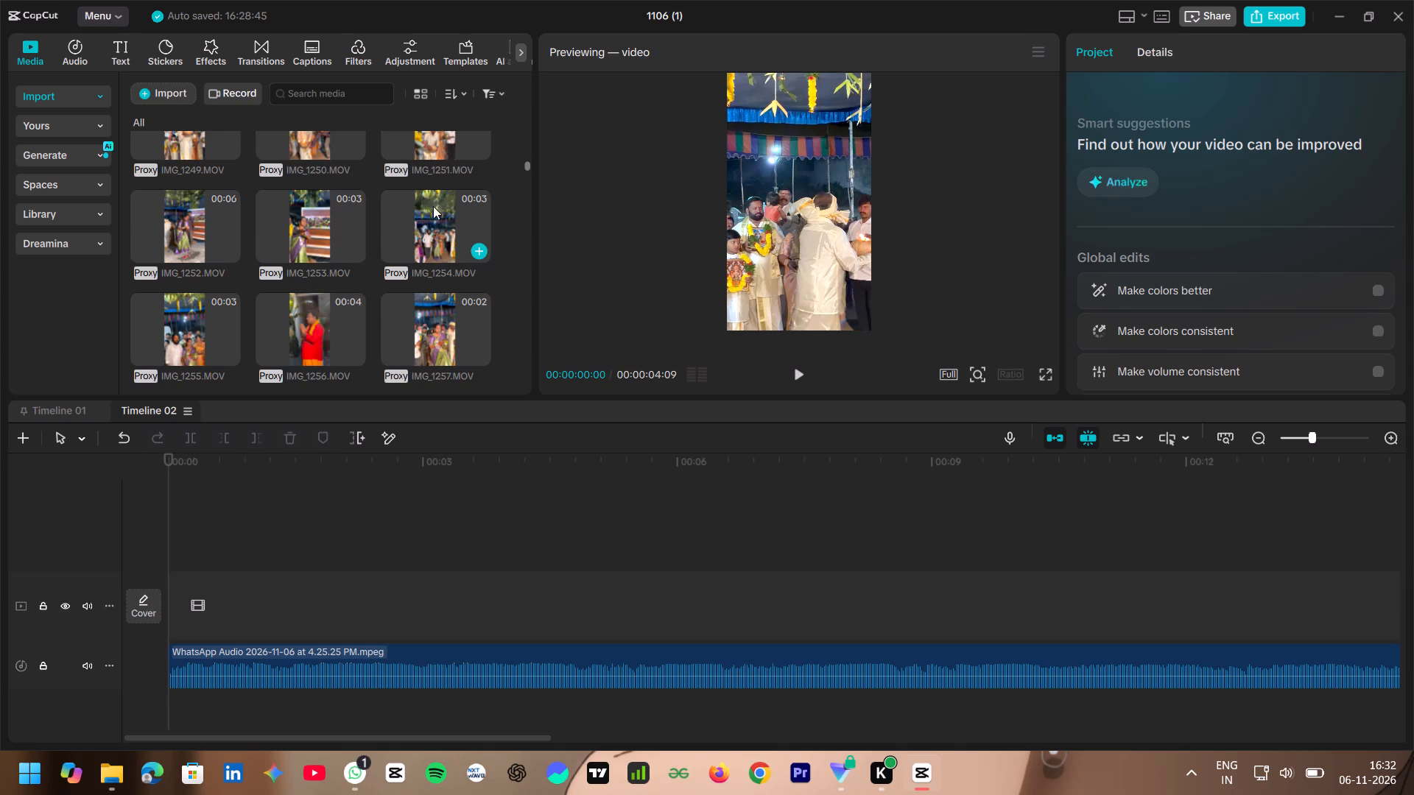
{"action": "left_click", "coordinate": [432, 212]}
{"action": "scroll", "coordinate": [387, 220], "scroll_direction": "down", "scroll_amount": 1}
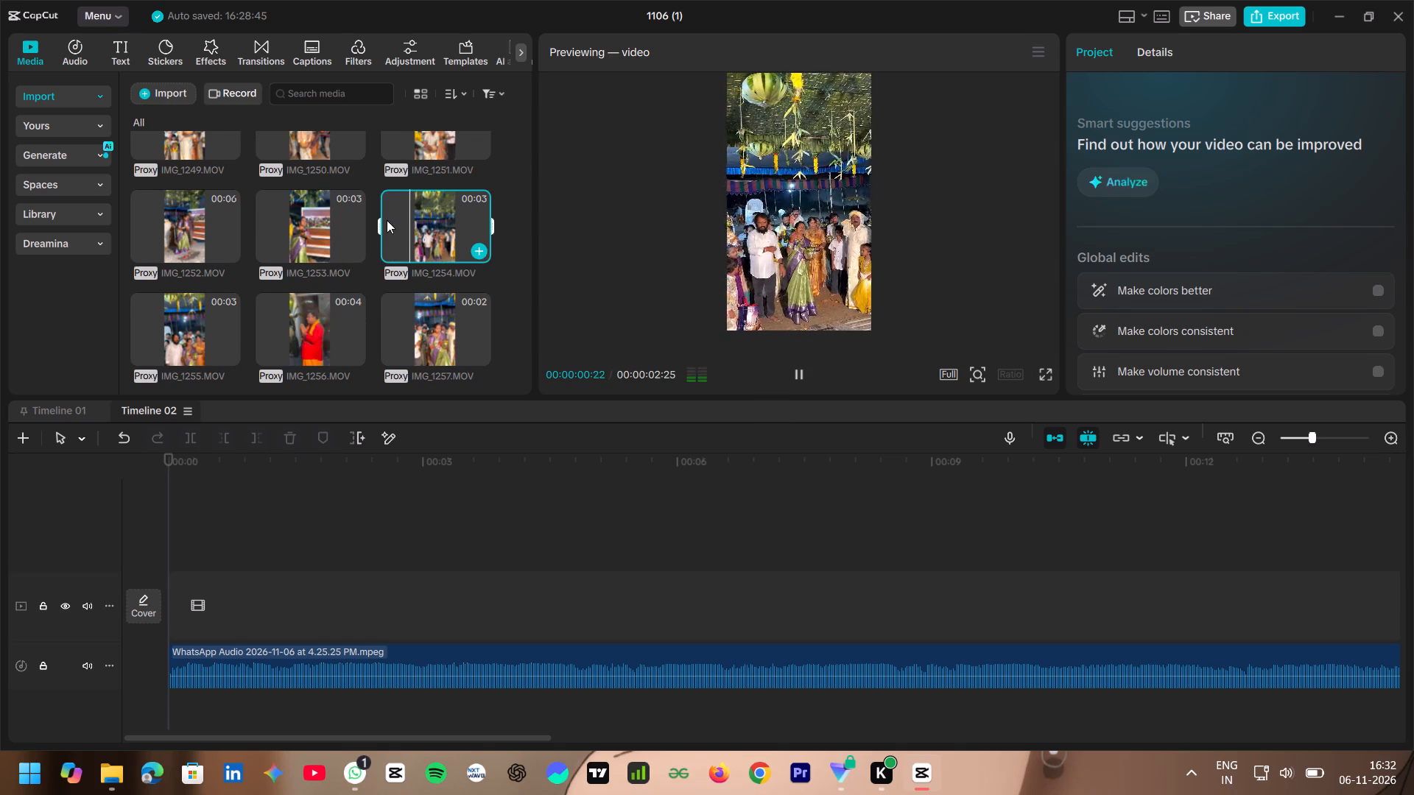
Browse past the outdoor footage and preview the indoor clips IMG_1274, IMG_1273 and IMG_1275.
{"action": "scroll", "coordinate": [387, 220], "scroll_direction": "down", "scroll_amount": 2}
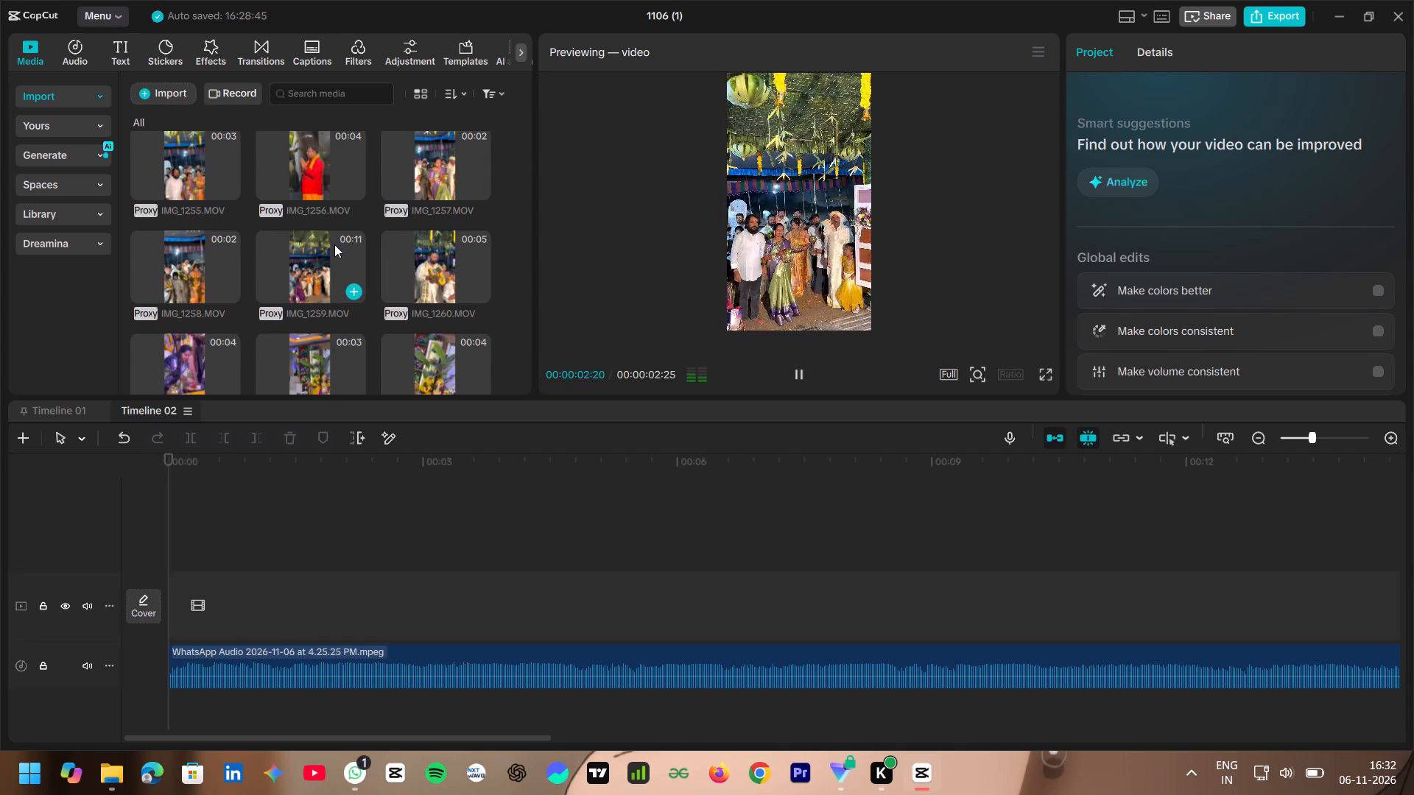
{"action": "scroll", "coordinate": [334, 244], "scroll_direction": "down", "scroll_amount": 2}
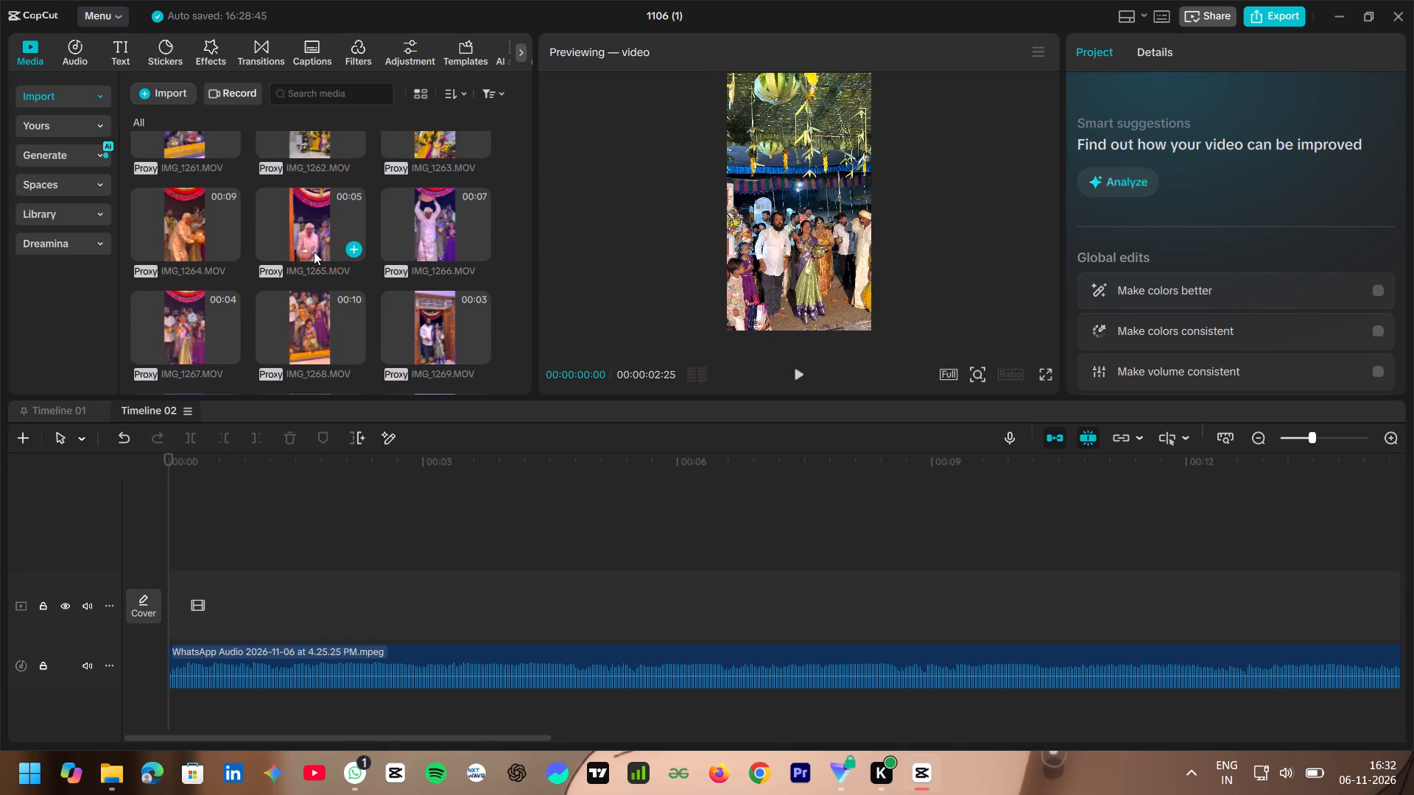
{"action": "scroll", "coordinate": [314, 252], "scroll_direction": "down", "scroll_amount": 2}
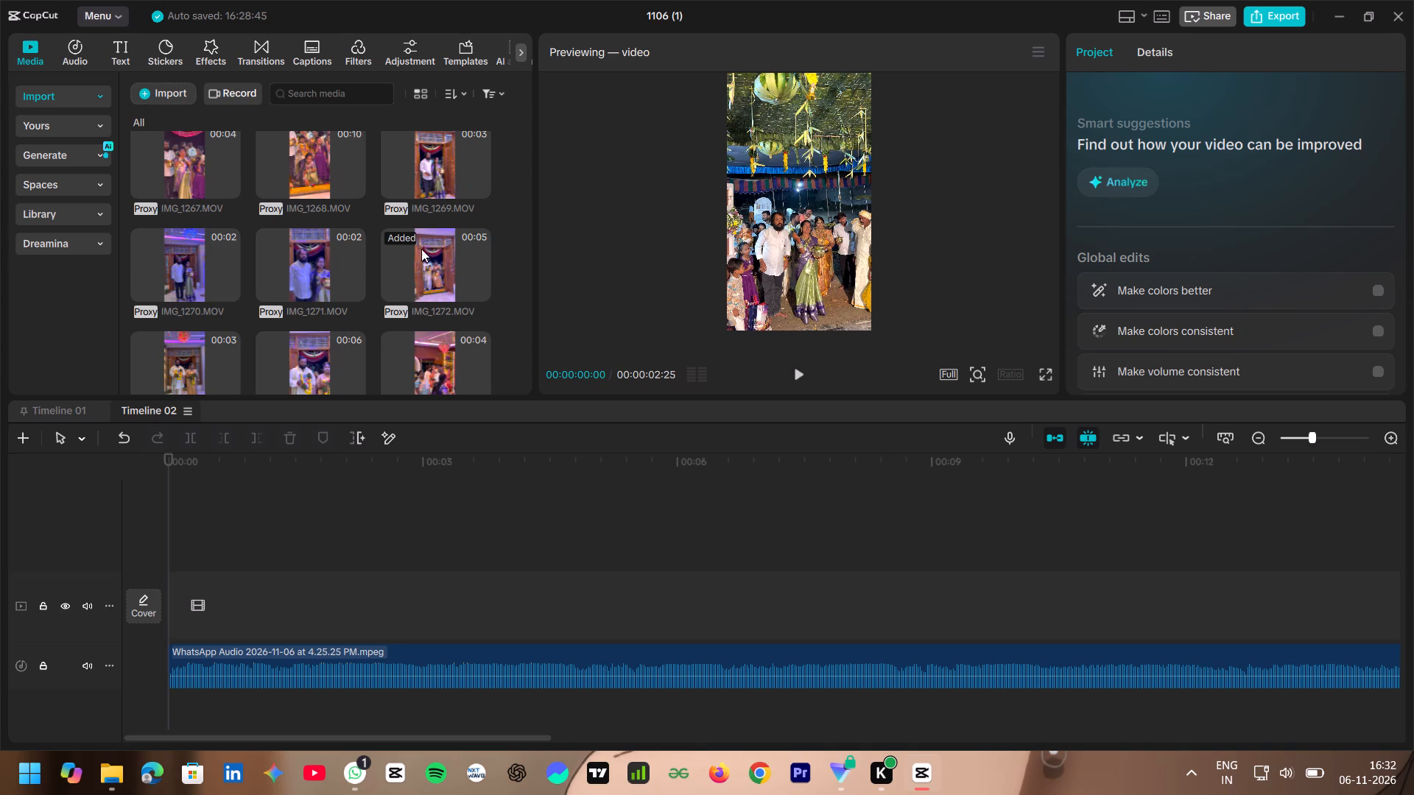
{"action": "scroll", "coordinate": [312, 262], "scroll_direction": "down", "scroll_amount": 1}
{"action": "left_click", "coordinate": [295, 278]}
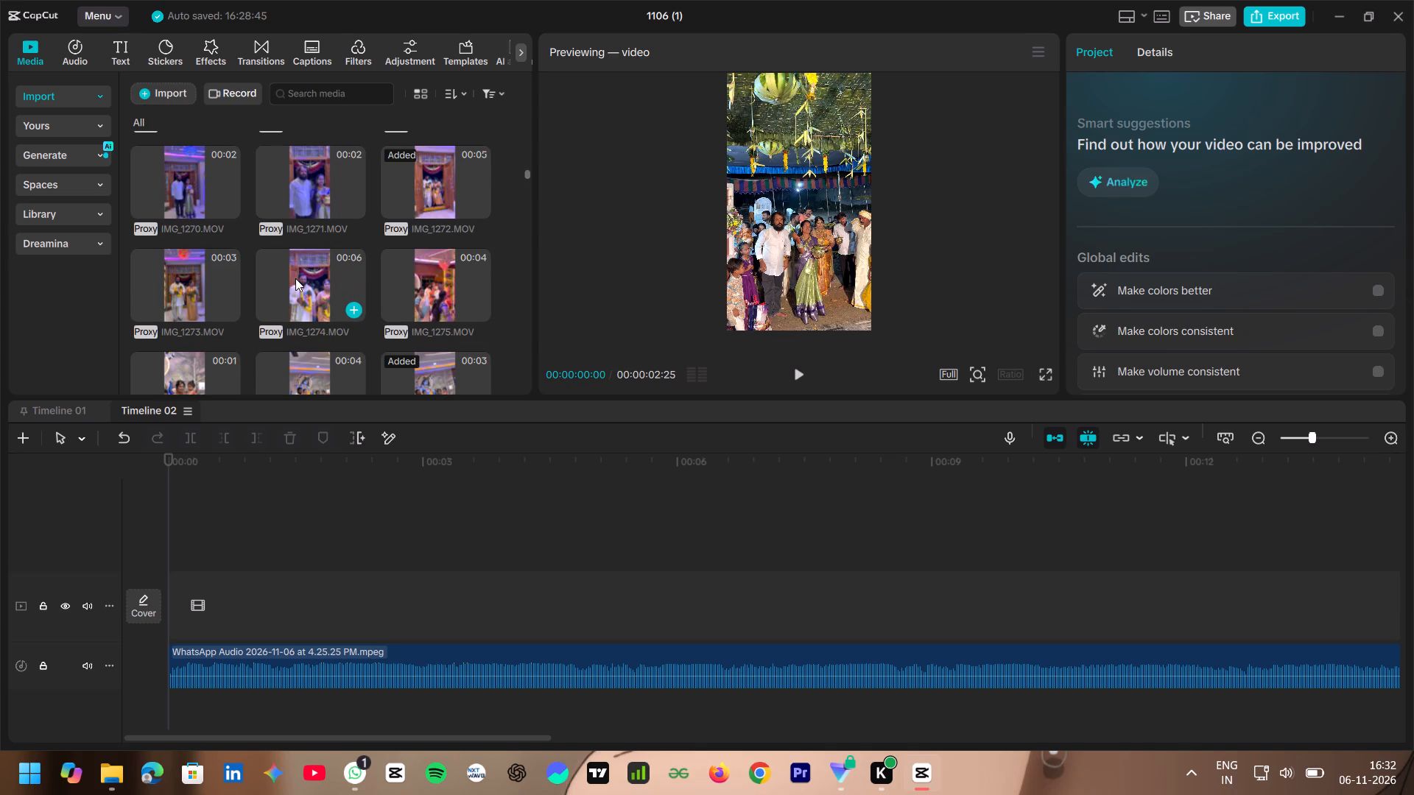
{"action": "left_click", "coordinate": [195, 282]}
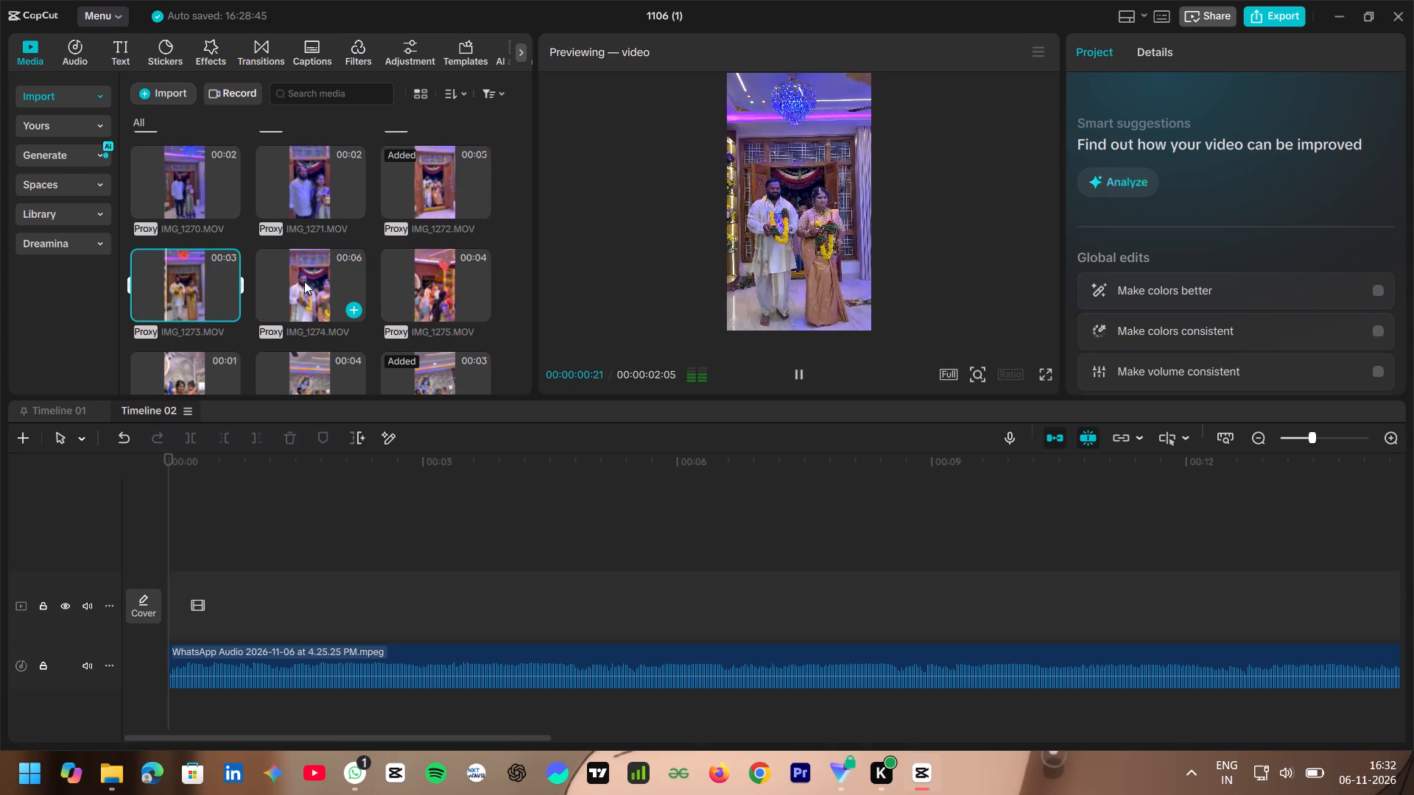
{"action": "left_click", "coordinate": [406, 274]}
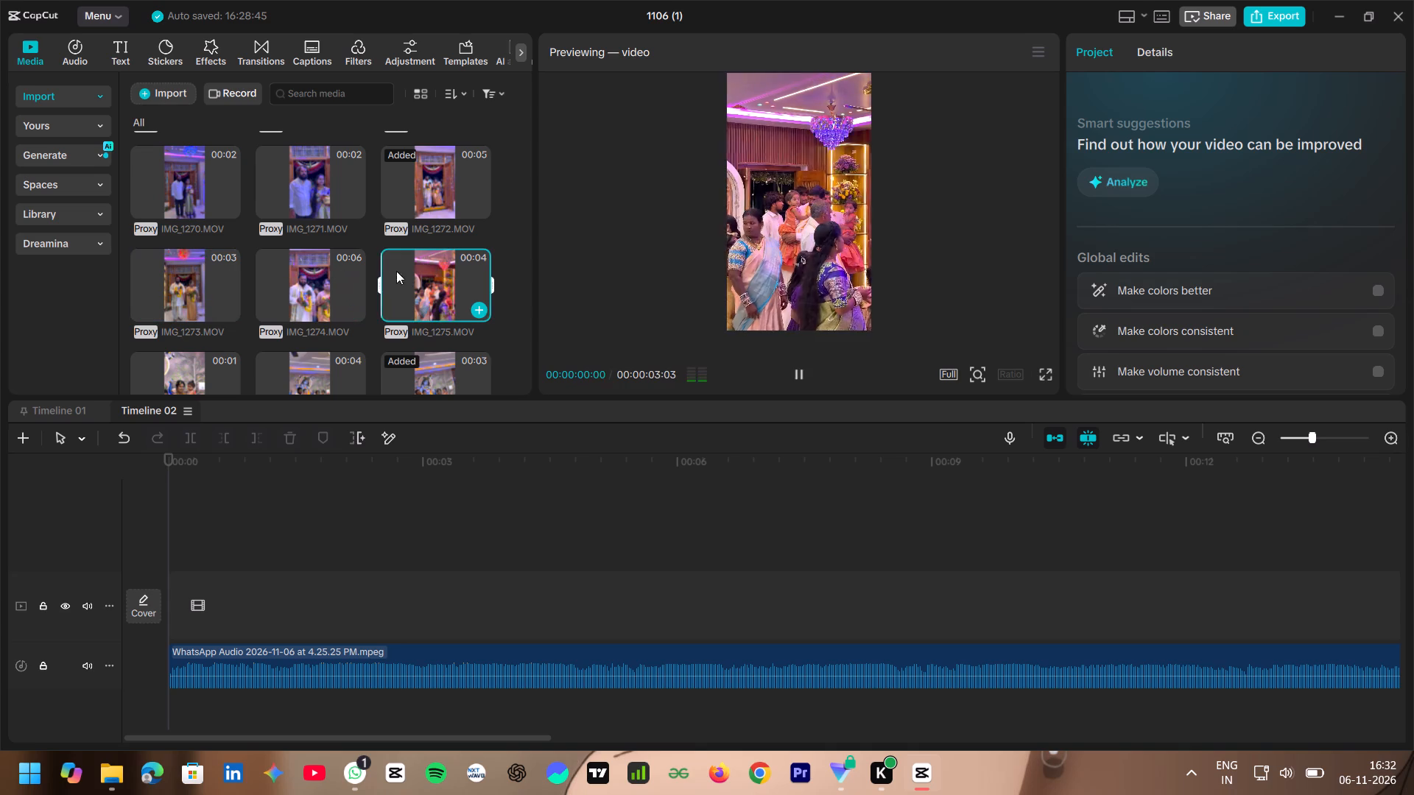
Examine the thumbnails of the imported clips from IMG_1276 through about IMG_1297 for footage of the indoor rituals.
{"action": "scroll", "coordinate": [219, 243], "scroll_direction": "down", "scroll_amount": 3}
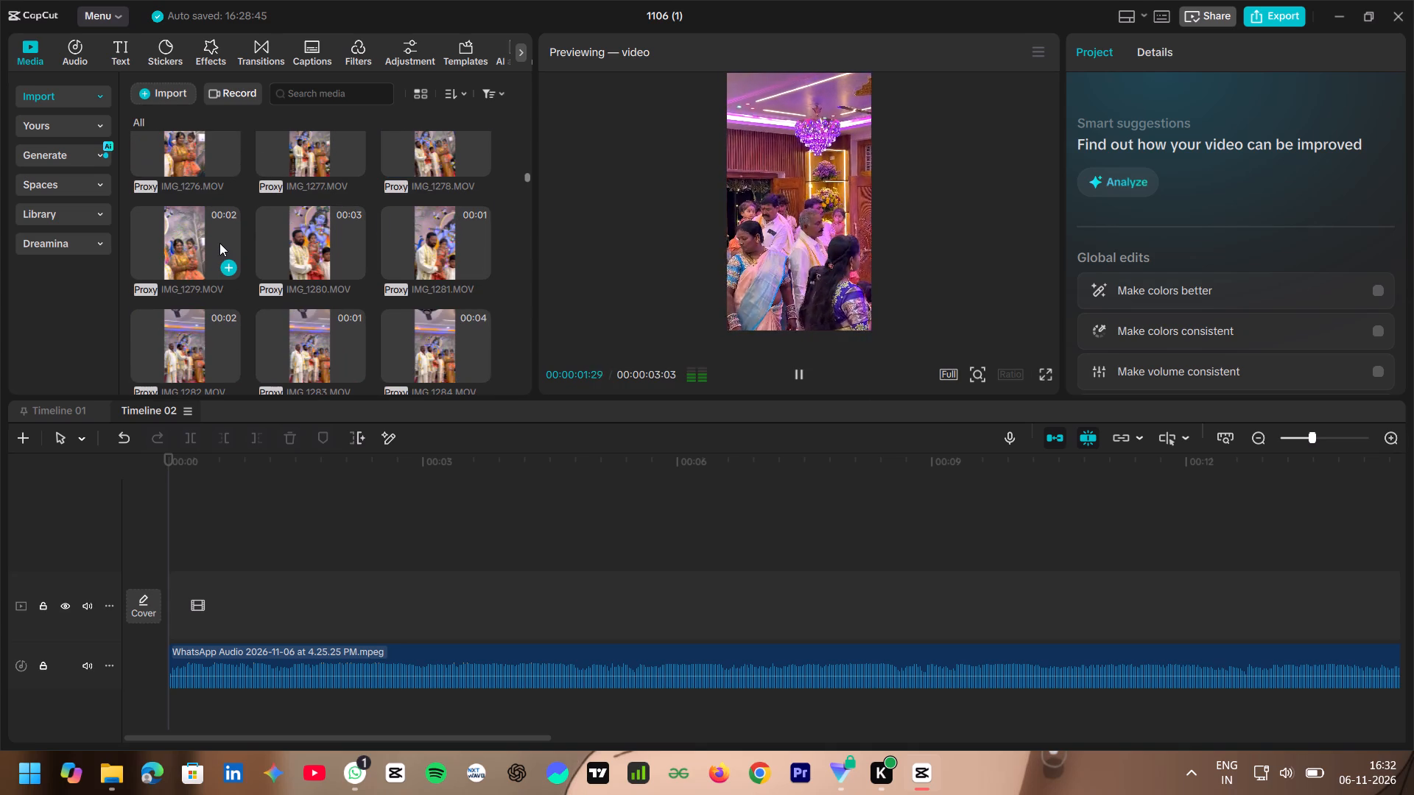
{"action": "scroll", "coordinate": [222, 242], "scroll_direction": "up", "scroll_amount": 1}
{"action": "scroll", "coordinate": [222, 242], "scroll_direction": "down", "scroll_amount": 2}
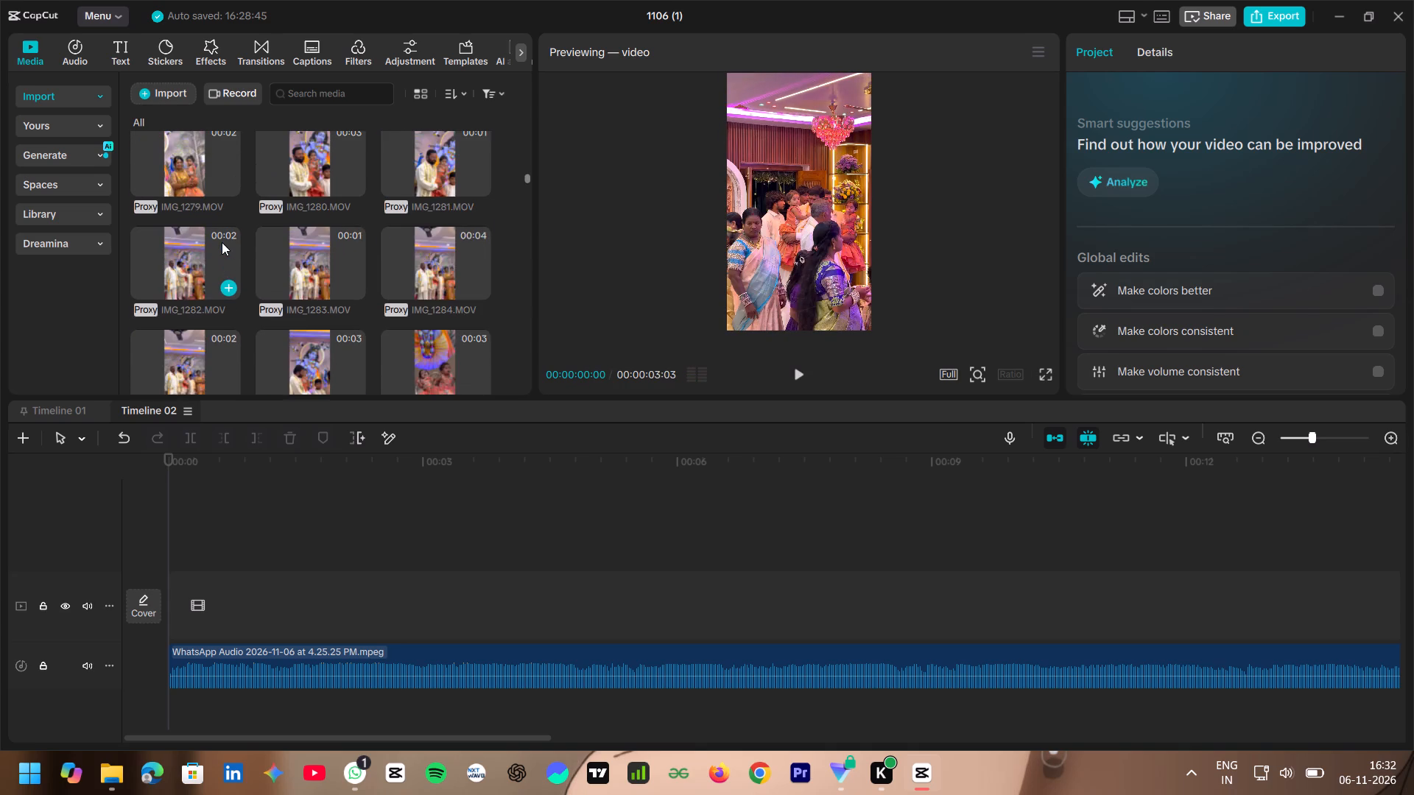
{"action": "scroll", "coordinate": [222, 242], "scroll_direction": "down", "scroll_amount": 3}
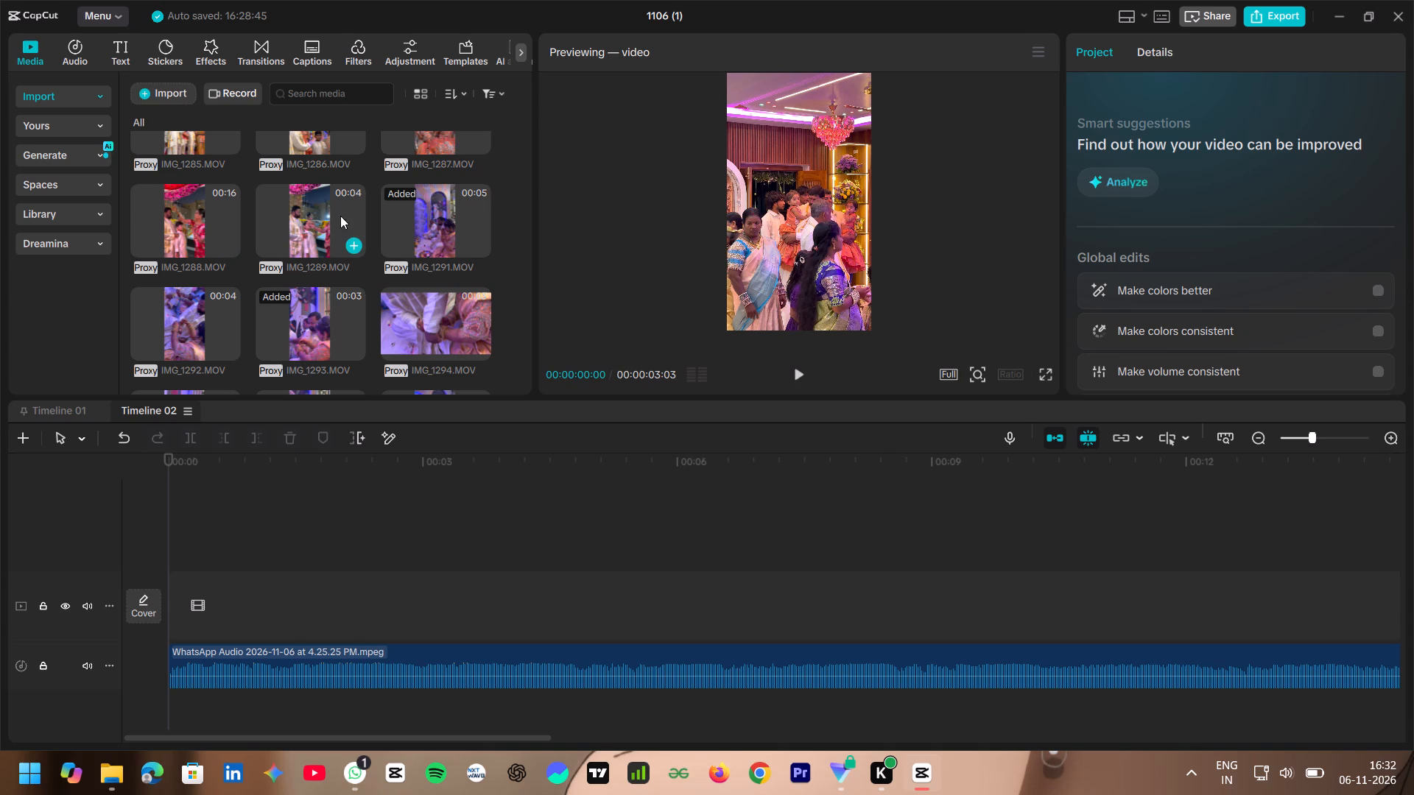
{"action": "scroll", "coordinate": [253, 255], "scroll_direction": "down", "scroll_amount": 1}
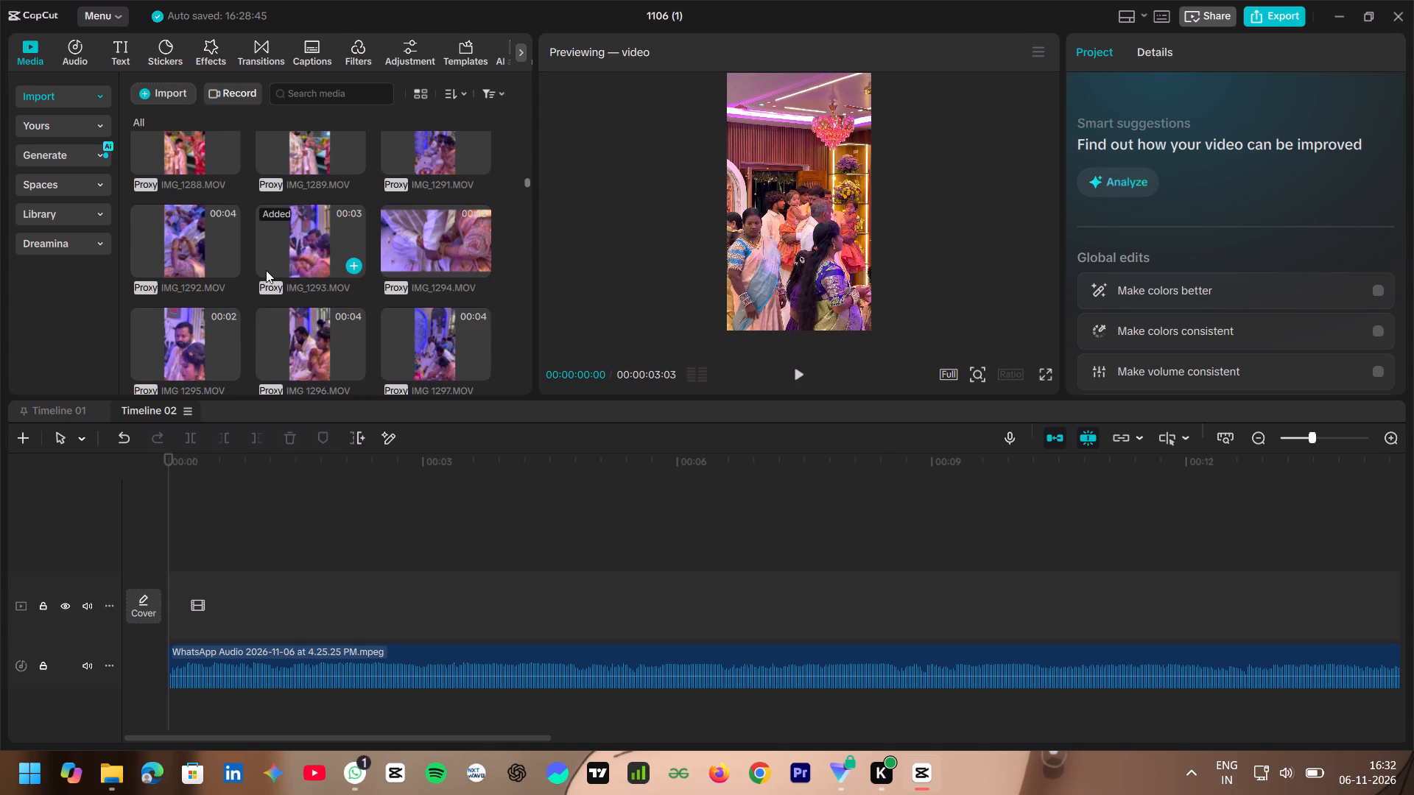
Preview the seated ritual clips IMG_1291 to IMG_1293 and place IMG_1293 at the very start of Timeline 02's main video track.
{"action": "scroll", "coordinate": [279, 262], "scroll_direction": "up", "scroll_amount": 1}
{"action": "left_click", "coordinate": [437, 219]}
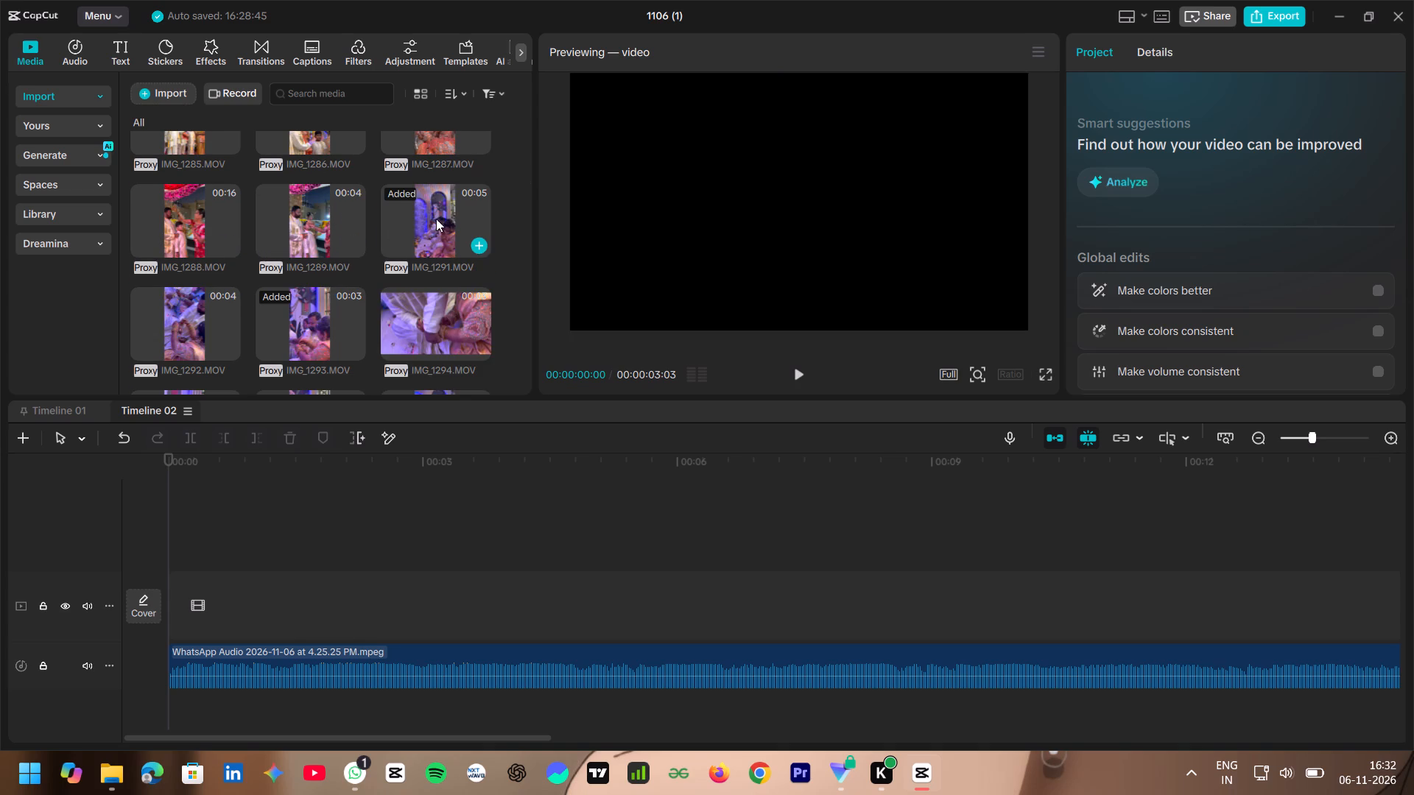
{"action": "scroll", "coordinate": [309, 250], "scroll_direction": "down", "scroll_amount": 1}
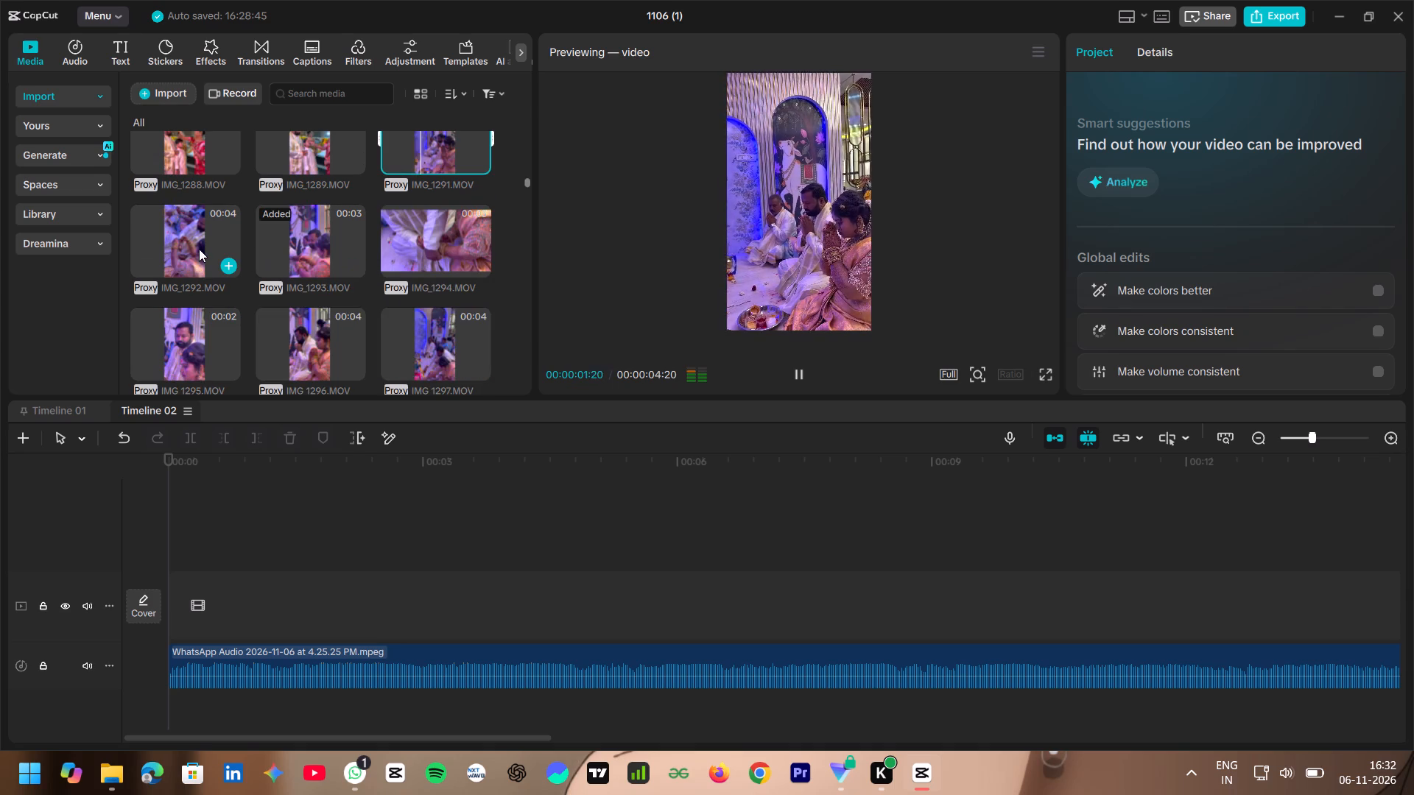
{"action": "left_click", "coordinate": [199, 249]}
{"action": "left_click", "coordinate": [317, 245]}
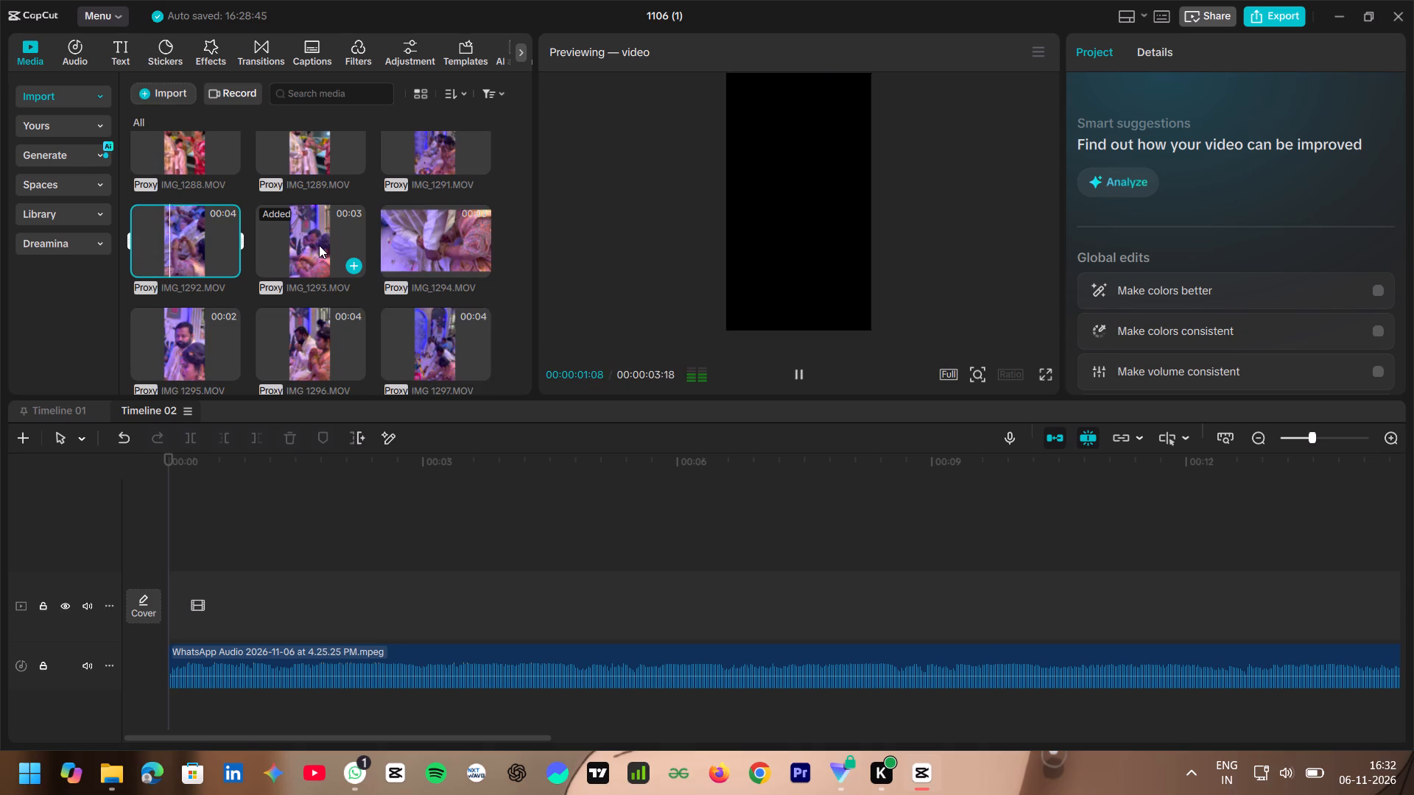
{"action": "left_click_drag", "start_coordinate": [319, 242], "coordinate": [236, 556]}
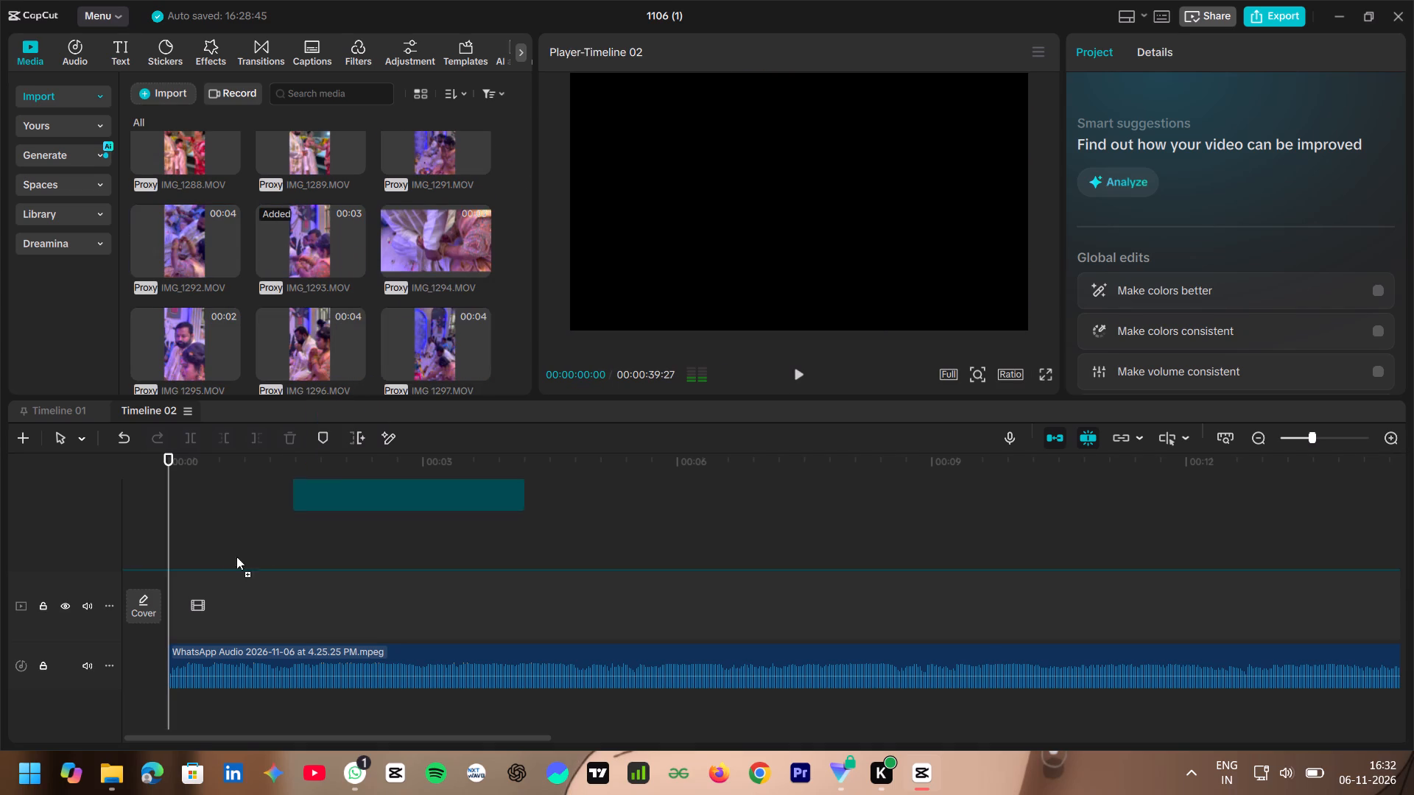
{"action": "left_click_drag", "start_coordinate": [236, 556], "coordinate": [185, 596]}
Mute the main video track that holds IMG_1293.
{"action": "scroll", "coordinate": [264, 317], "scroll_direction": "down", "scroll_amount": 1}
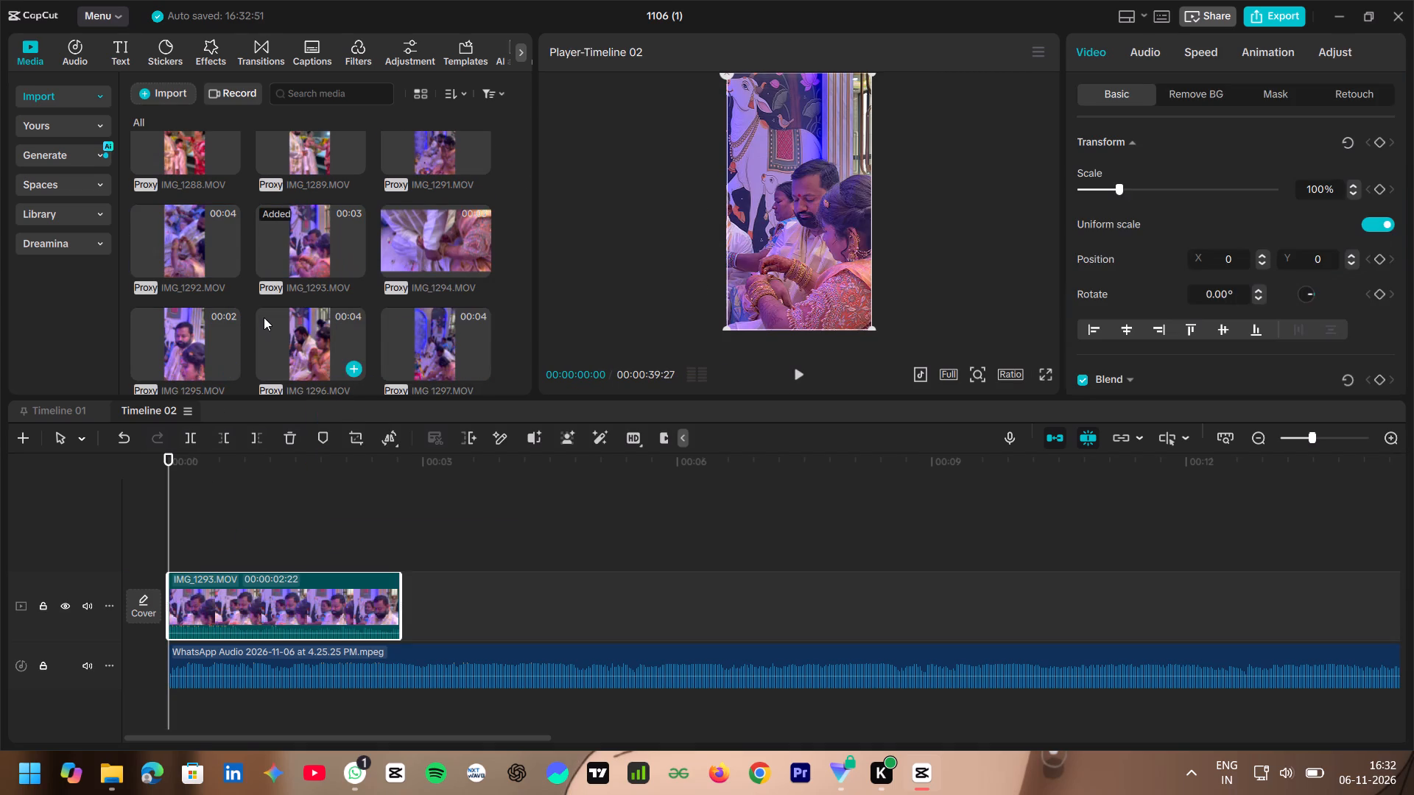
{"action": "left_click", "coordinate": [85, 612]}
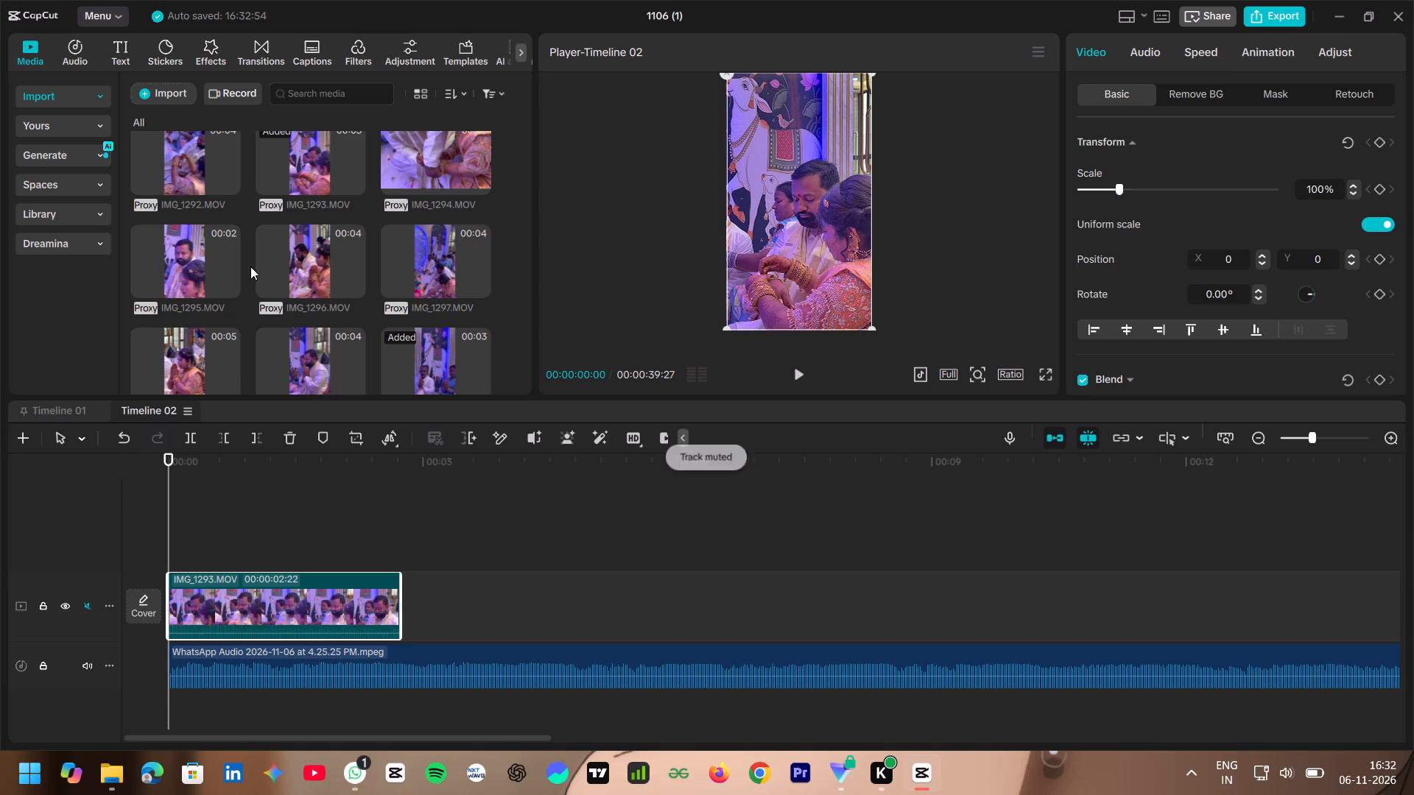
Preview the ritual clips IMG_1295, IMG_1302, IMG_1305 and IMG_1304 as candidates for the second shot.
{"action": "left_click", "coordinate": [187, 258]}
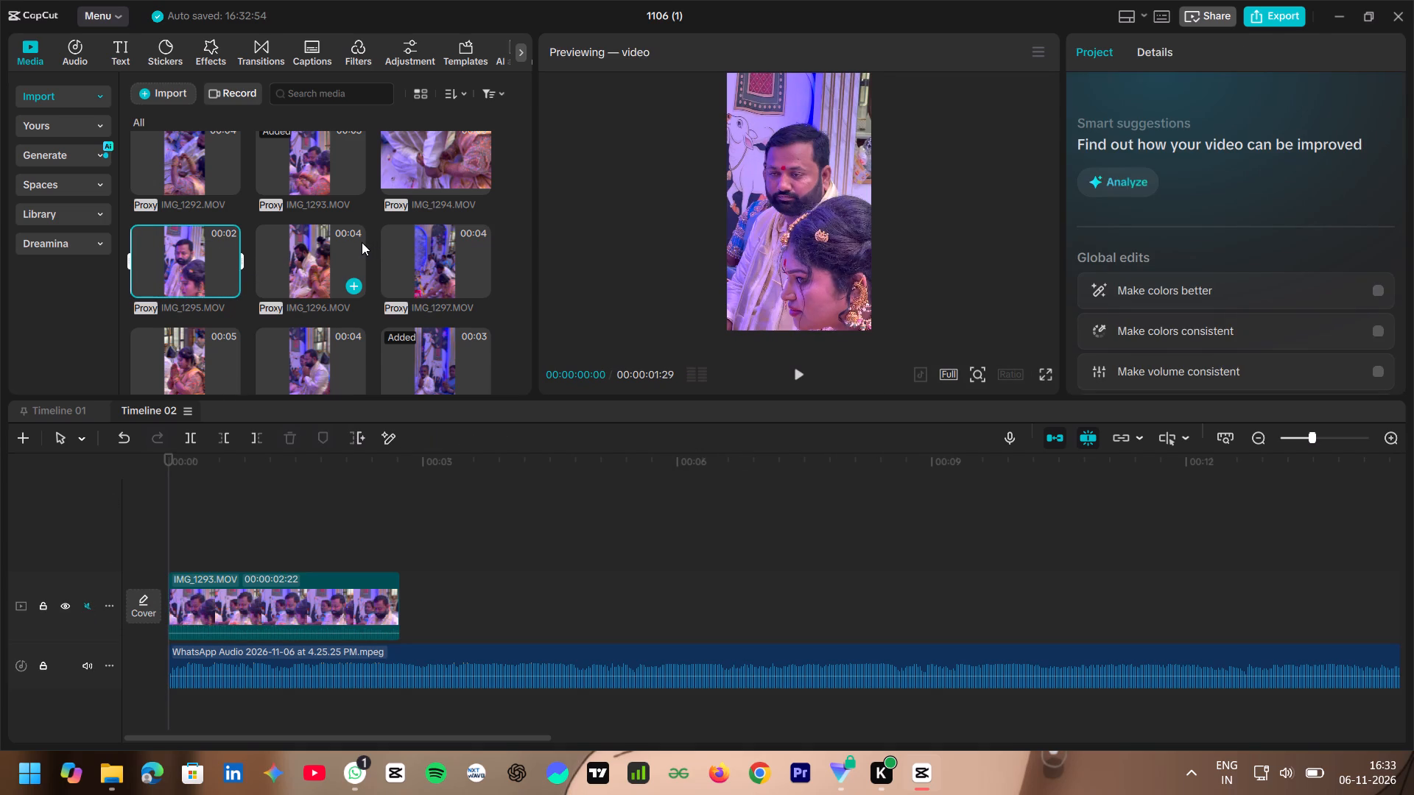
{"action": "scroll", "coordinate": [362, 242], "scroll_direction": "down", "scroll_amount": 3}
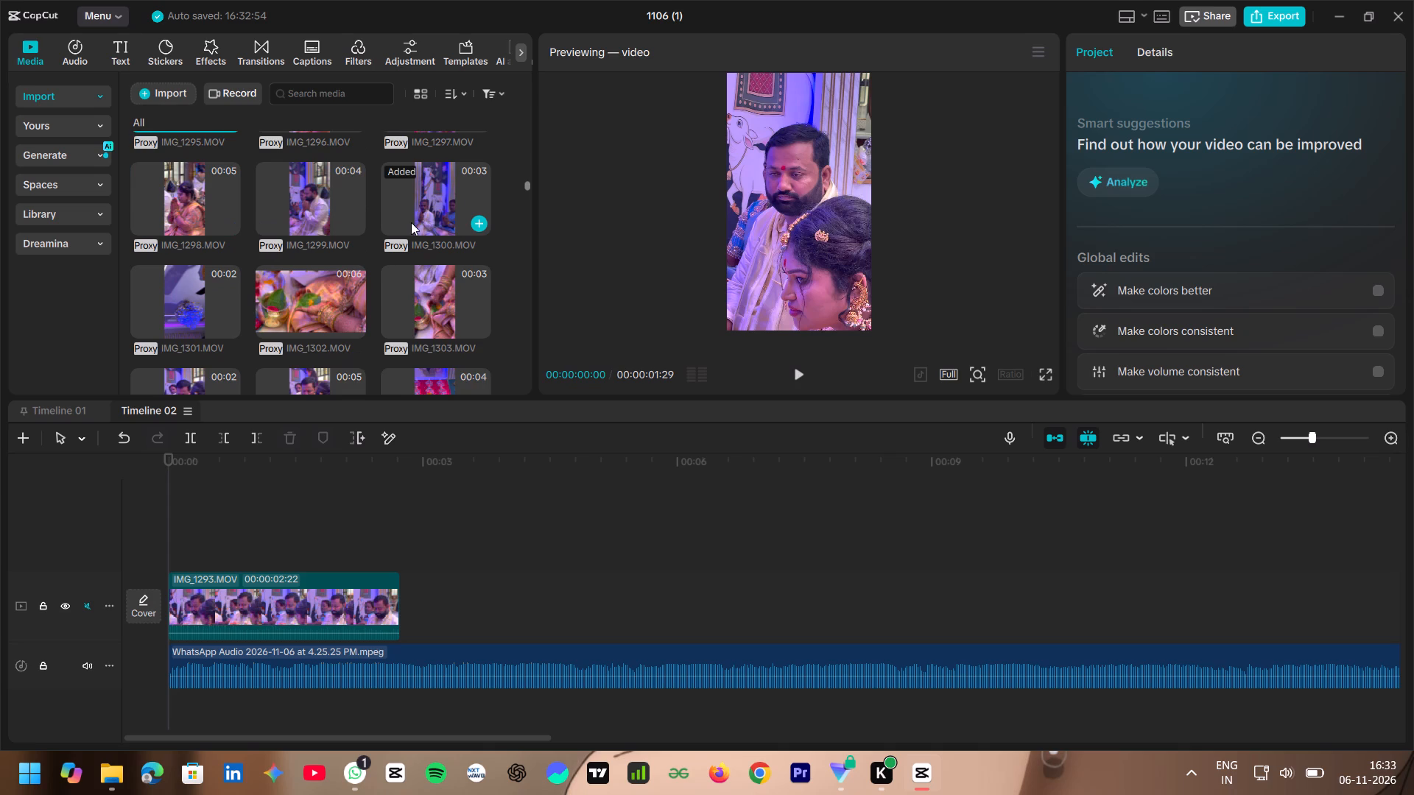
{"action": "left_click", "coordinate": [323, 223]}
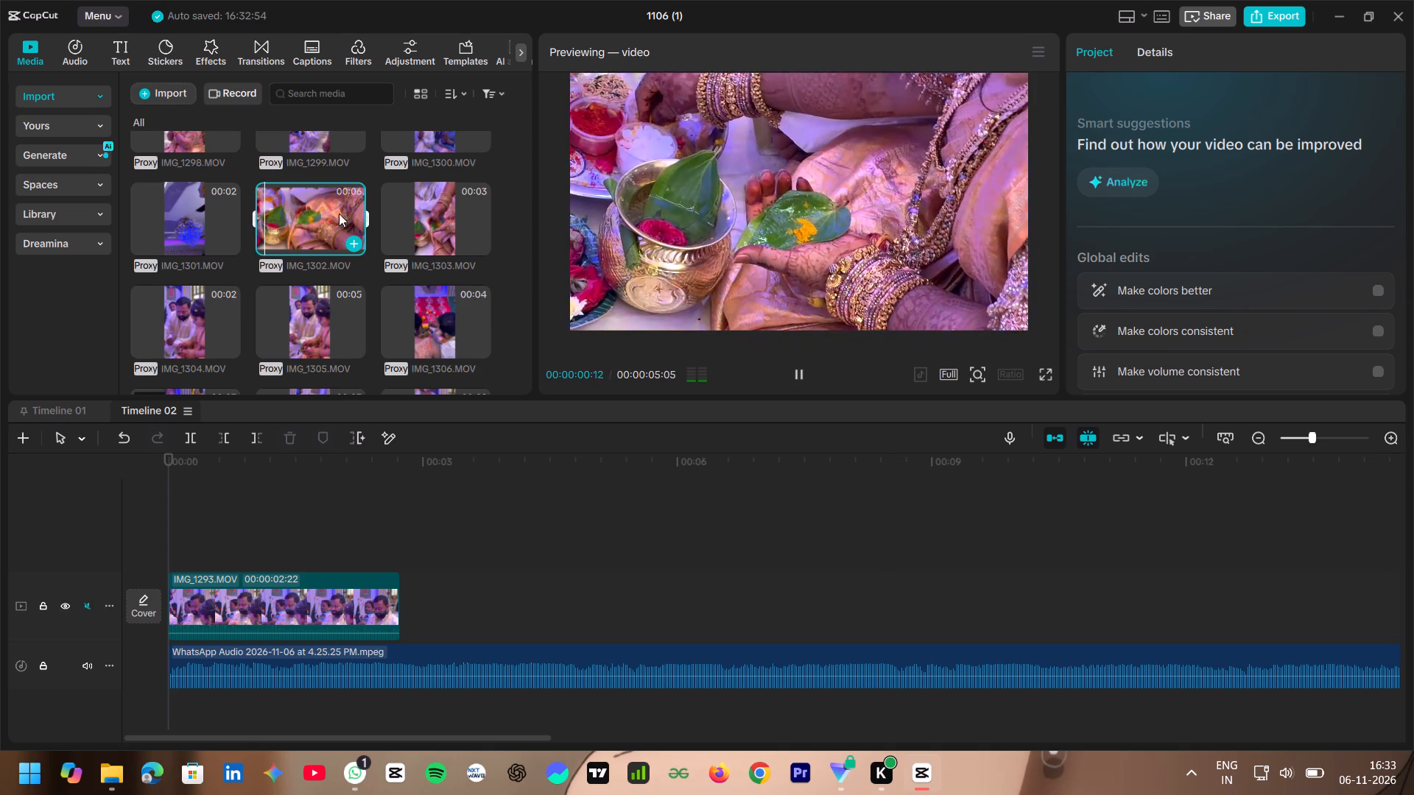
{"action": "scroll", "coordinate": [351, 212], "scroll_direction": "down", "scroll_amount": 1}
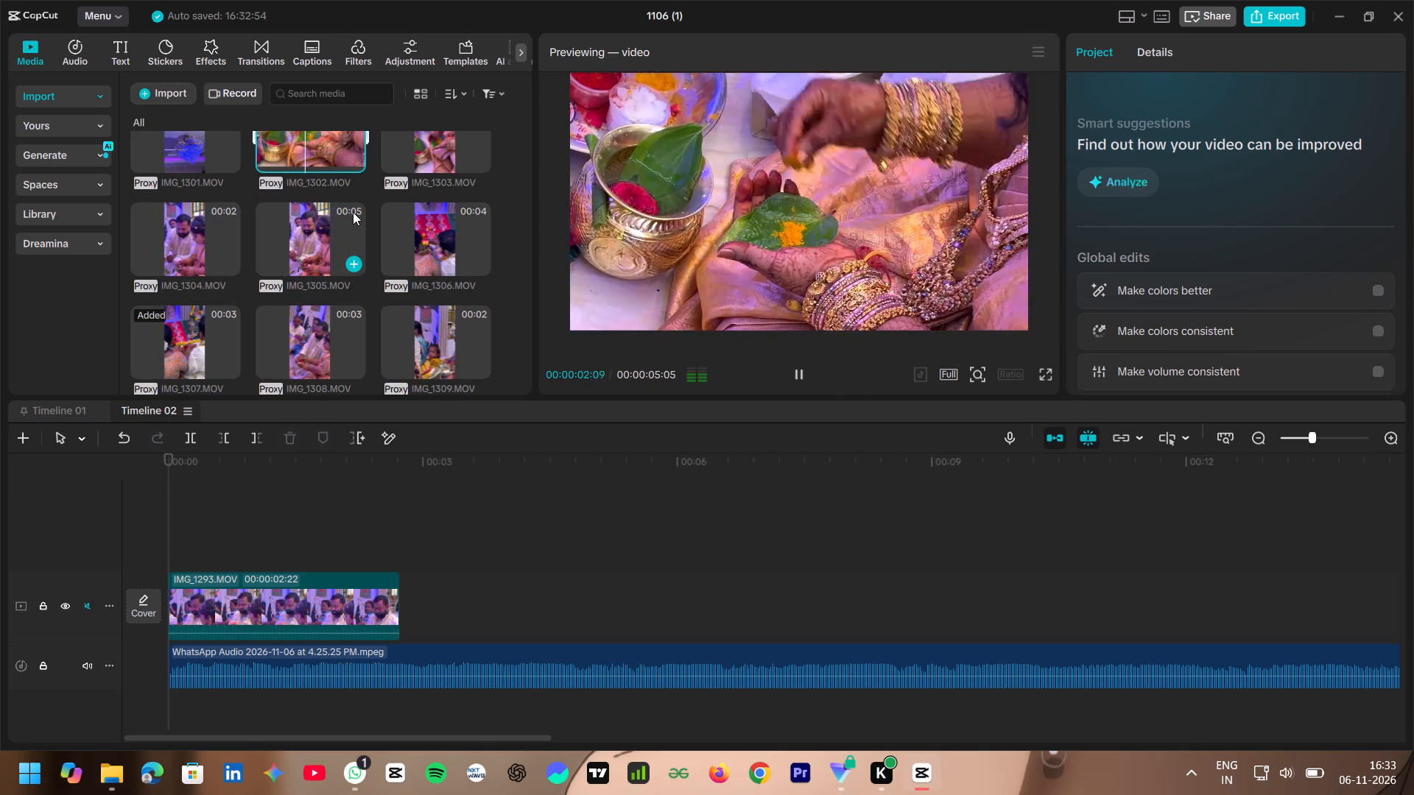
{"action": "left_click", "coordinate": [334, 240]}
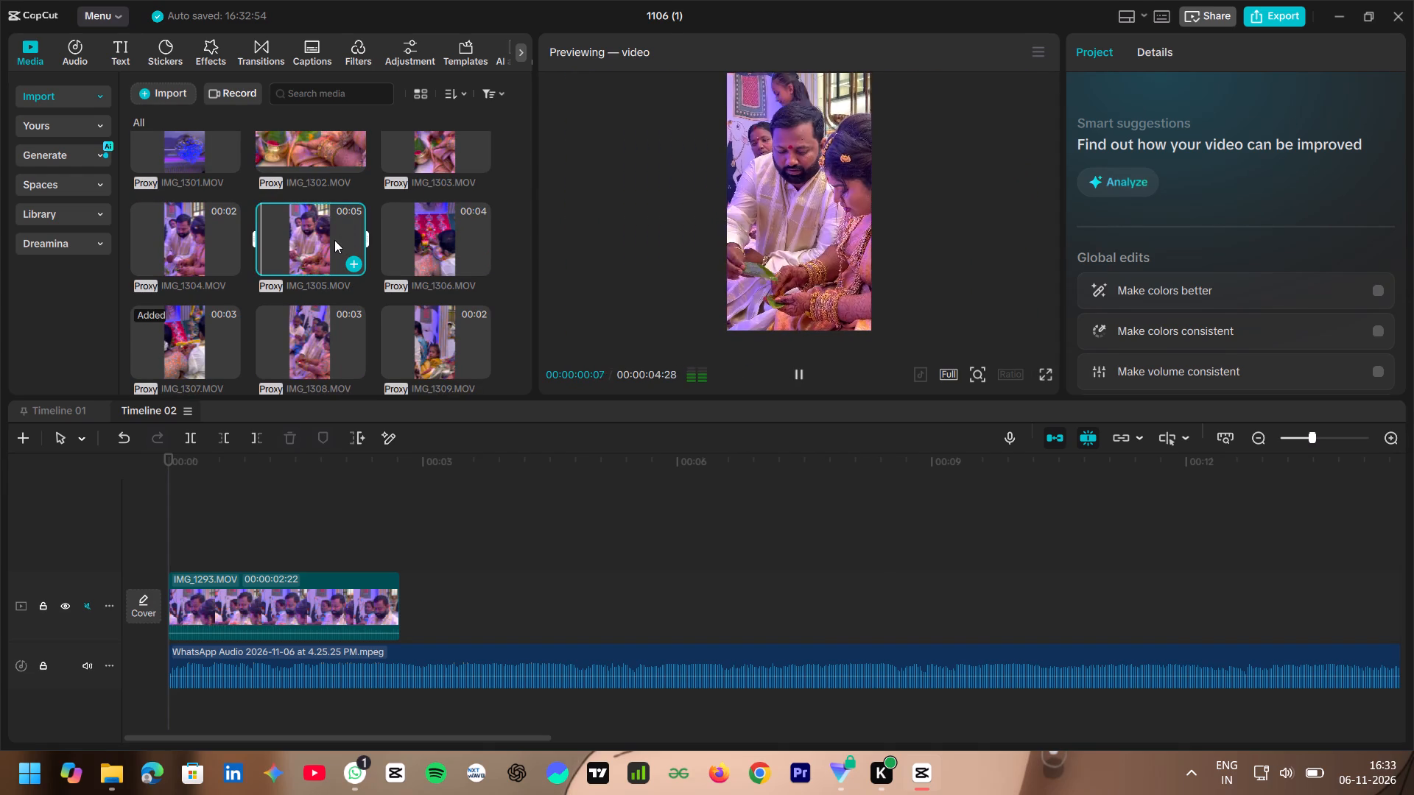
{"action": "left_click", "coordinate": [200, 241]}
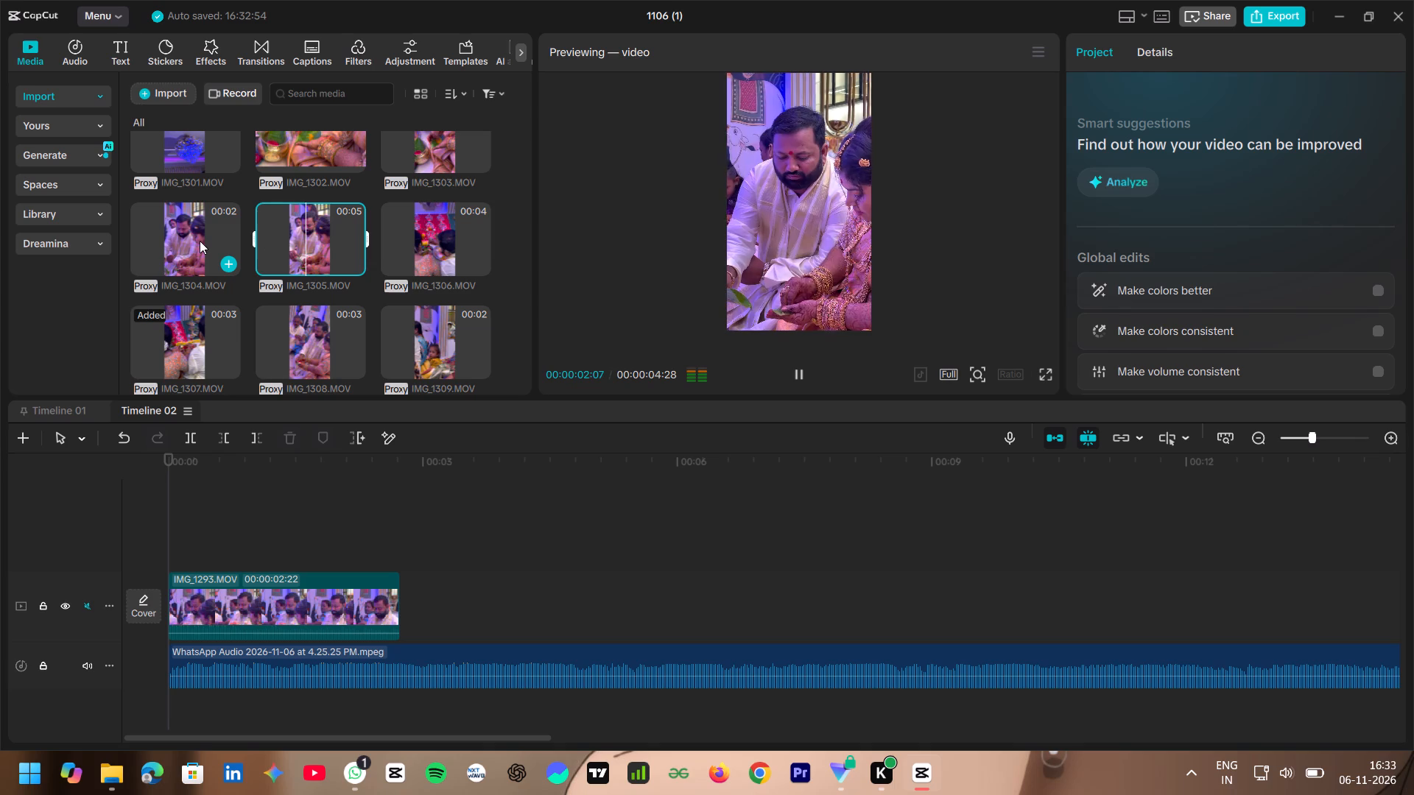
Add clip IMG_1305 to the main video track directly after IMG_1293.
{"action": "left_click", "coordinate": [346, 233]}
{"action": "left_click_drag", "start_coordinate": [323, 230], "coordinate": [426, 522]}
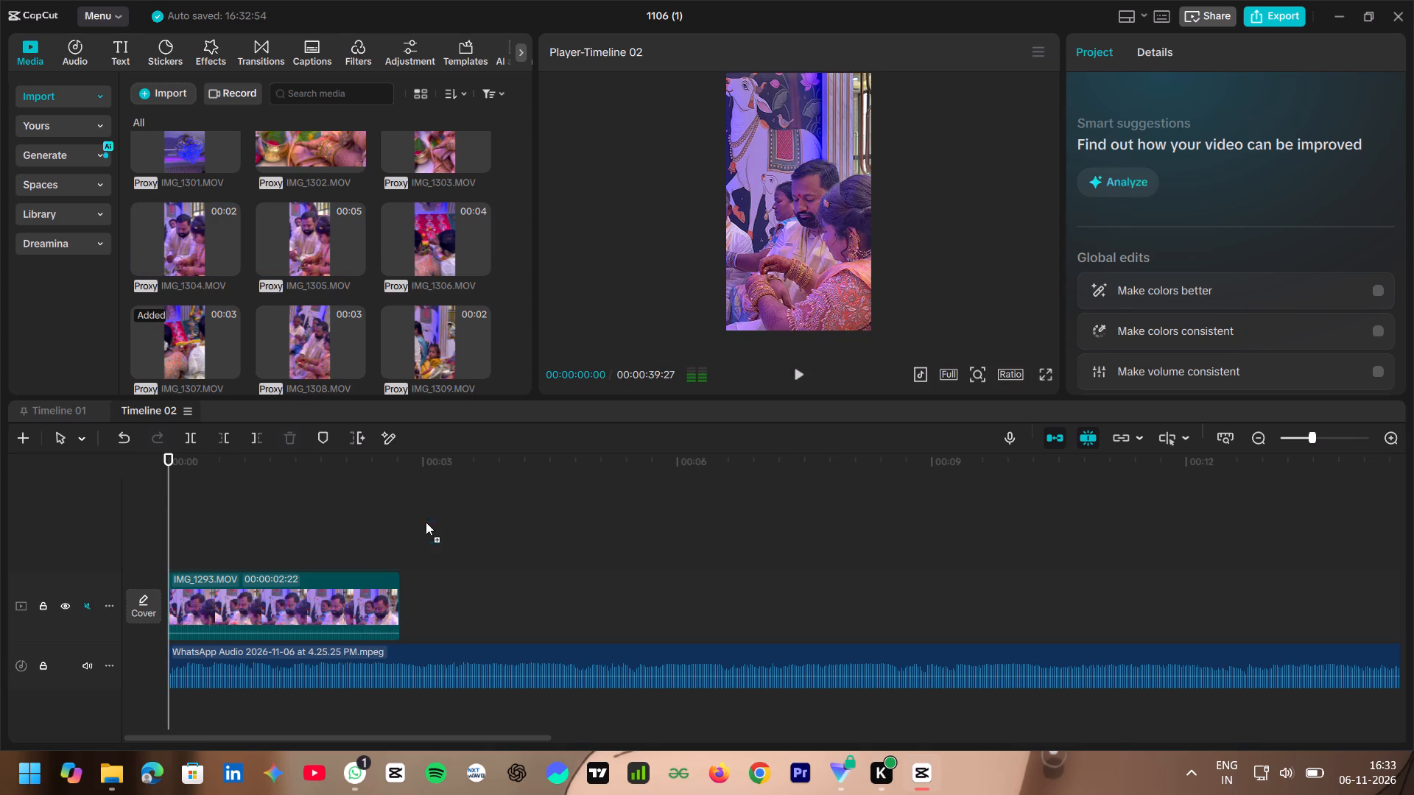
{"action": "left_click_drag", "start_coordinate": [426, 522], "coordinate": [421, 593]}
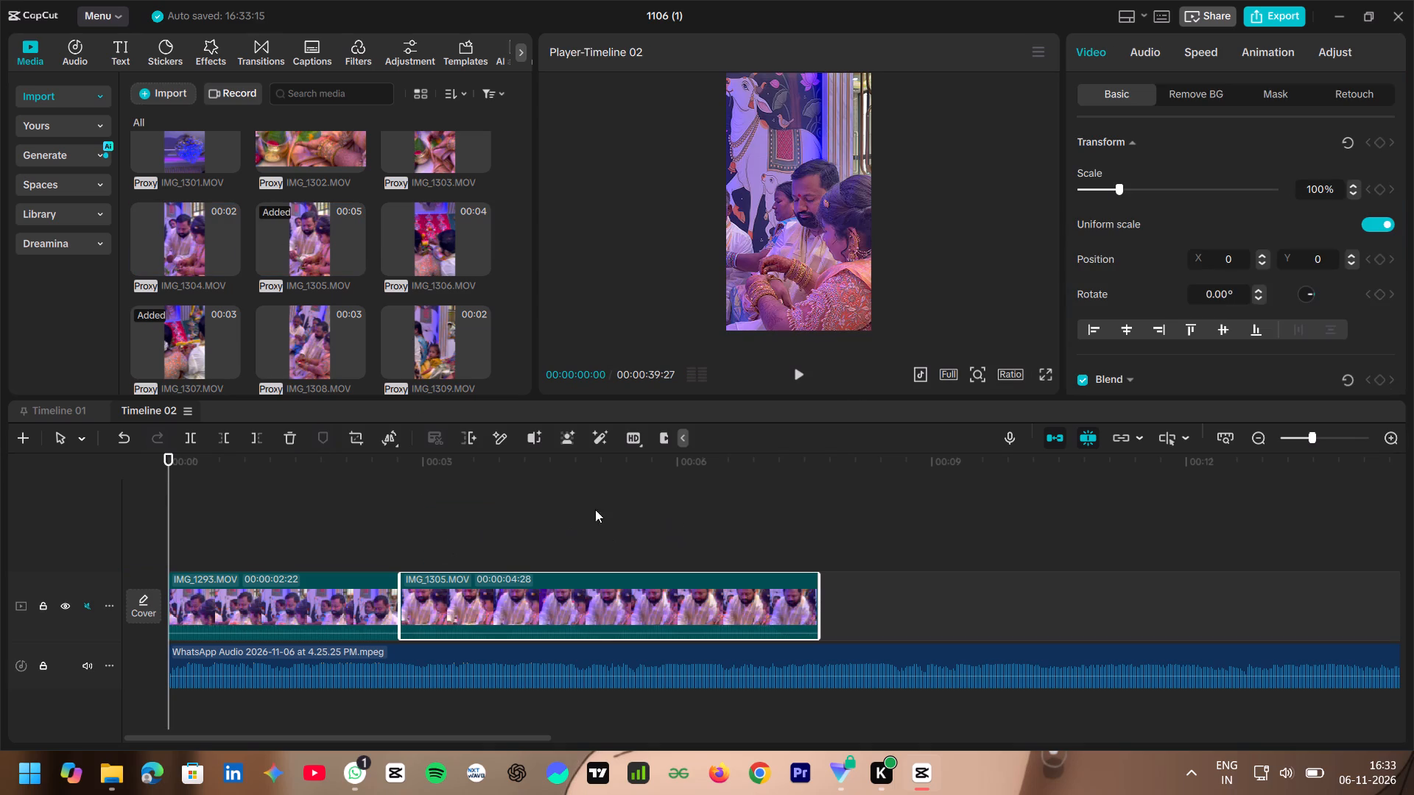
Browse the imported clips from about IMG_1307 onward for the next shot.
{"action": "scroll", "coordinate": [310, 332], "scroll_direction": "down", "scroll_amount": 2}
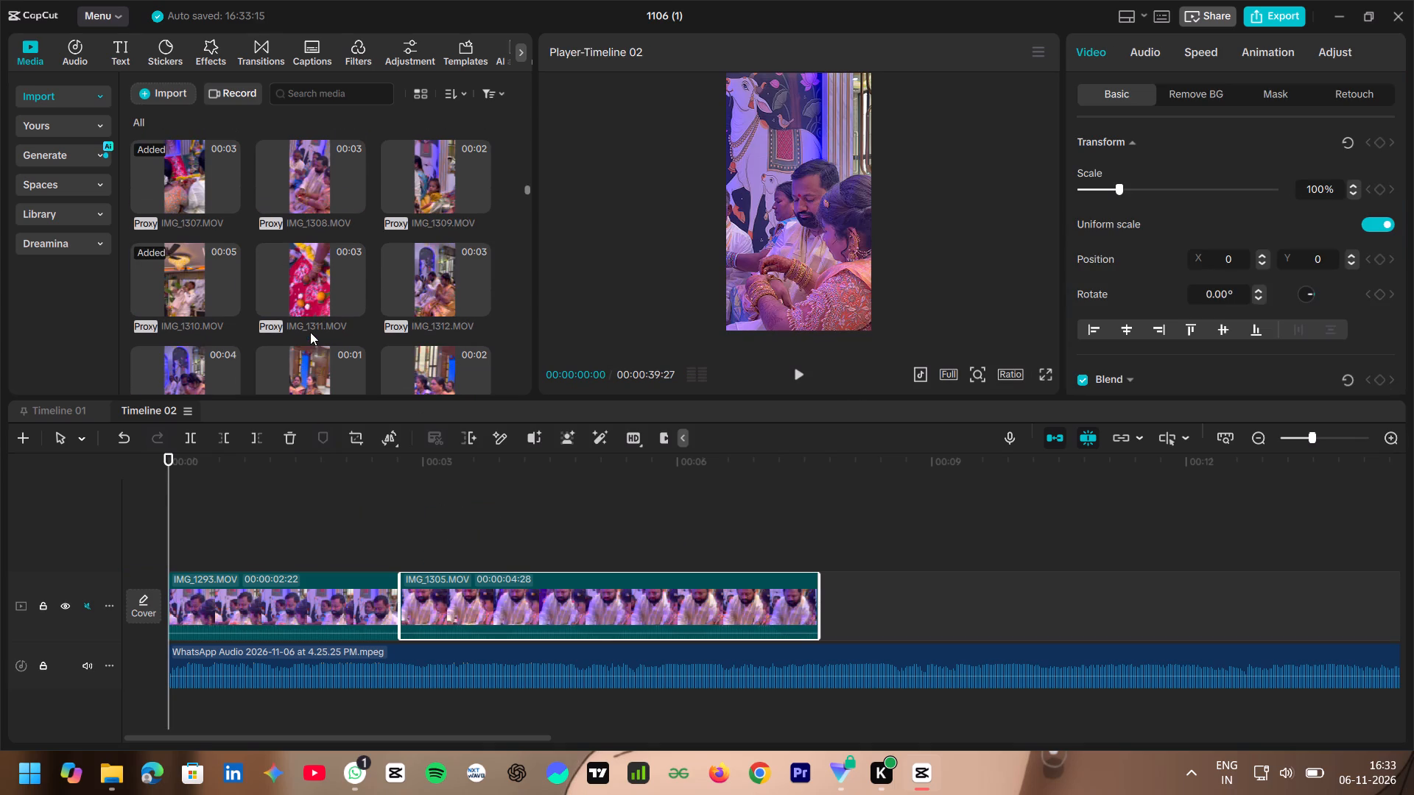
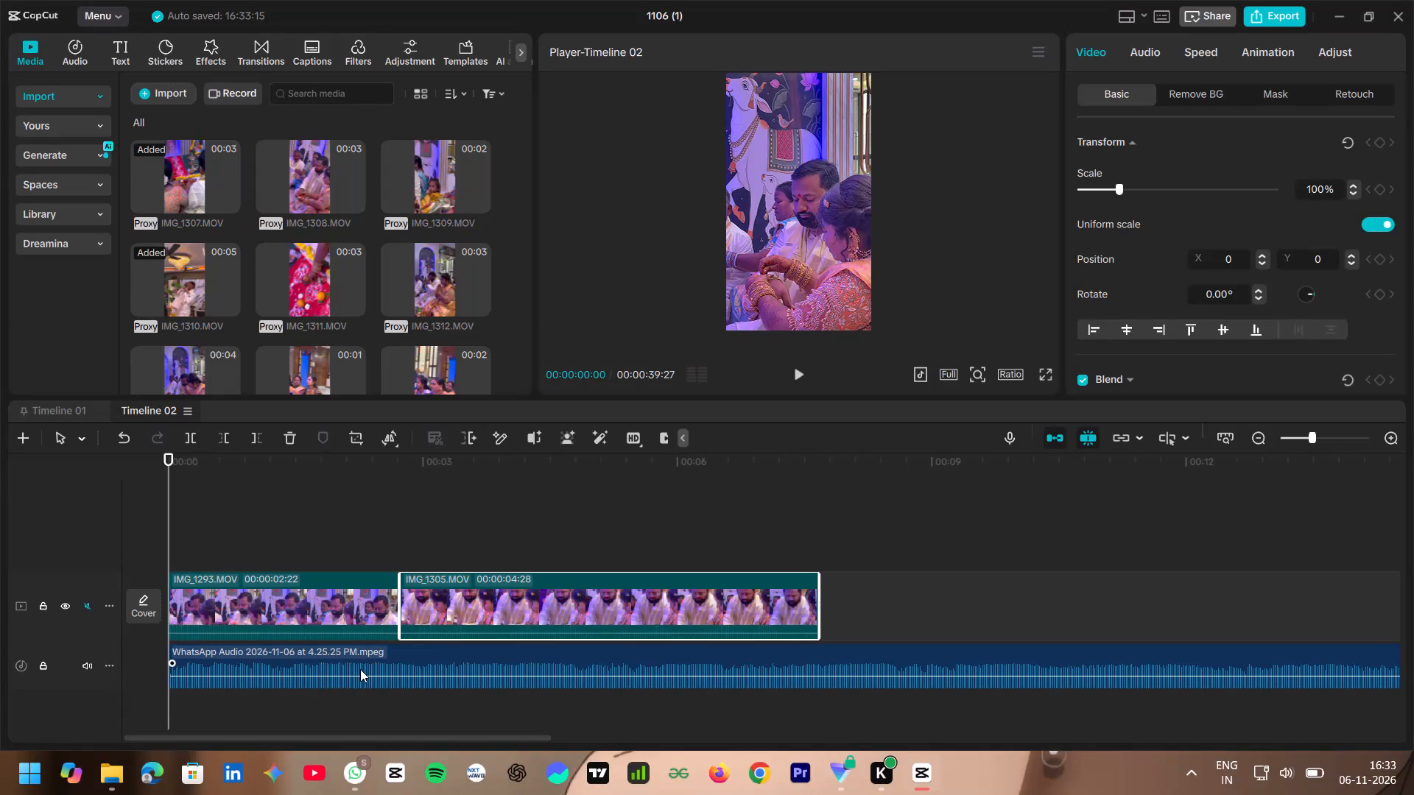
Raise the volume of the WhatsApp audio clip on the timeline to 1.9 dB.
{"action": "left_click", "coordinate": [392, 653]}
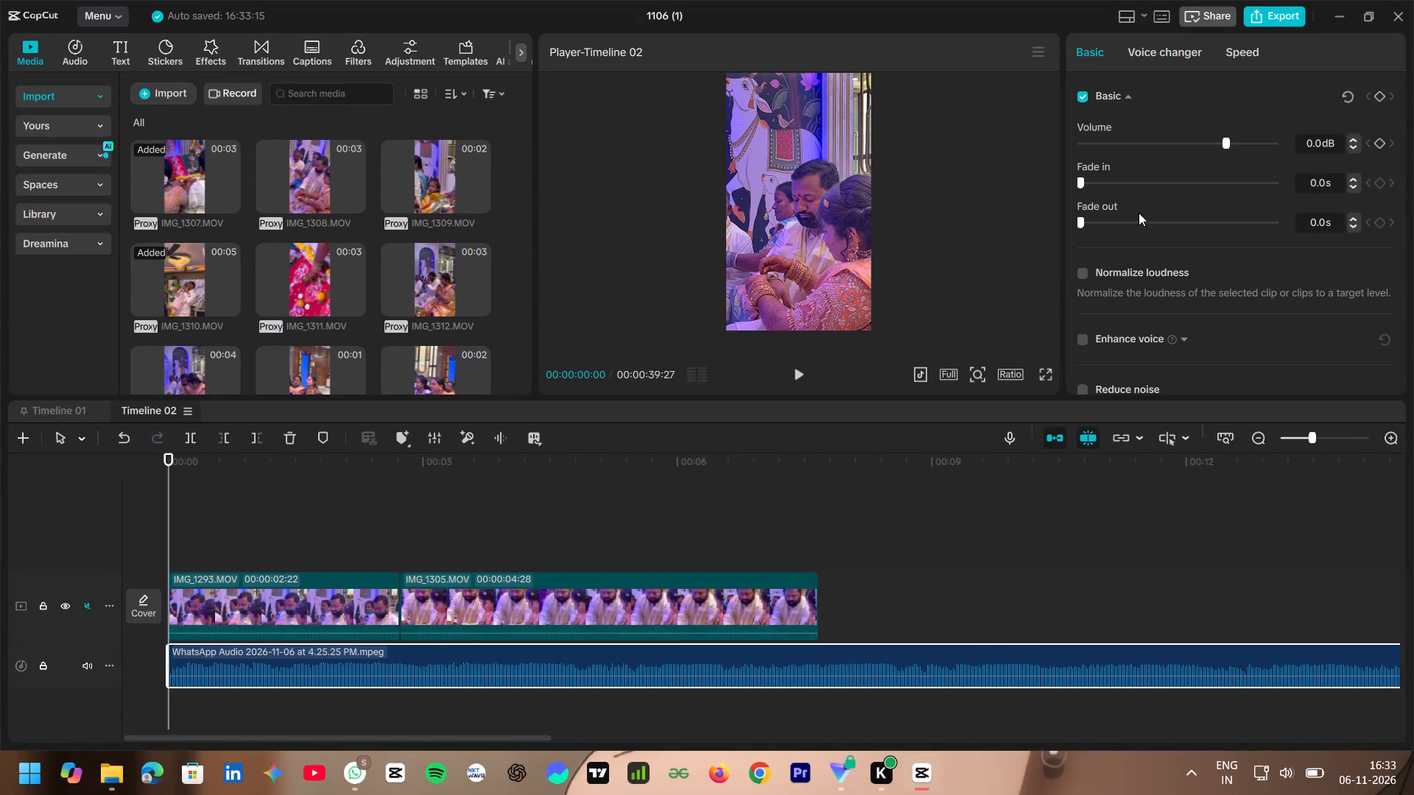
{"action": "left_click", "coordinate": [1351, 142]}
{"action": "triple_click", "coordinate": [1354, 141]}
{"action": "double_click", "coordinate": [1354, 141]}
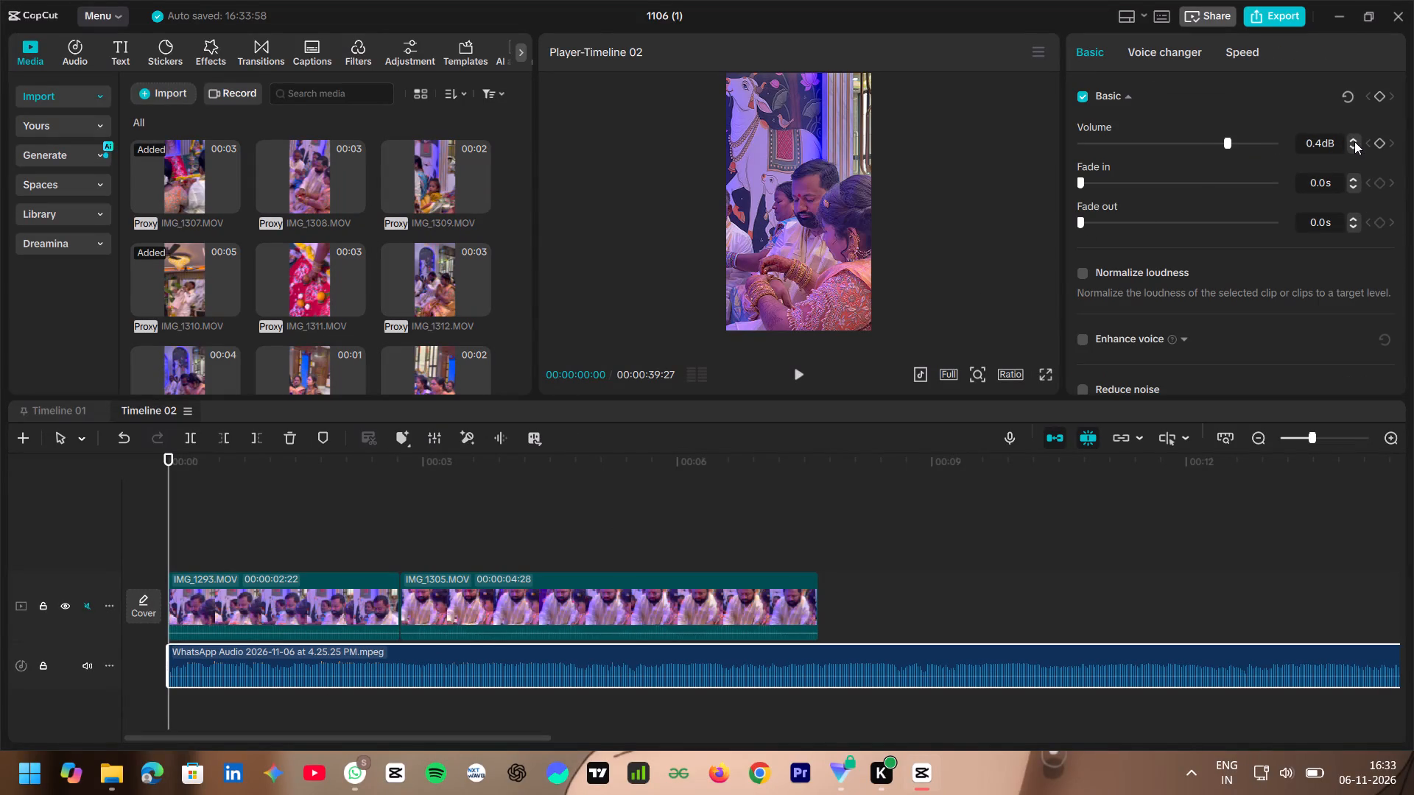
{"action": "triple_click", "coordinate": [1354, 141]}
{"action": "triple_click", "coordinate": [1354, 141]}
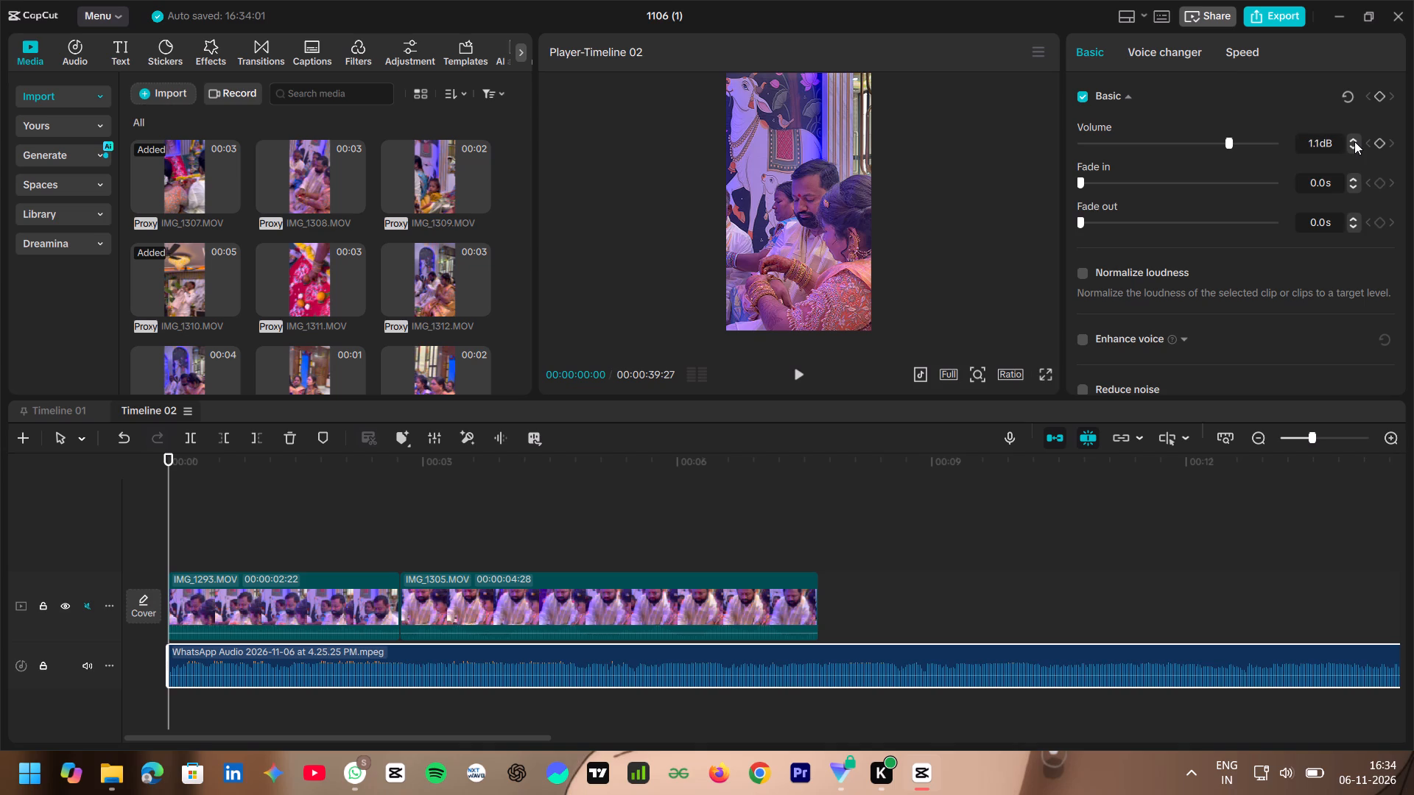
{"action": "left_click", "coordinate": [1354, 141]}
{"action": "triple_click", "coordinate": [1354, 141]}
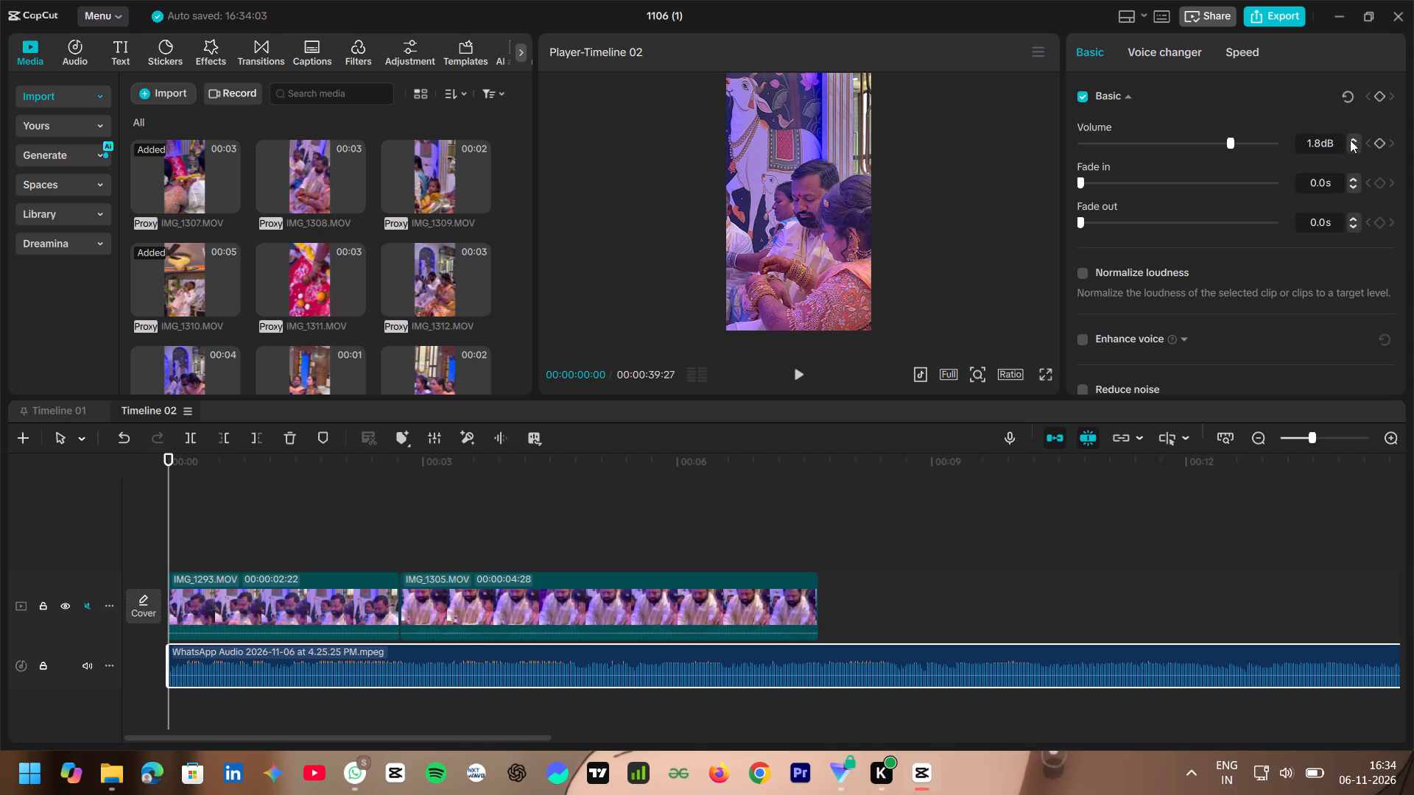
Auto-mark beats on the WhatsApp audio clip, trying the Beats 2 option first and settling on Beats 1.
{"action": "left_click", "coordinate": [407, 443]}
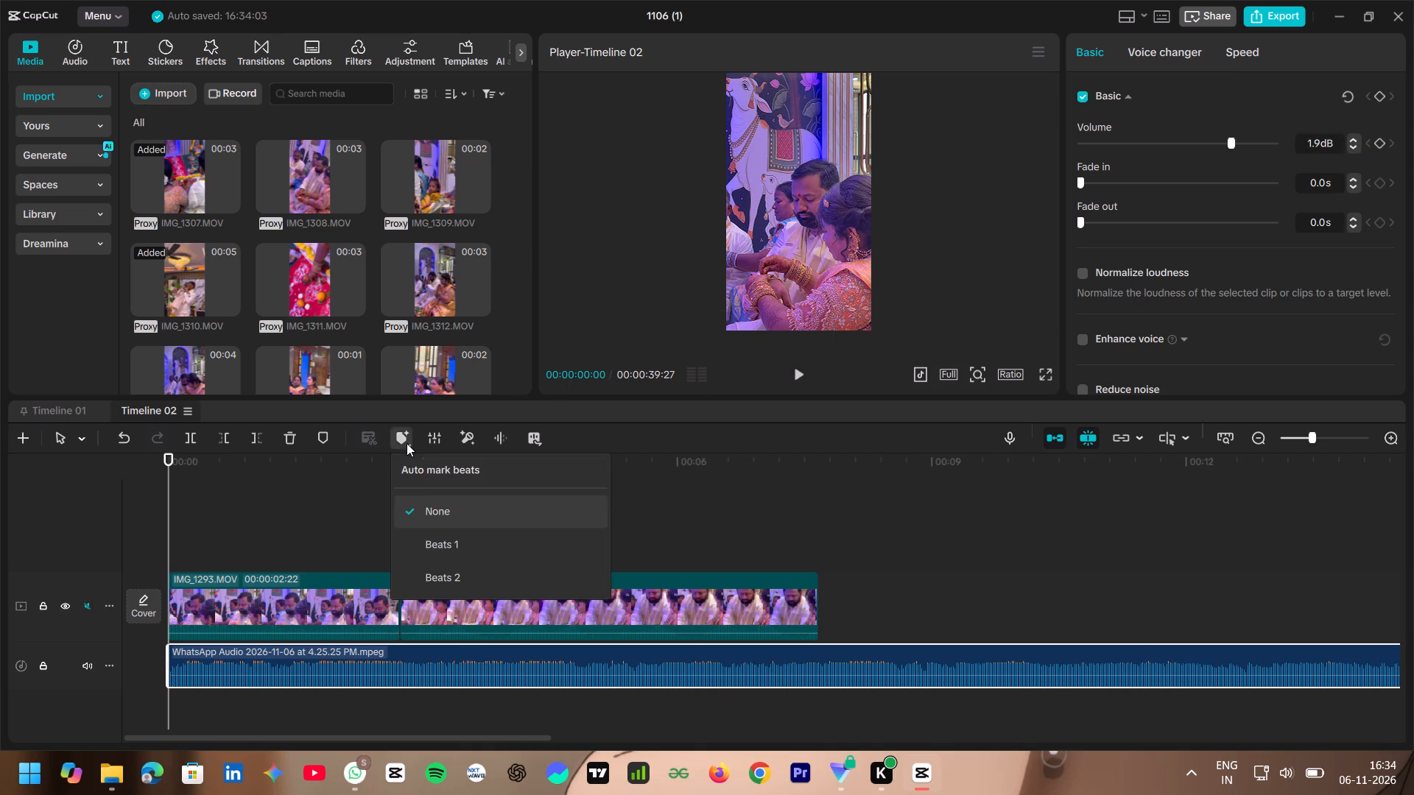
{"action": "left_click", "coordinate": [462, 576]}
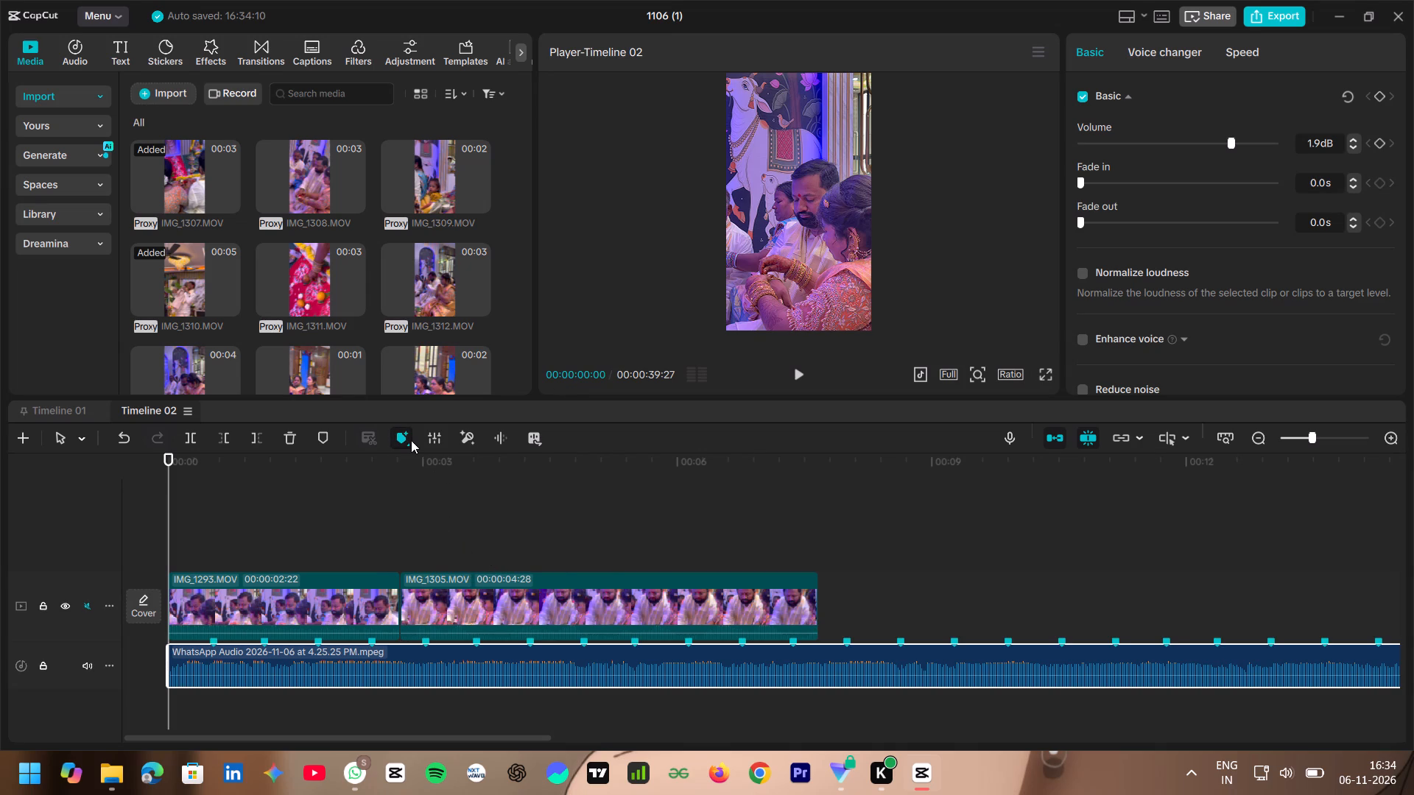
{"action": "left_click", "coordinate": [462, 555]}
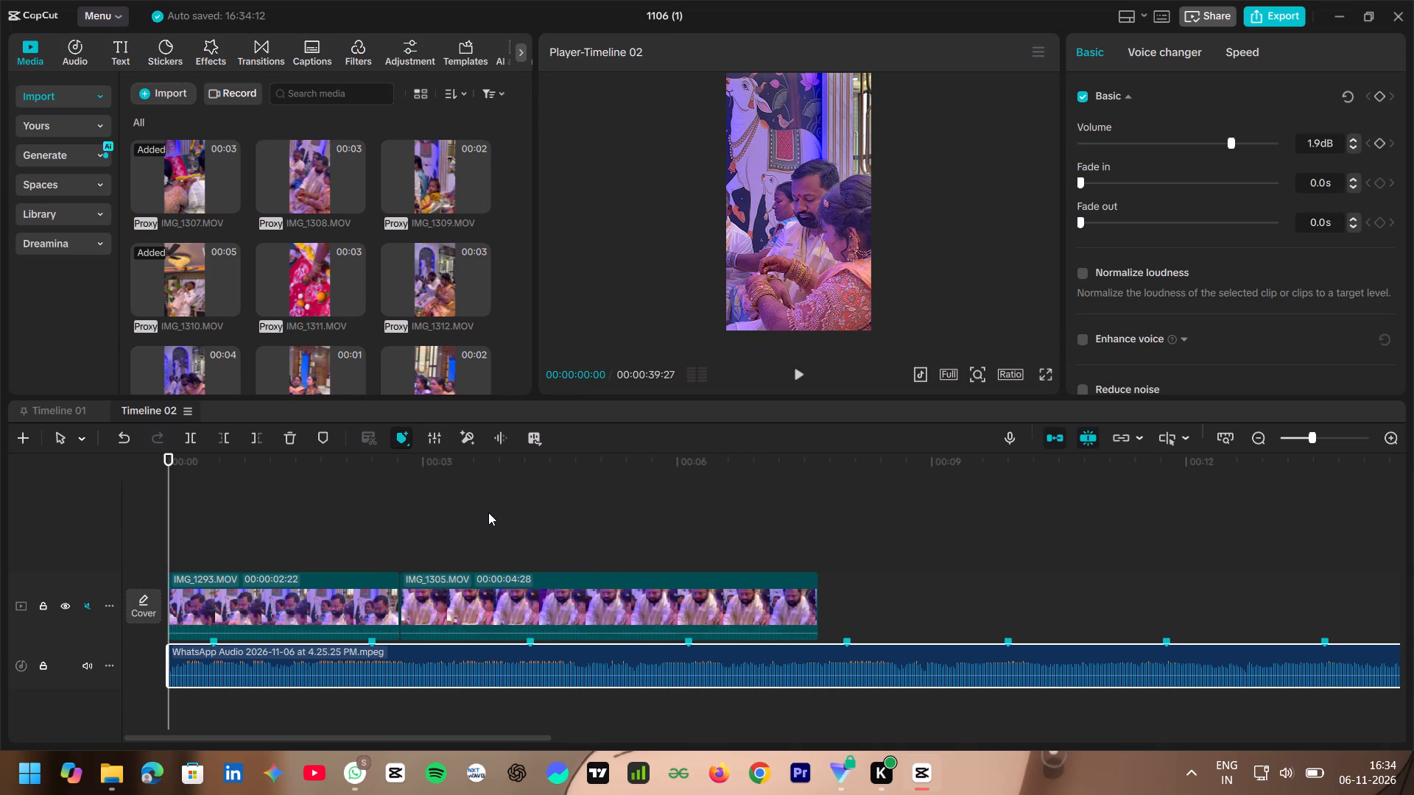
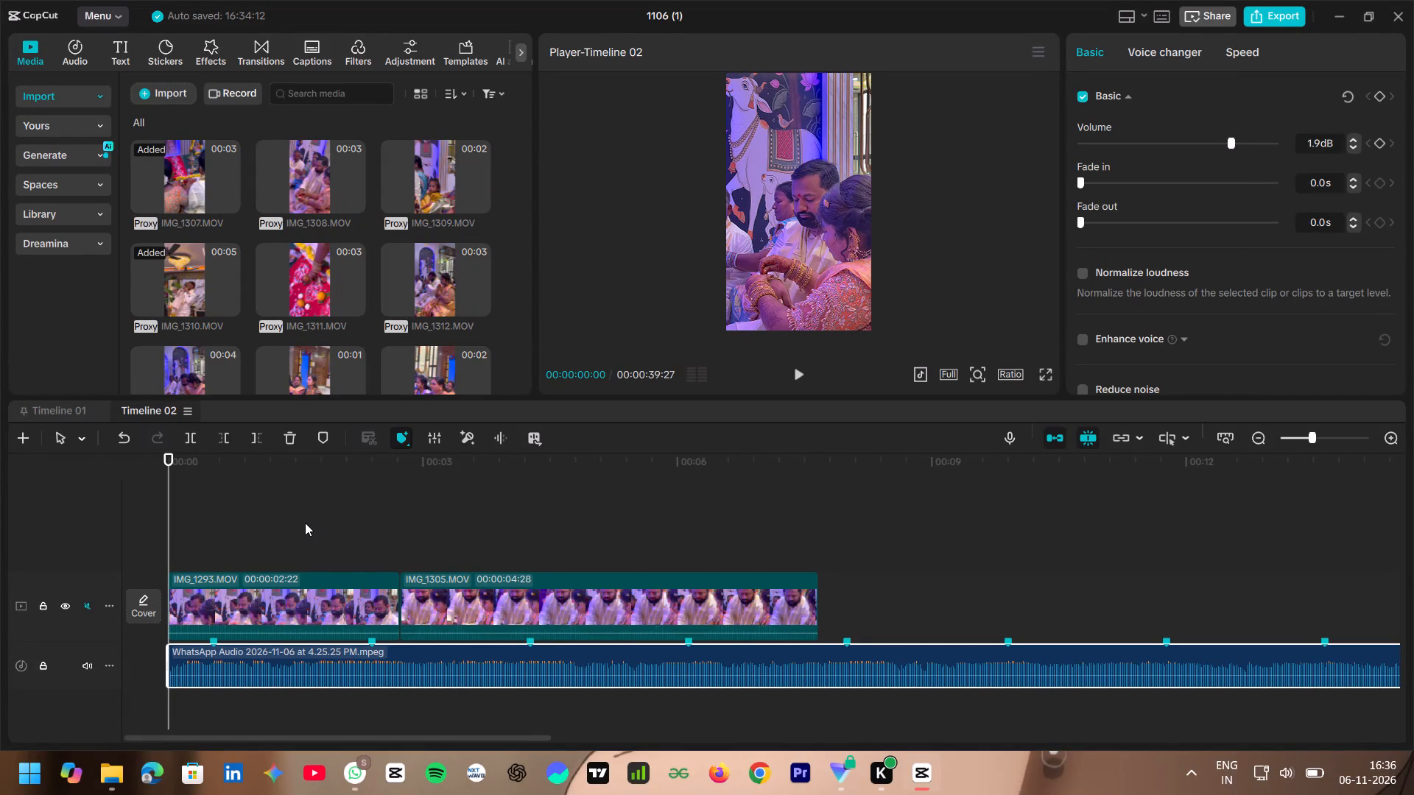
Play the opening seconds repeatedly around the cut between IMG_1293 and IMG_1305 to locate the audio beat there.
{"action": "key", "text": "space"}
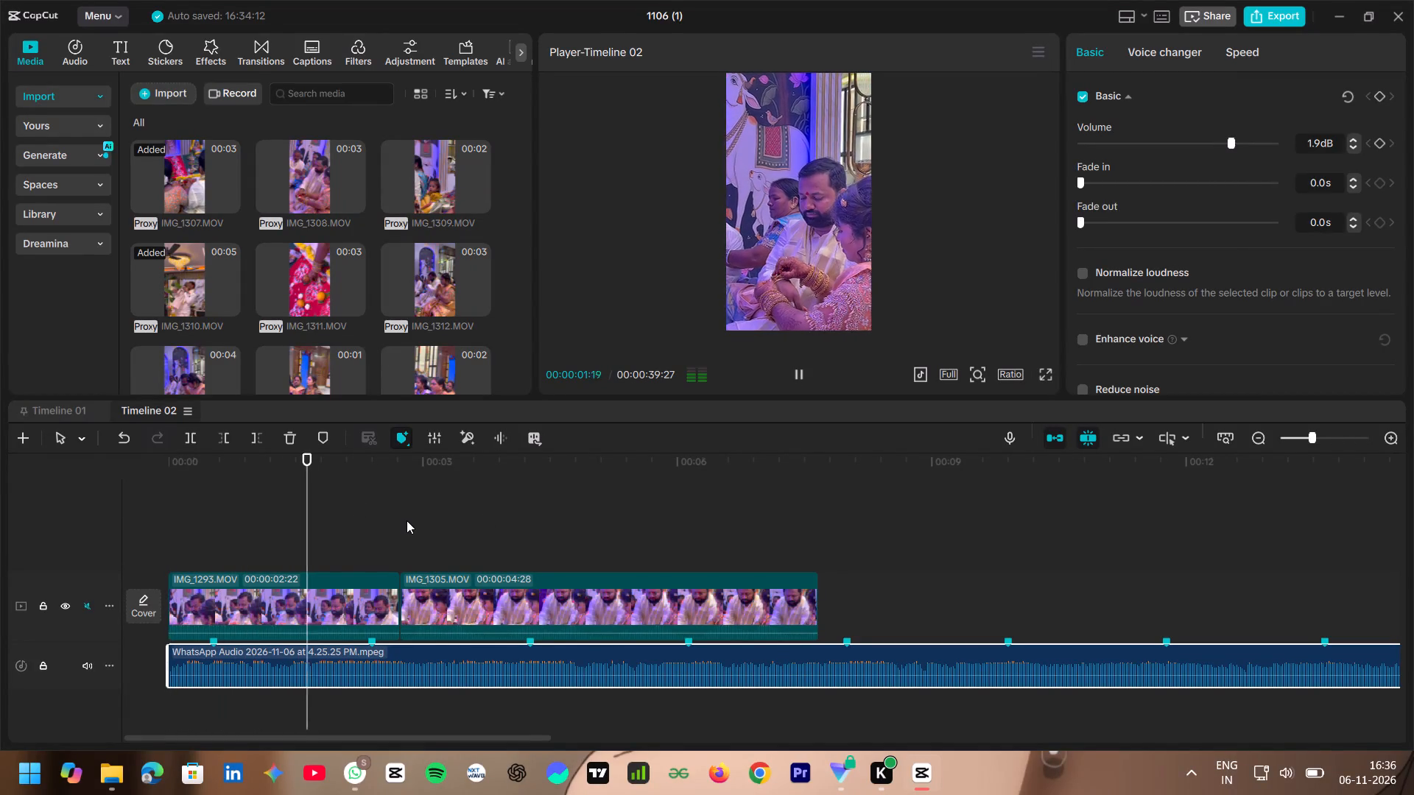
{"action": "key", "text": "space"}
{"action": "key", "text": "space"}
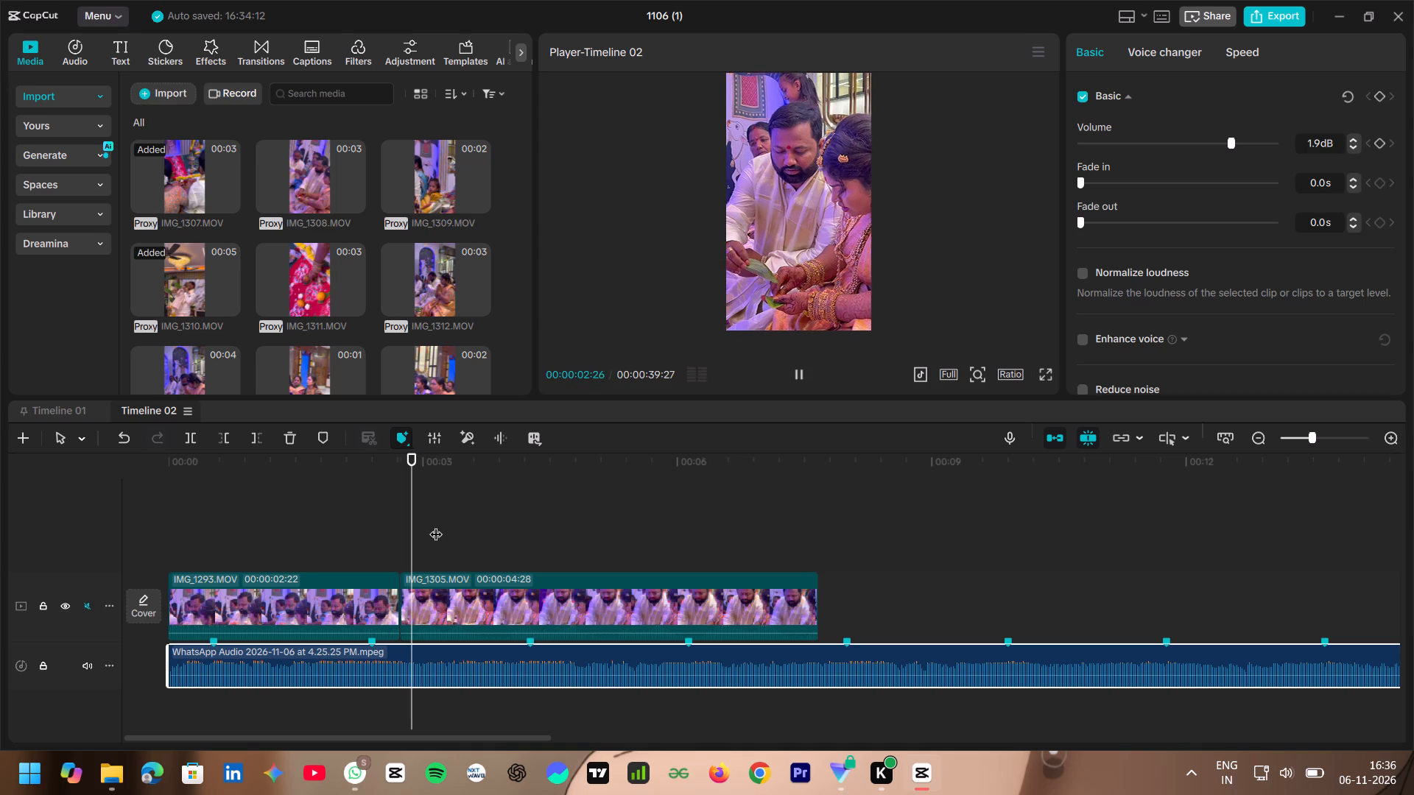
{"action": "key", "text": "space"}
{"action": "scroll", "coordinate": [376, 533], "scroll_direction": "down", "scroll_amount": 5, "text": "ctrl"}
{"action": "left_click", "coordinate": [319, 537]}
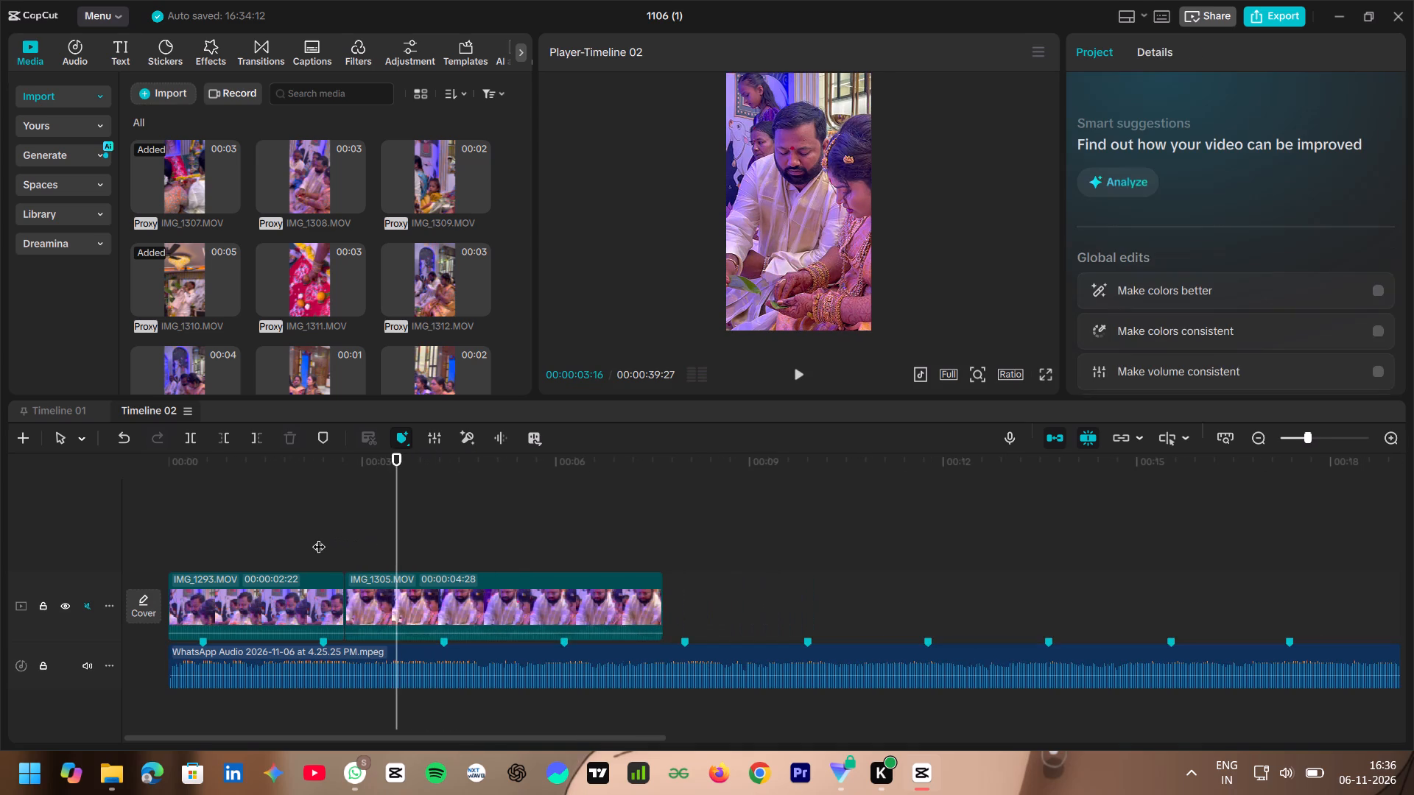
{"action": "left_click_drag", "start_coordinate": [319, 537], "coordinate": [275, 540]}
{"action": "key", "text": "space"}
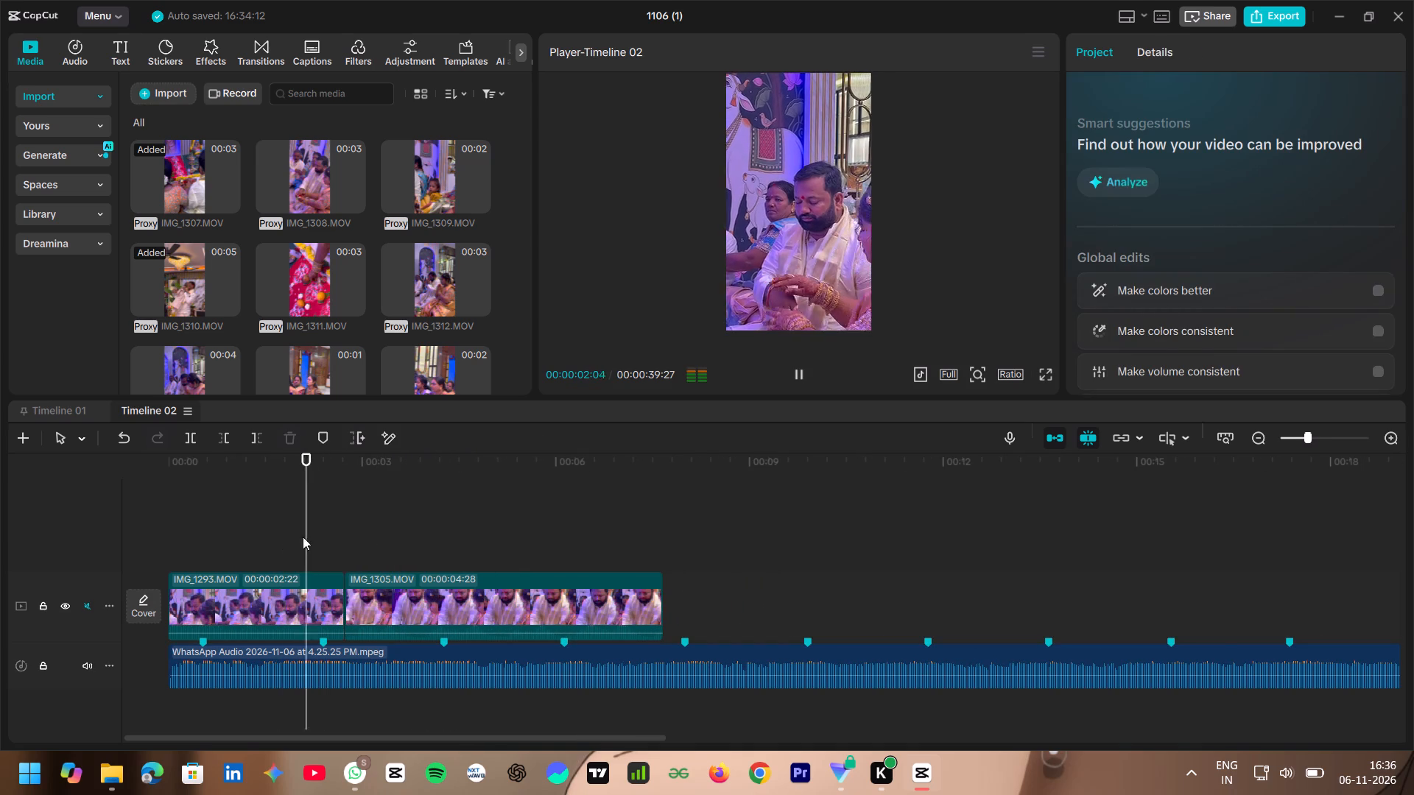
{"action": "key", "text": "space"}
{"action": "left_click", "coordinate": [334, 536]}
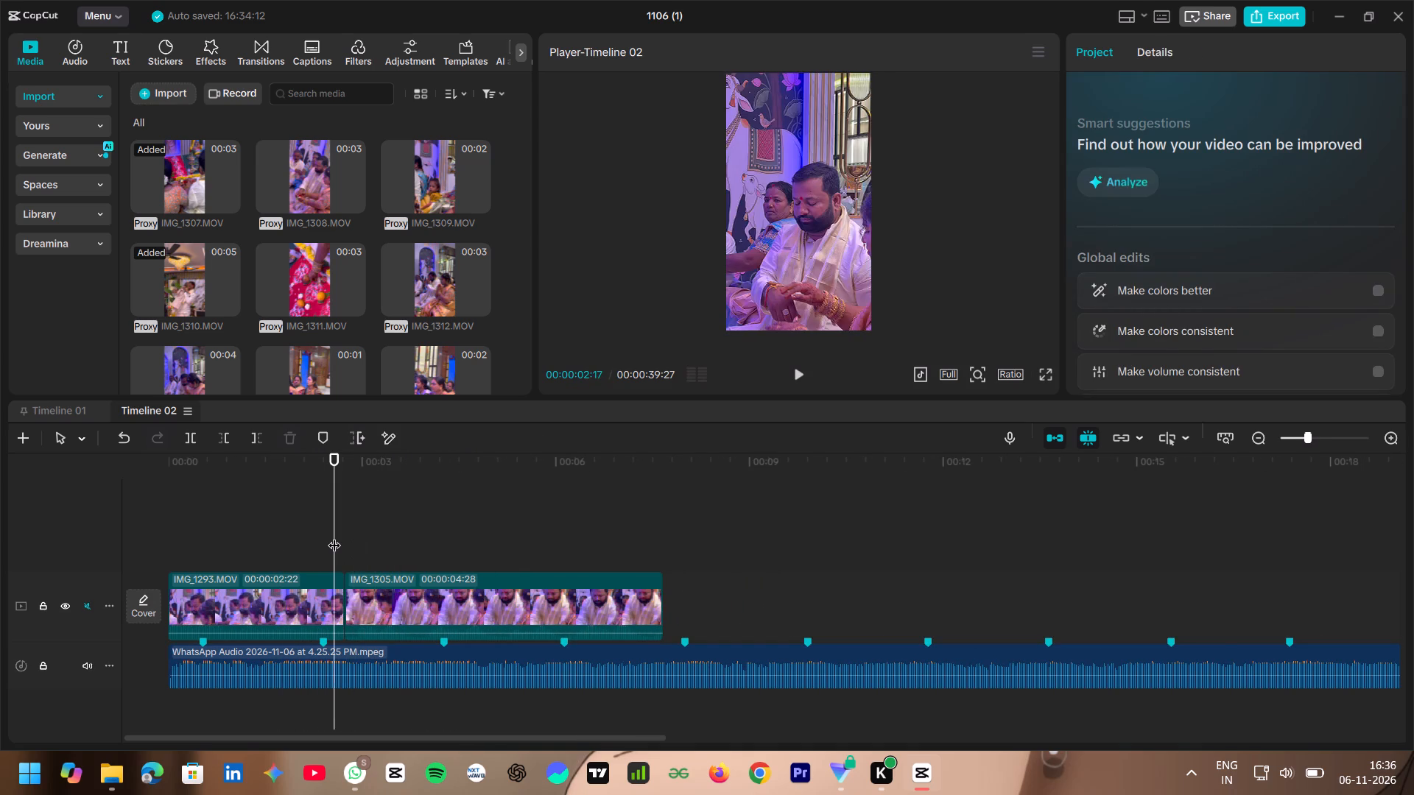
{"action": "key", "text": "space"}
{"action": "key", "text": "space"}
{"action": "left_click", "coordinate": [341, 530]}
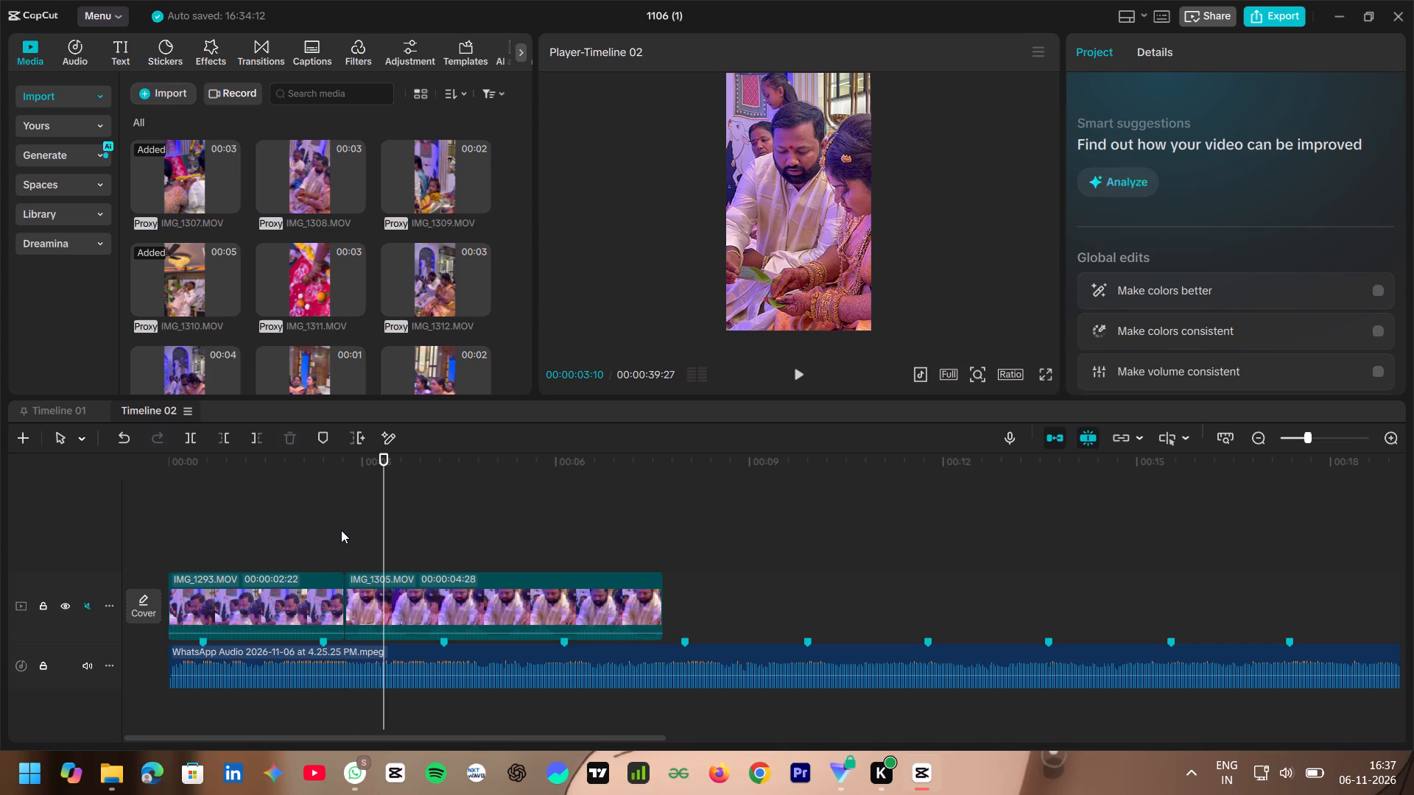
{"action": "key", "text": "space"}
{"action": "key", "text": "space"}
{"action": "left_click", "coordinate": [353, 526]}
{"action": "left_click_drag", "start_coordinate": [353, 526], "coordinate": [361, 533]}
{"action": "key", "text": "space"}
{"action": "key", "text": "space"}
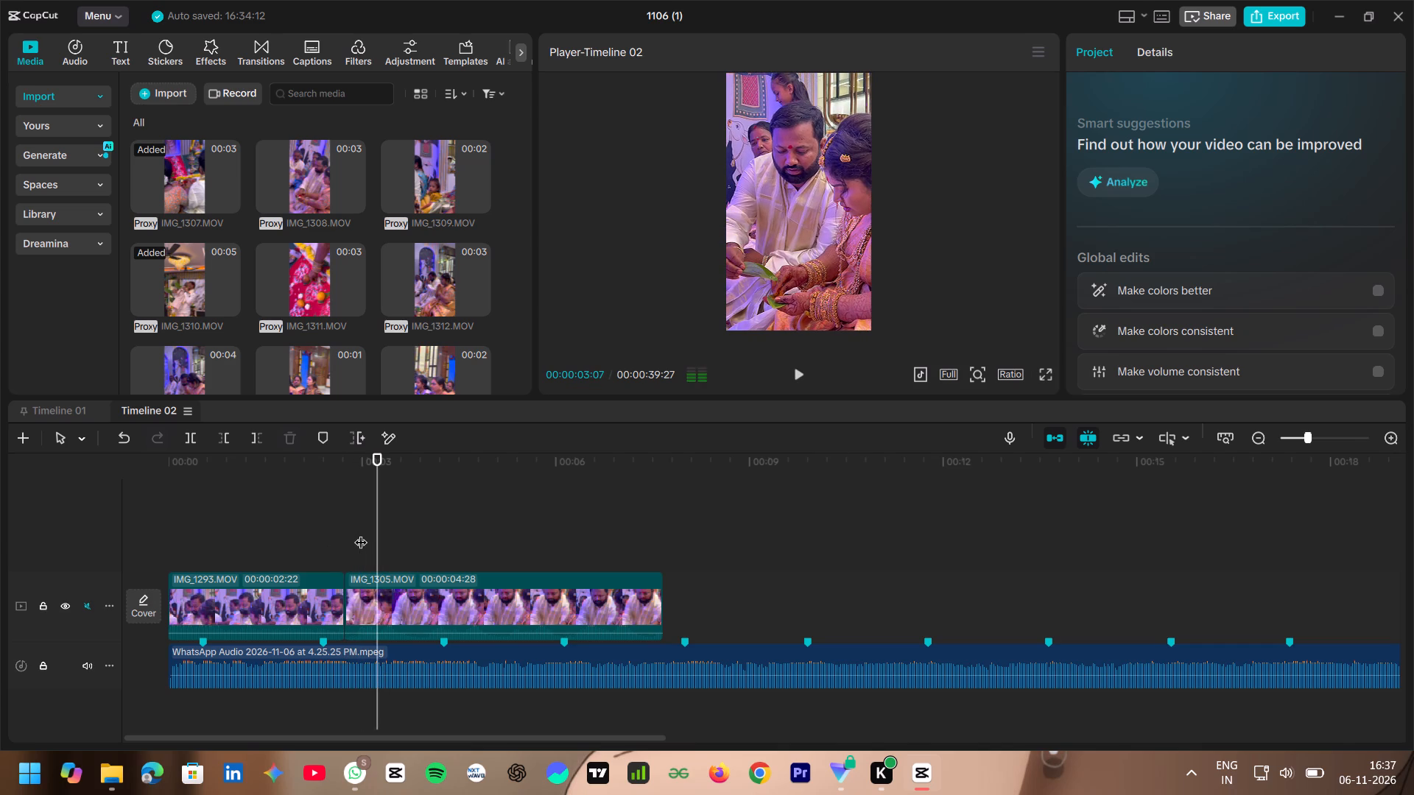
{"action": "left_click", "coordinate": [339, 533]}
{"action": "key", "text": "space"}
{"action": "key", "text": "space"}
{"action": "left_click", "coordinate": [348, 529]}
{"action": "key", "text": "space"}
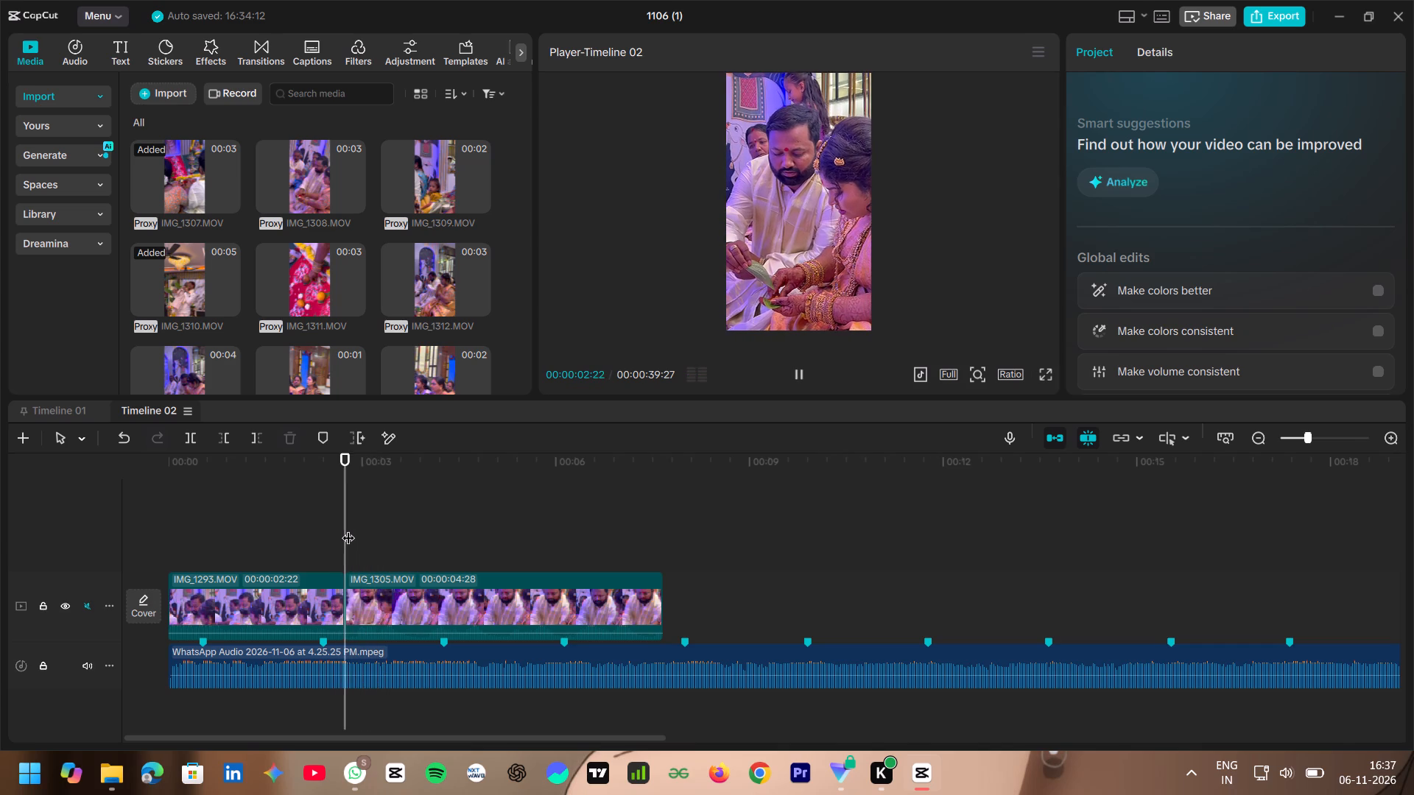
{"action": "key", "text": "space"}
{"action": "double_click", "coordinate": [348, 529]}
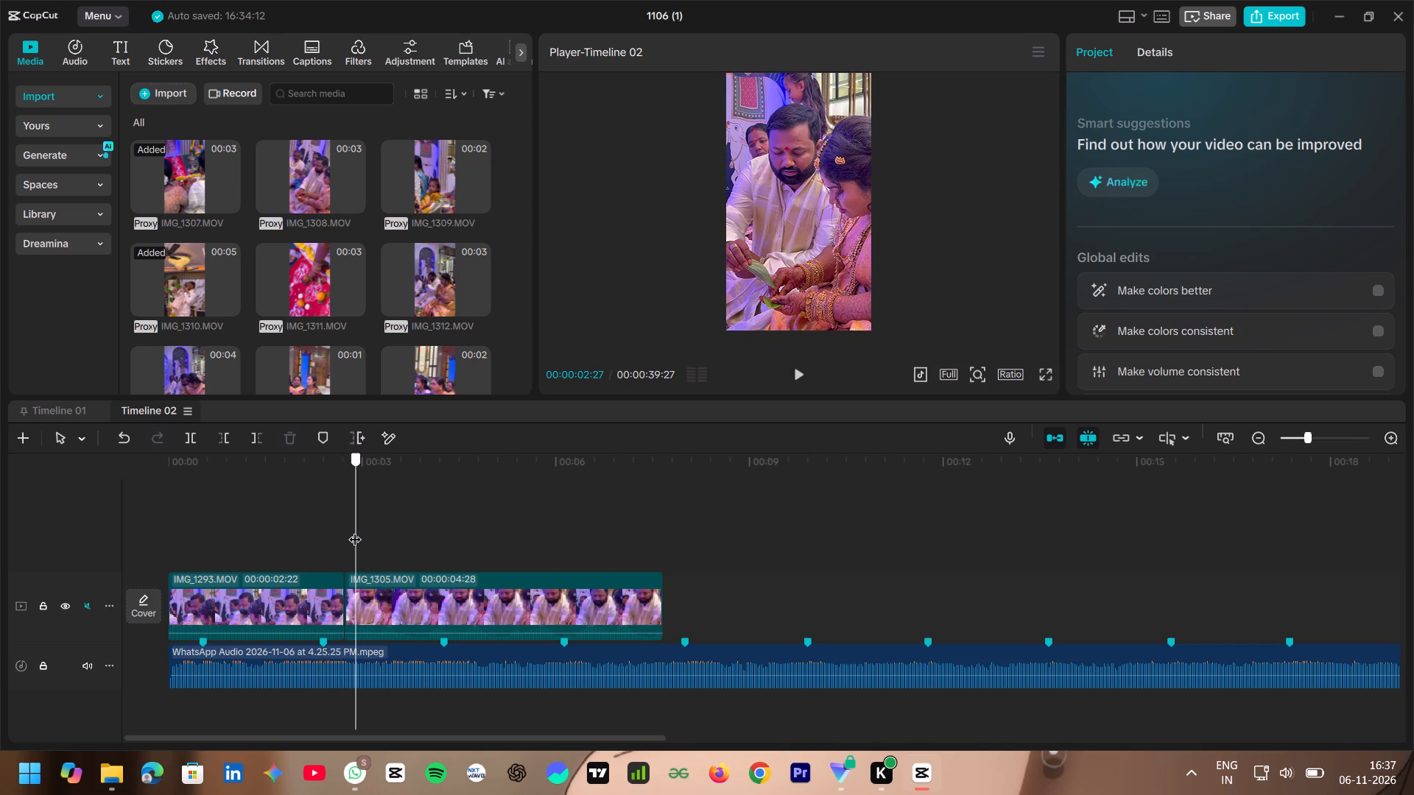
Add an orange marker to the WhatsApp audio clip at 00:00:02:26, just after IMG_1305 begins.
{"action": "left_click", "coordinate": [367, 665]}
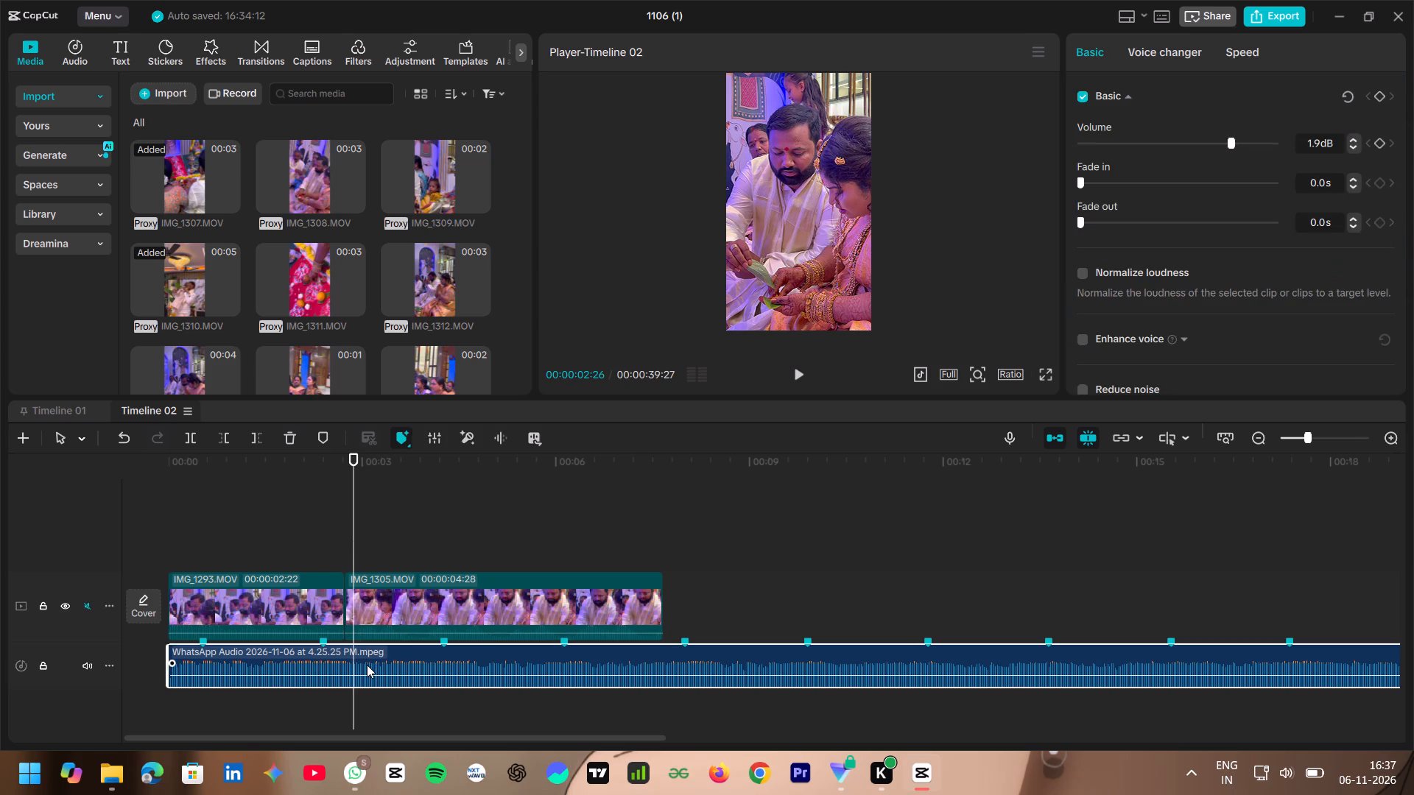
{"action": "key", "text": "m"}
{"action": "key", "text": "m"}
{"action": "left_click", "coordinate": [357, 582]}
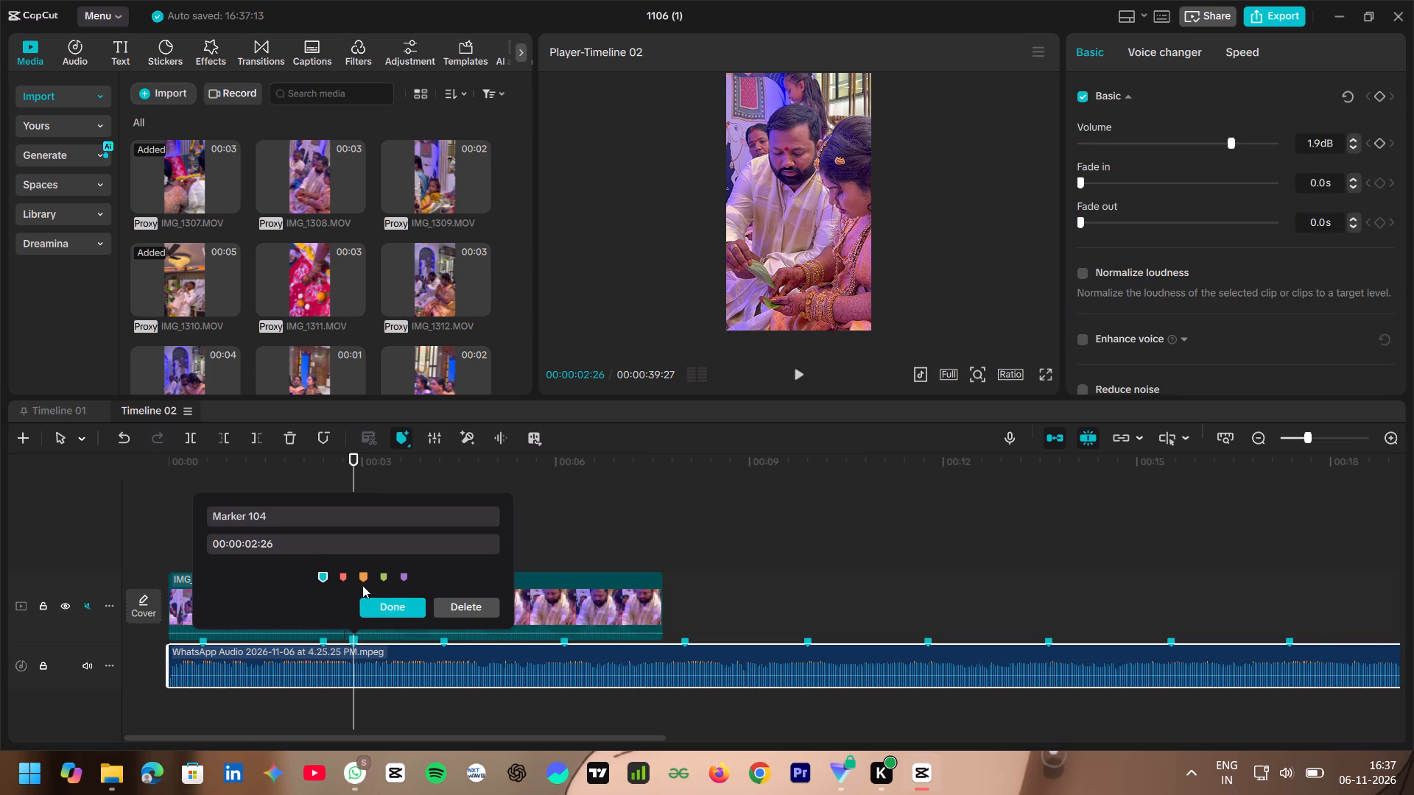
{"action": "left_click", "coordinate": [373, 607]}
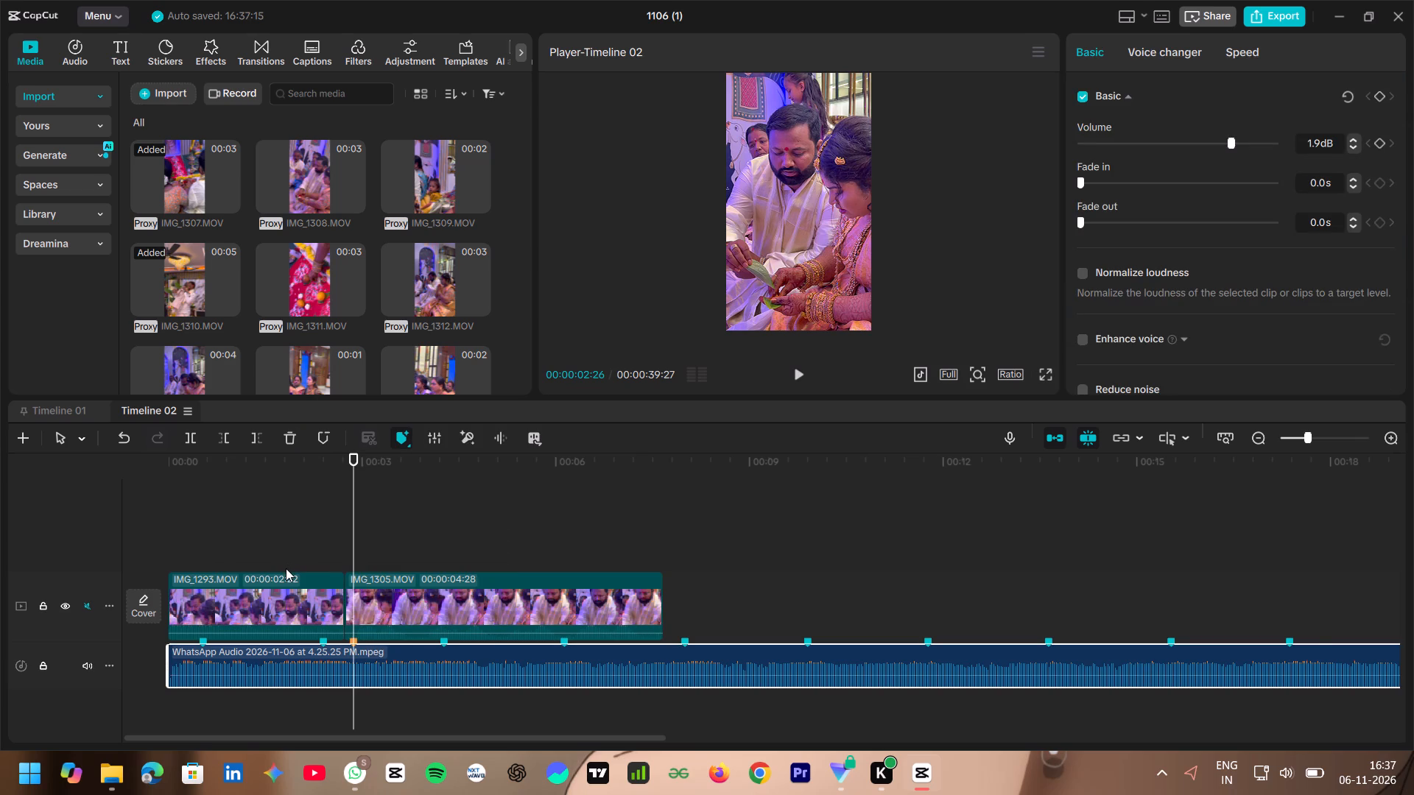
Add a marker to the WhatsApp audio clip at 00:00:01:02, between the existing beat markers under IMG_1293.
{"action": "left_click", "coordinate": [253, 546]}
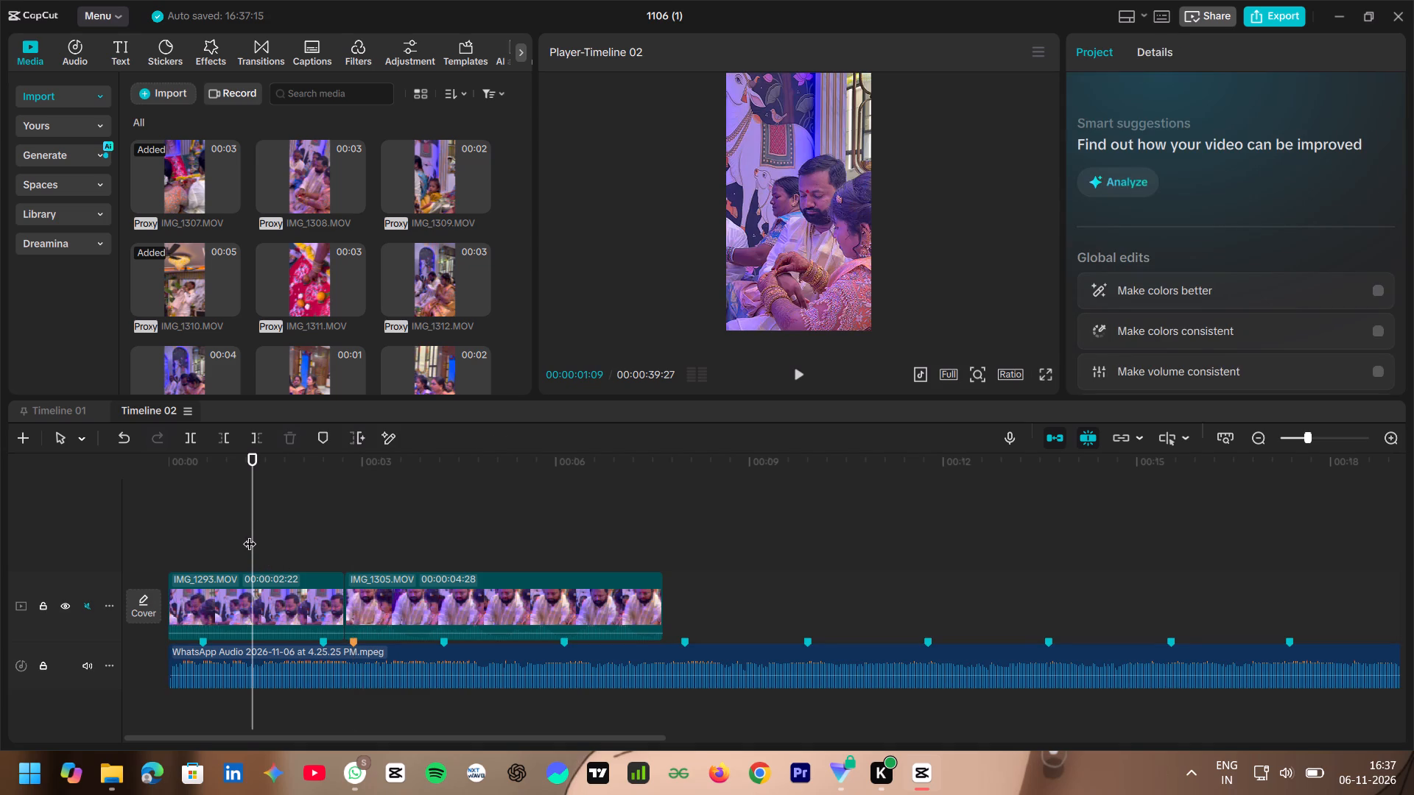
{"action": "left_click_drag", "start_coordinate": [250, 534], "coordinate": [169, 554]}
{"action": "scroll", "coordinate": [169, 554], "scroll_direction": "up", "scroll_amount": 3, "text": "ctrl"}
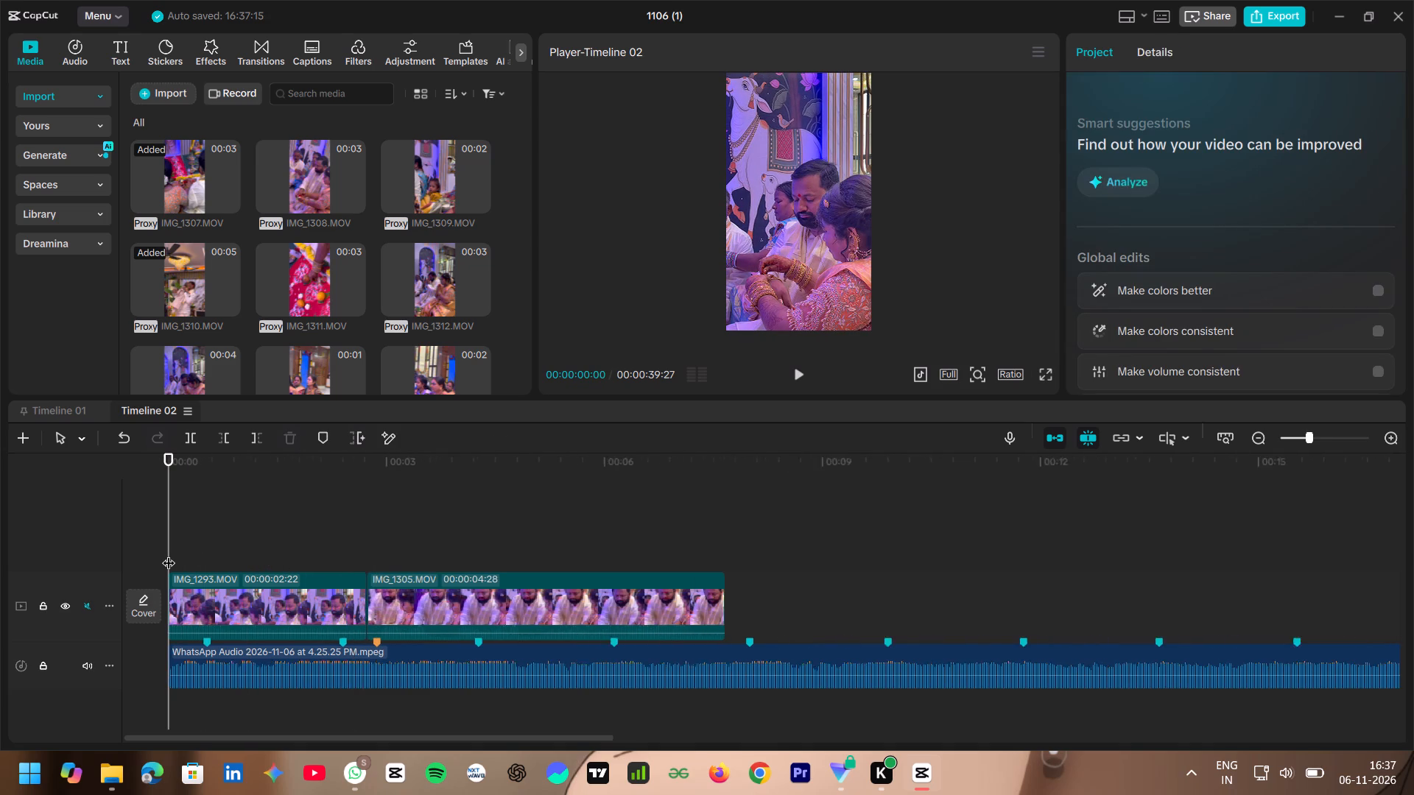
{"action": "scroll", "coordinate": [169, 554], "scroll_direction": "up", "scroll_amount": 14, "text": "ctrl"}
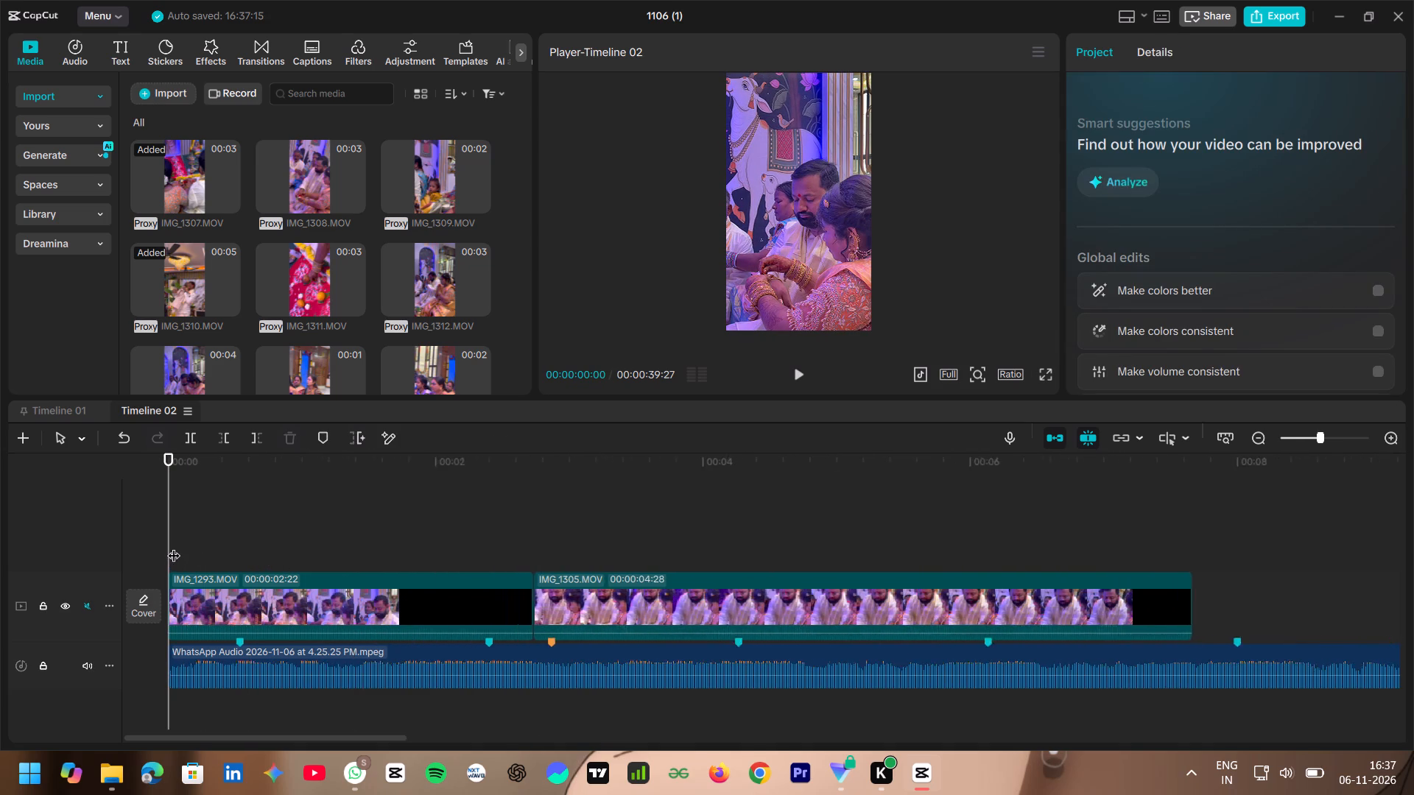
{"action": "scroll", "coordinate": [175, 545], "scroll_direction": "up", "scroll_amount": 4, "text": "ctrl"}
{"action": "left_click_drag", "start_coordinate": [166, 539], "coordinate": [221, 546]}
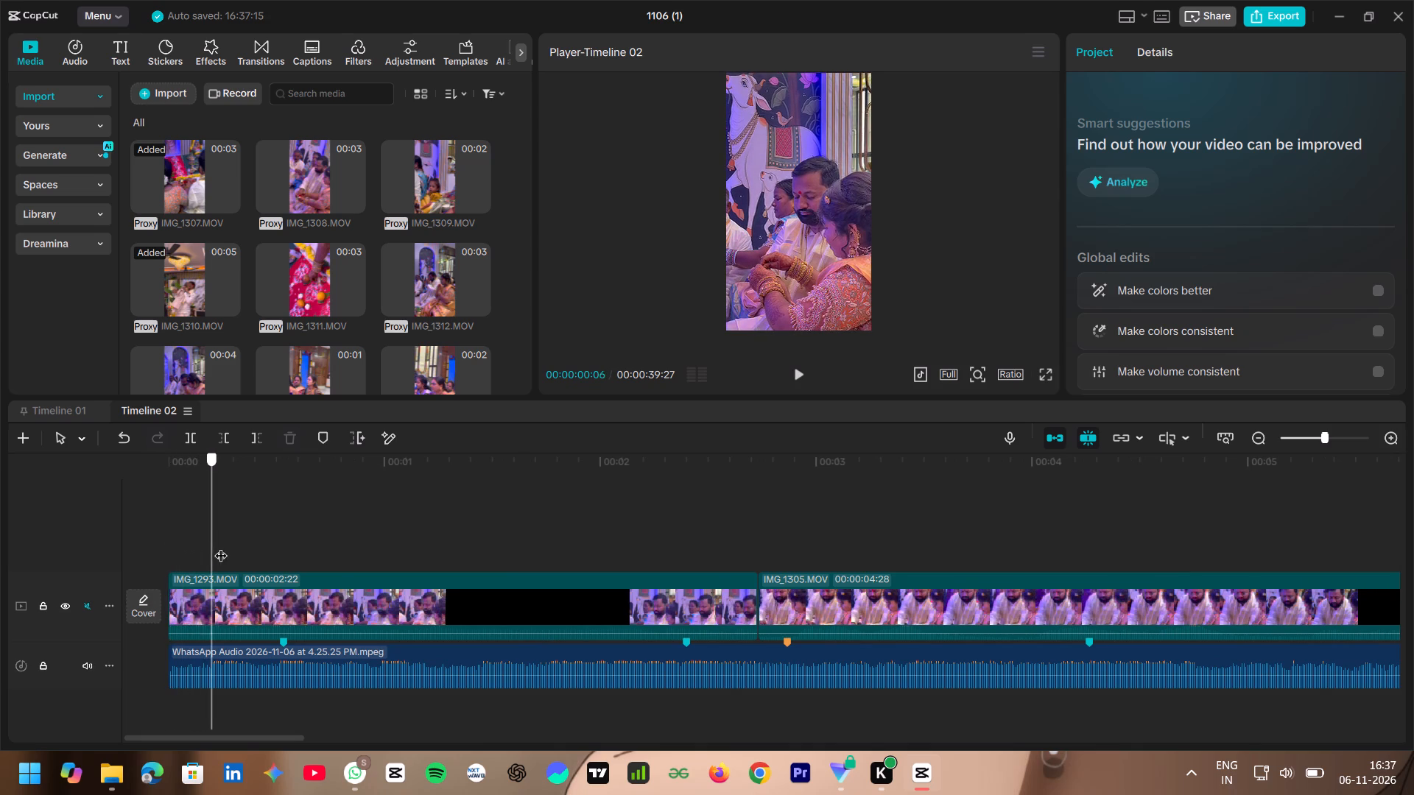
{"action": "left_click_drag", "start_coordinate": [221, 546], "coordinate": [281, 559]}
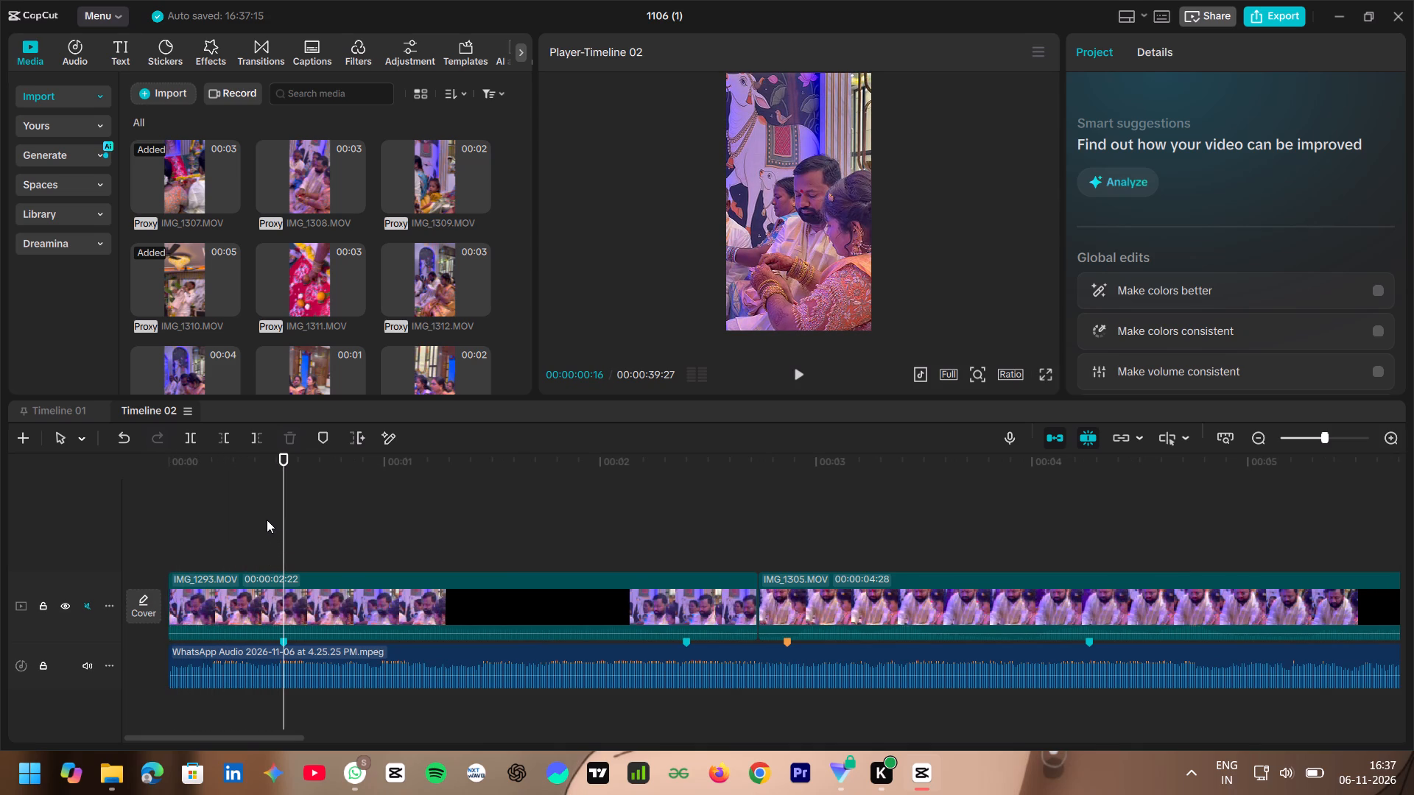
{"action": "left_click_drag", "start_coordinate": [279, 508], "coordinate": [373, 524]}
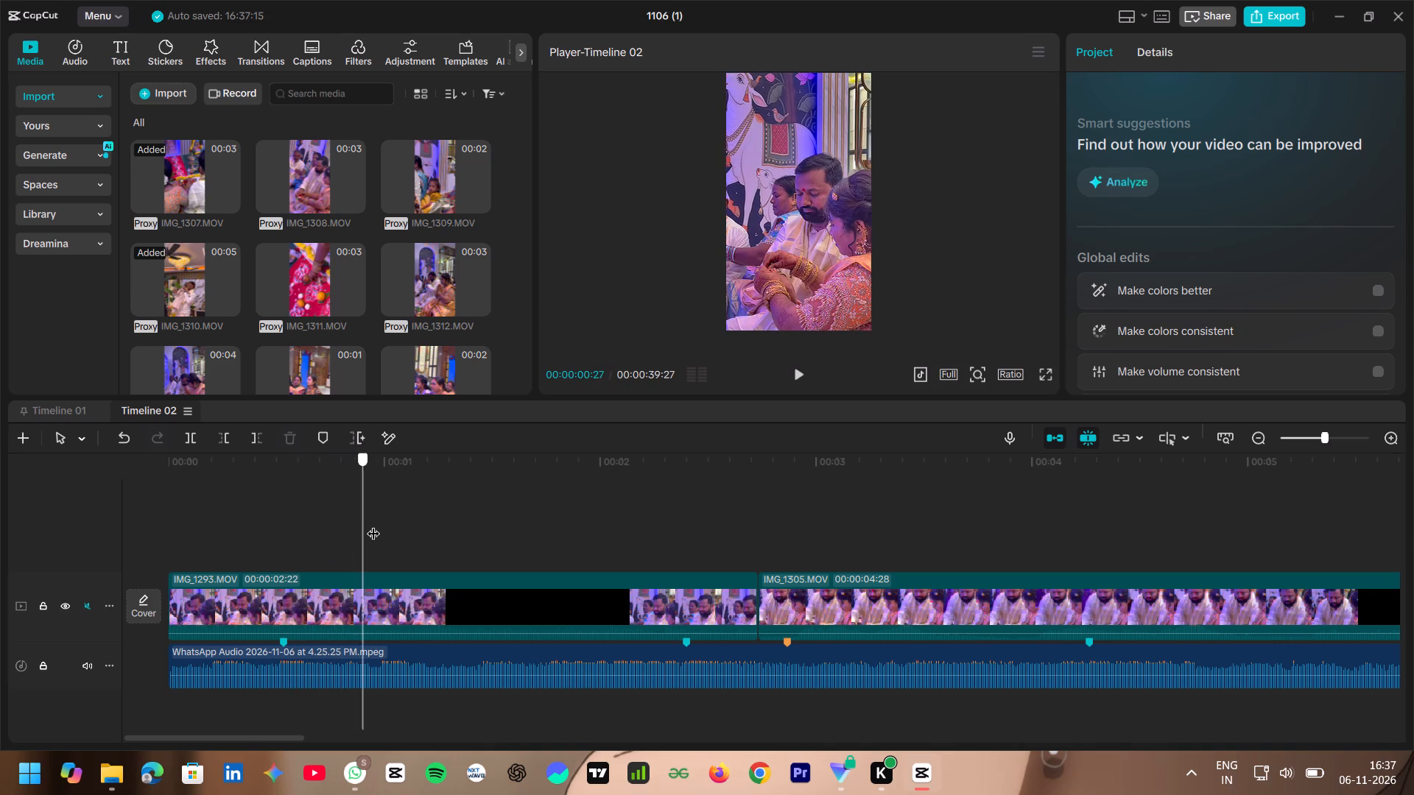
{"action": "left_click_drag", "start_coordinate": [373, 524], "coordinate": [398, 528]}
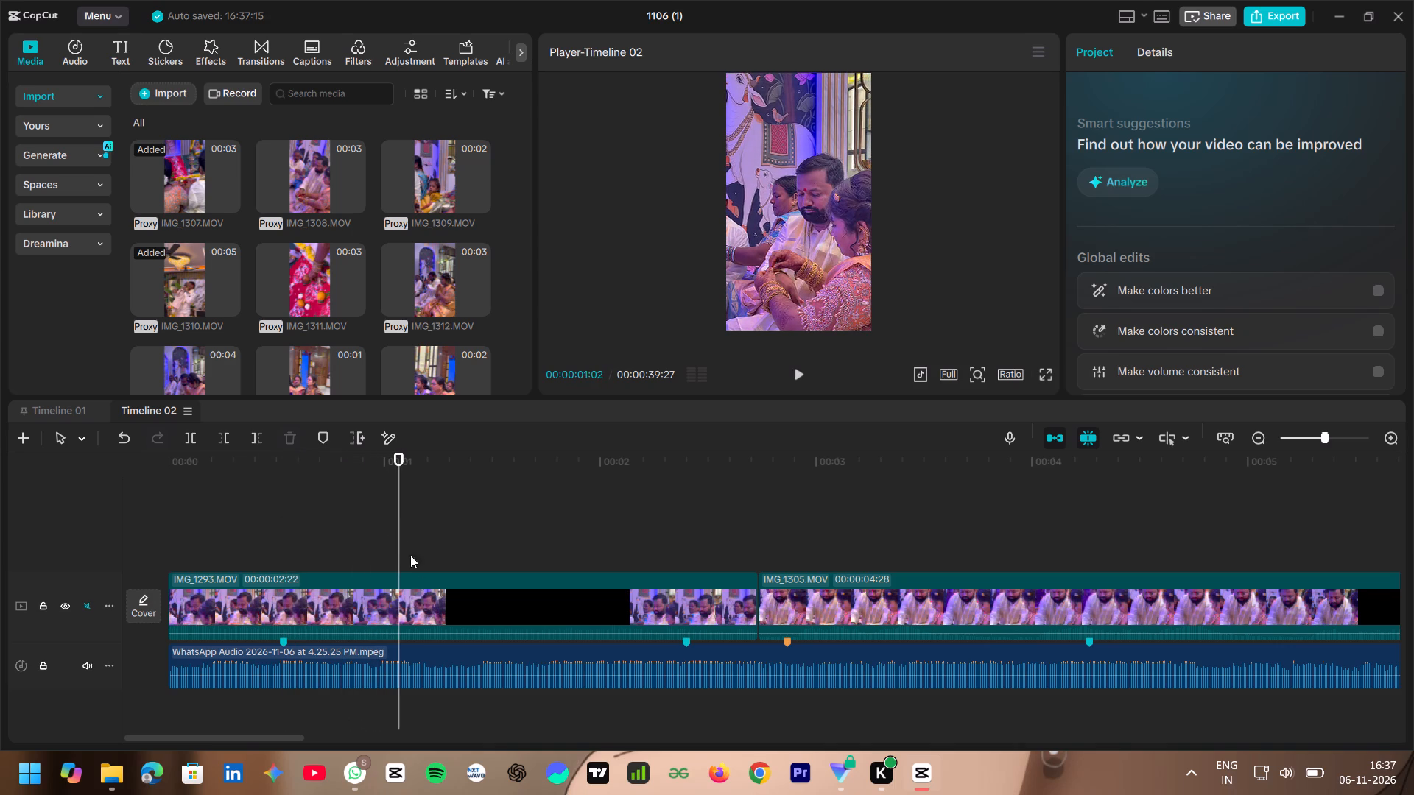
{"action": "left_click", "coordinate": [439, 661]}
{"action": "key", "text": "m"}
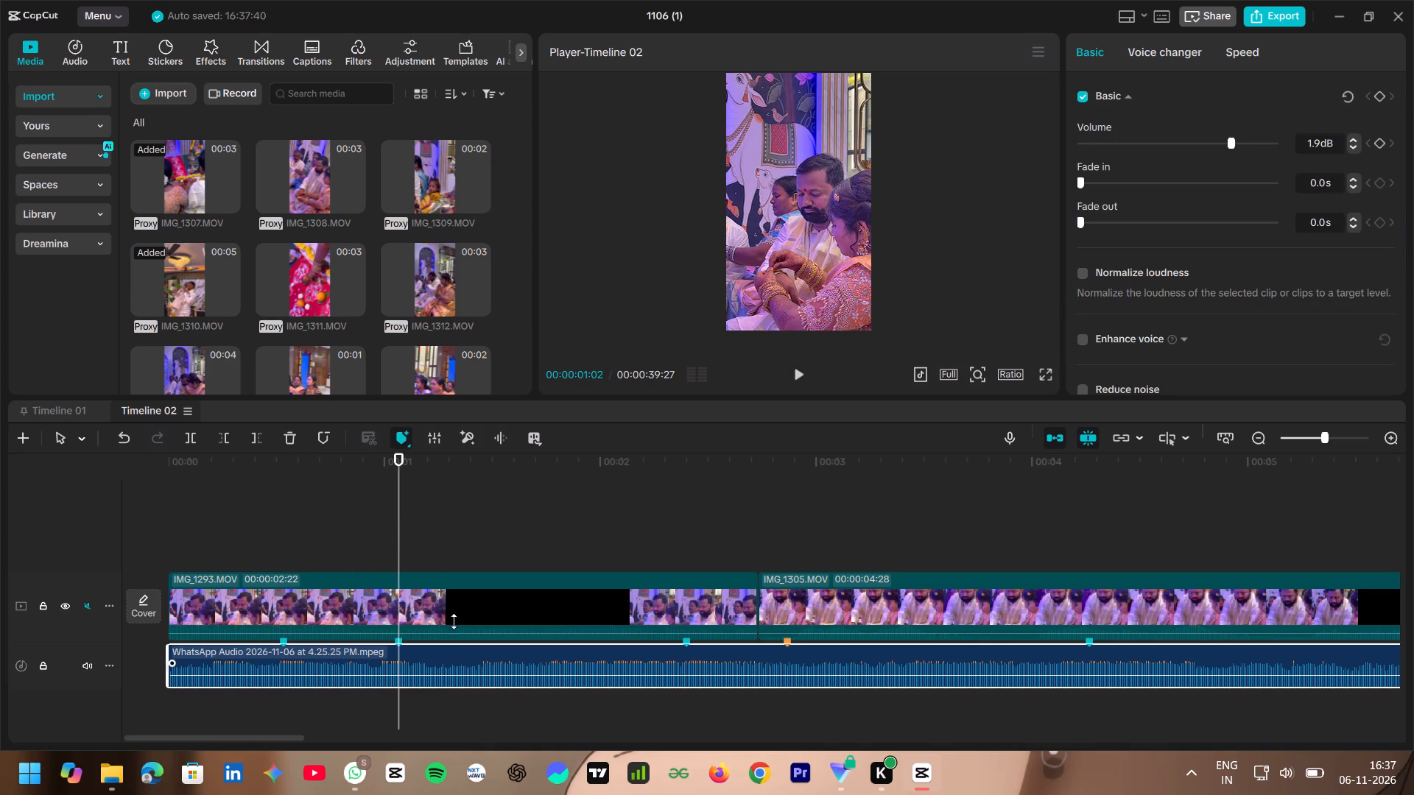
Add two more beat markers to the WhatsApp audio clip under IMG_1293, at 00:00:01:18 and 00:00:02:00.
{"action": "left_click_drag", "start_coordinate": [401, 517], "coordinate": [510, 535]}
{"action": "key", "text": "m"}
{"action": "left_click_drag", "start_coordinate": [516, 501], "coordinate": [517, 501]}
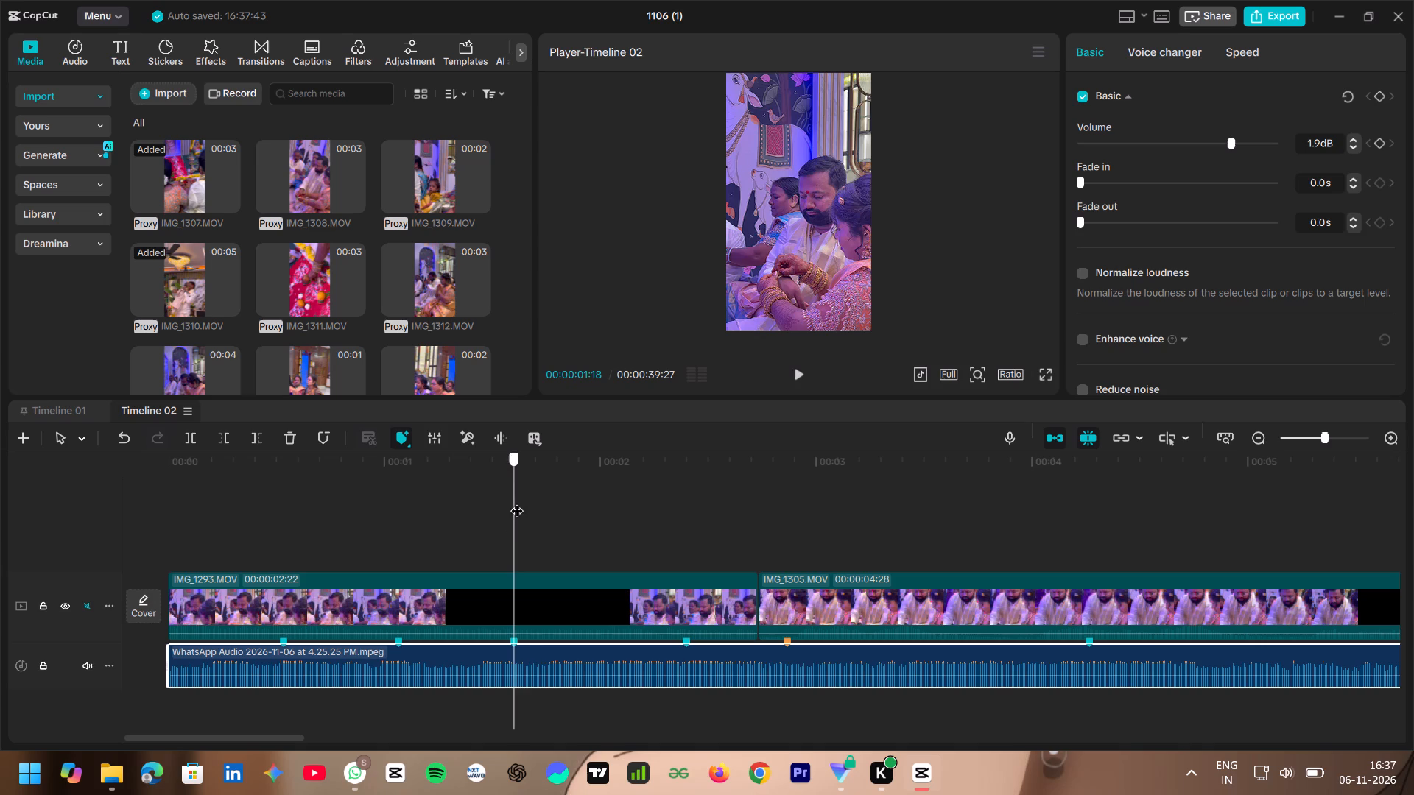
{"action": "left_click_drag", "start_coordinate": [517, 501], "coordinate": [598, 520]}
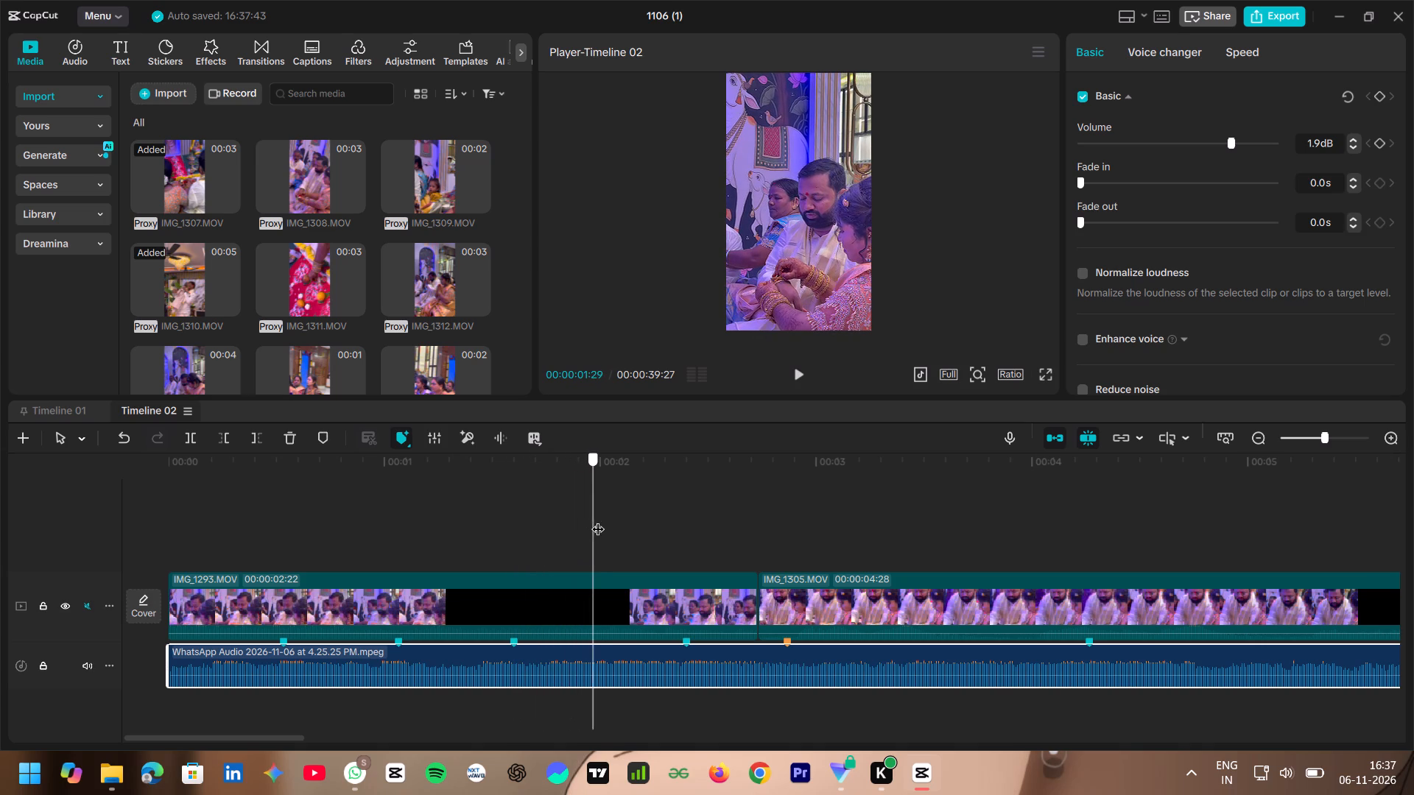
{"action": "left_click_drag", "start_coordinate": [598, 520], "coordinate": [602, 520]}
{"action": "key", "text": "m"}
{"action": "left_click_drag", "start_coordinate": [605, 498], "coordinate": [631, 506]}
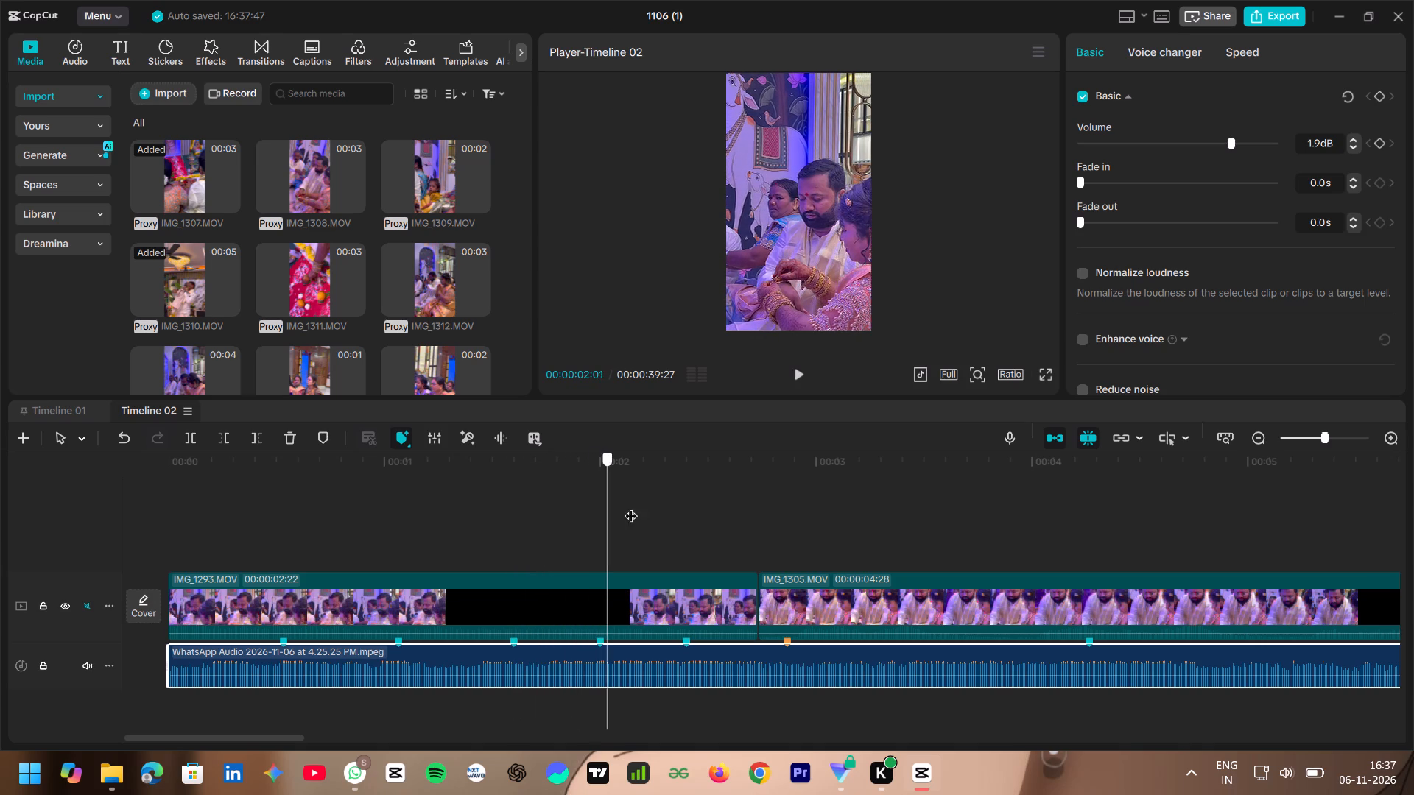
{"action": "left_click_drag", "start_coordinate": [631, 506], "coordinate": [688, 527]}
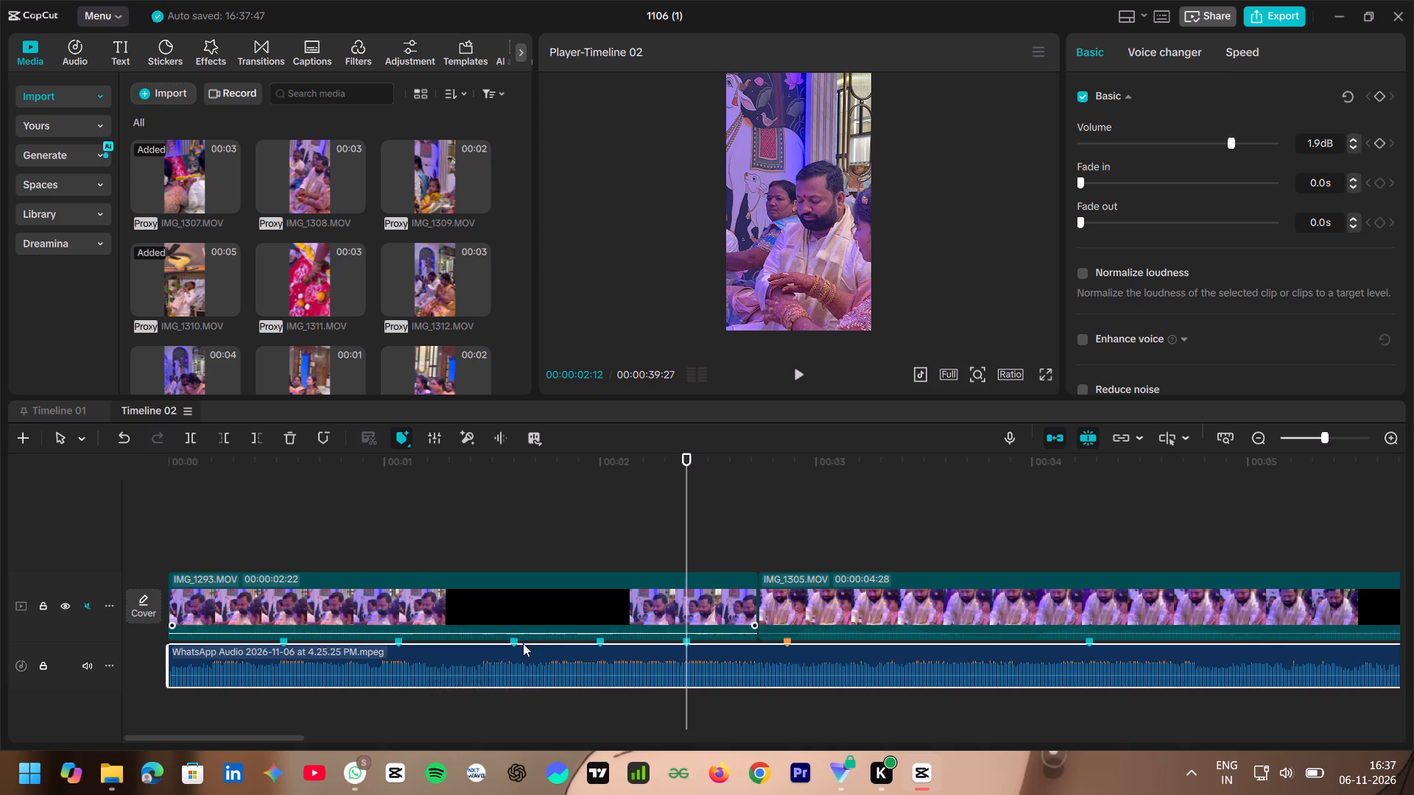
Shift the first four WhatsApp audio markers earlier for even spacing, to 00:00:00:15, about 00:00:01:00, about 00:00:01:14 and 00:00:01:29.
{"action": "left_click_drag", "start_coordinate": [512, 641], "coordinate": [498, 642]}
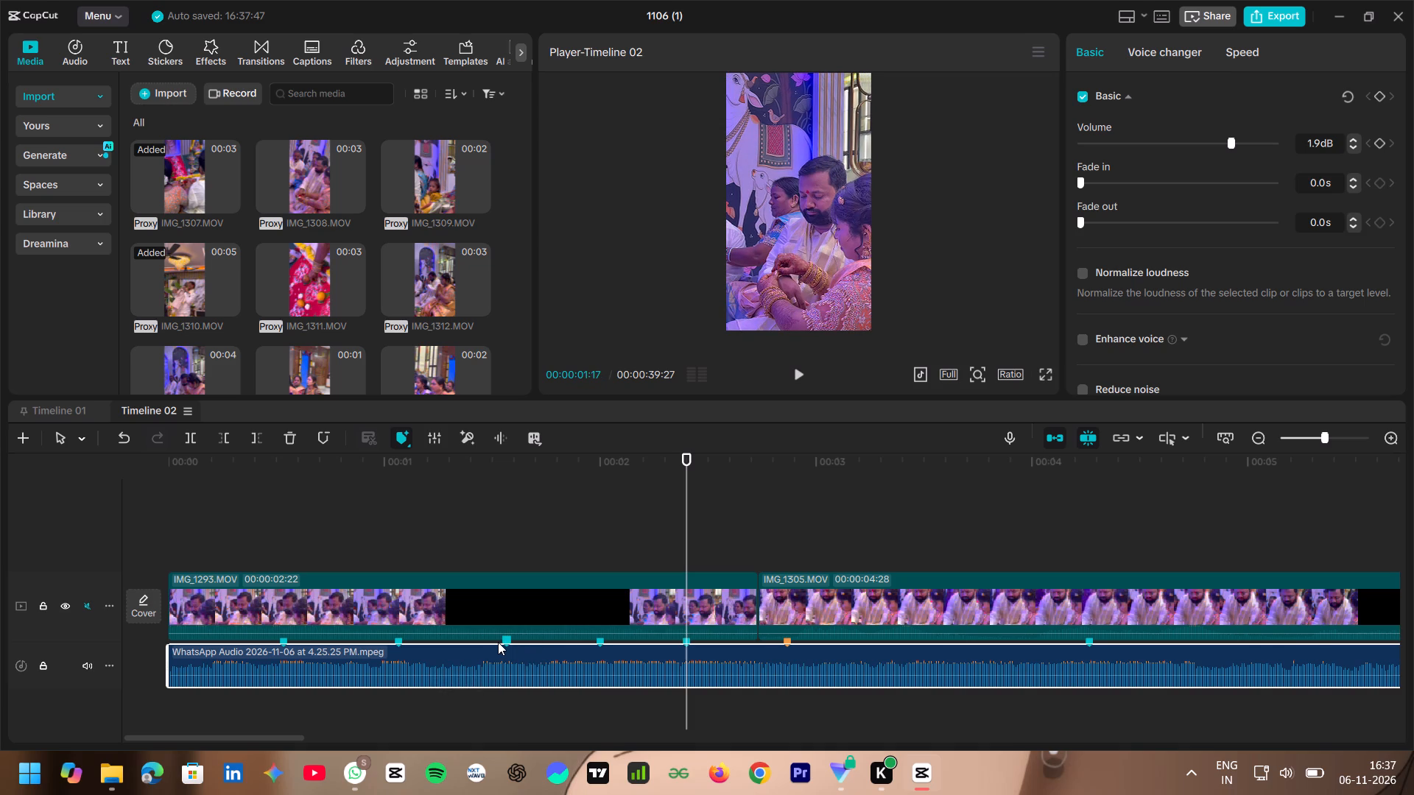
{"action": "left_click_drag", "start_coordinate": [498, 642], "coordinate": [495, 643]}
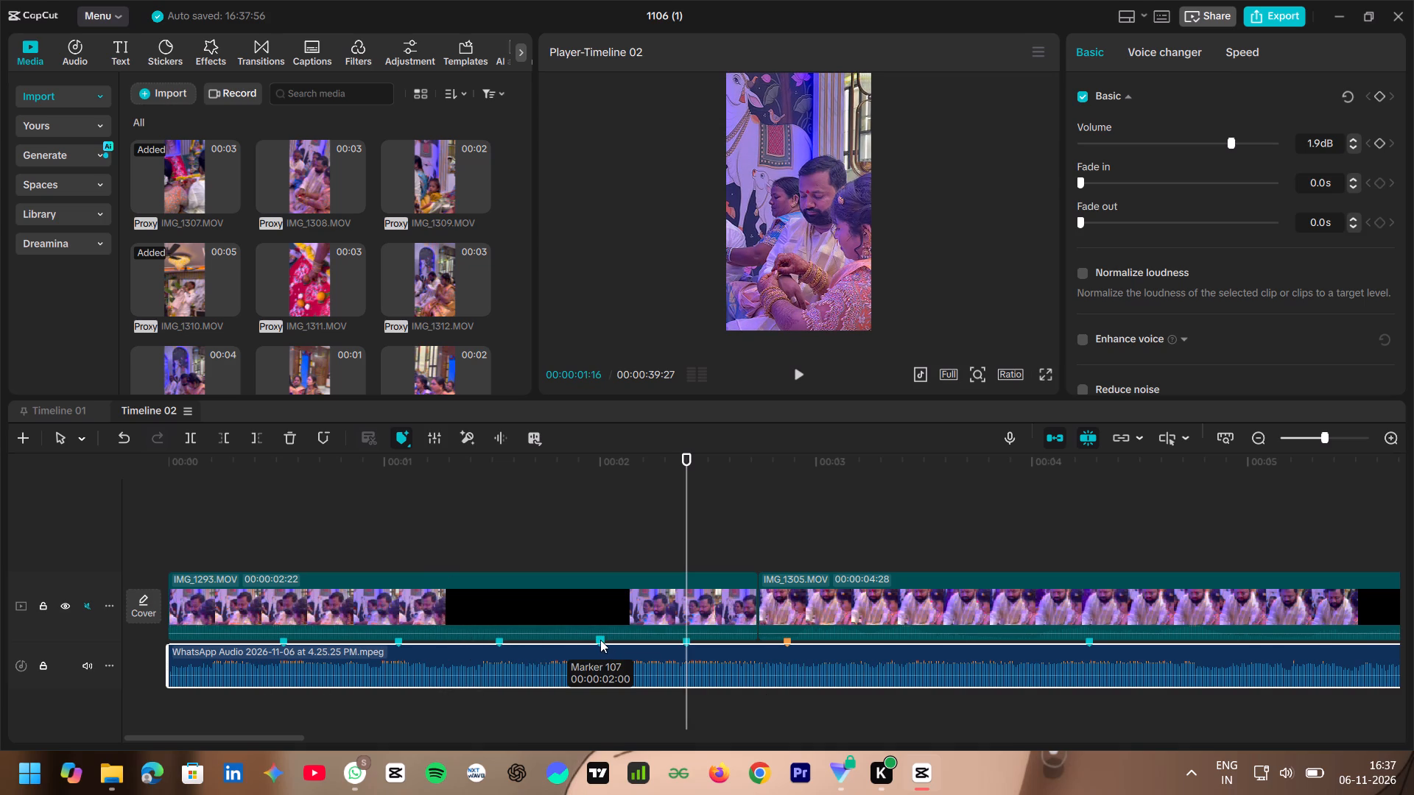
{"action": "left_click_drag", "start_coordinate": [600, 640], "coordinate": [588, 643]}
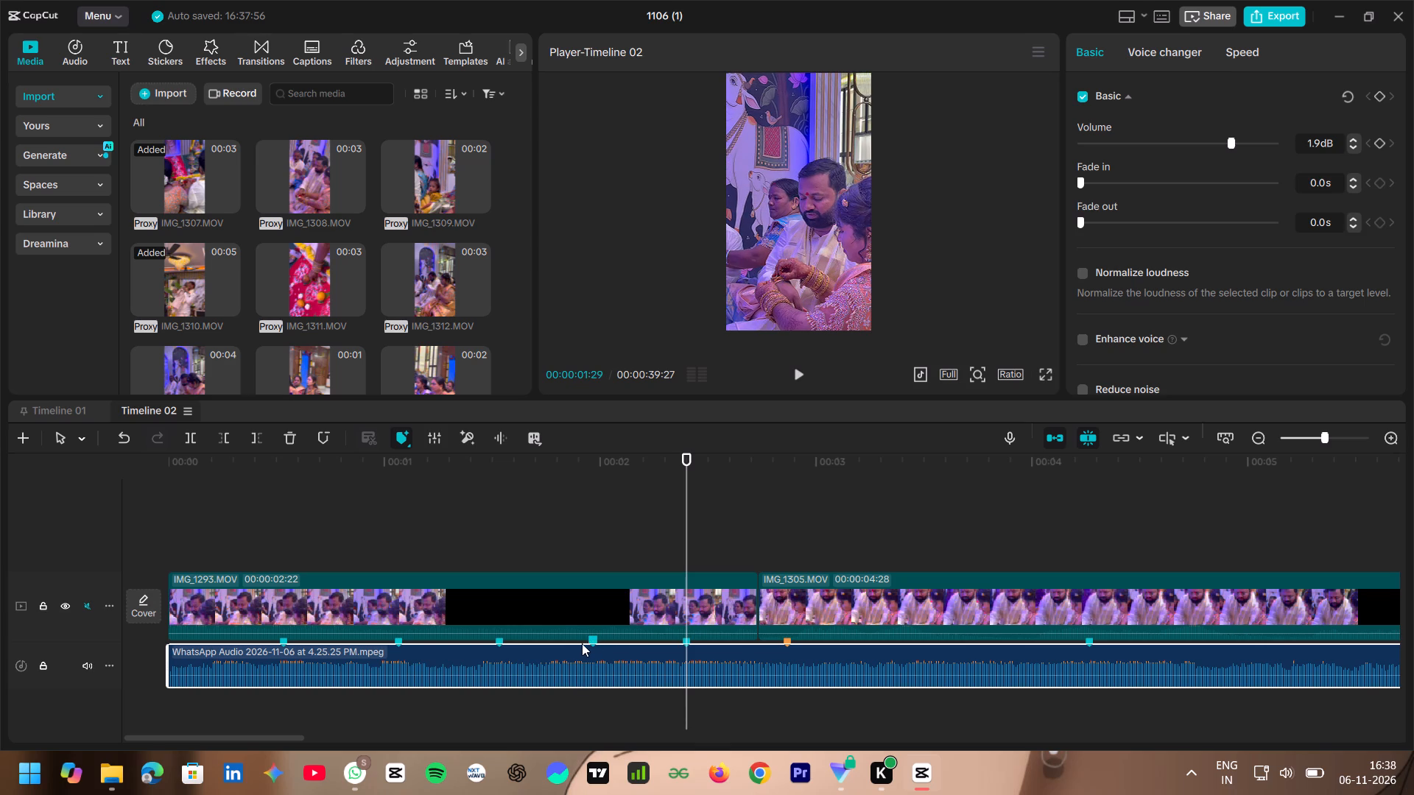
{"action": "left_click_drag", "start_coordinate": [501, 640], "coordinate": [491, 640]}
{"action": "left_click_drag", "start_coordinate": [401, 644], "coordinate": [396, 644]}
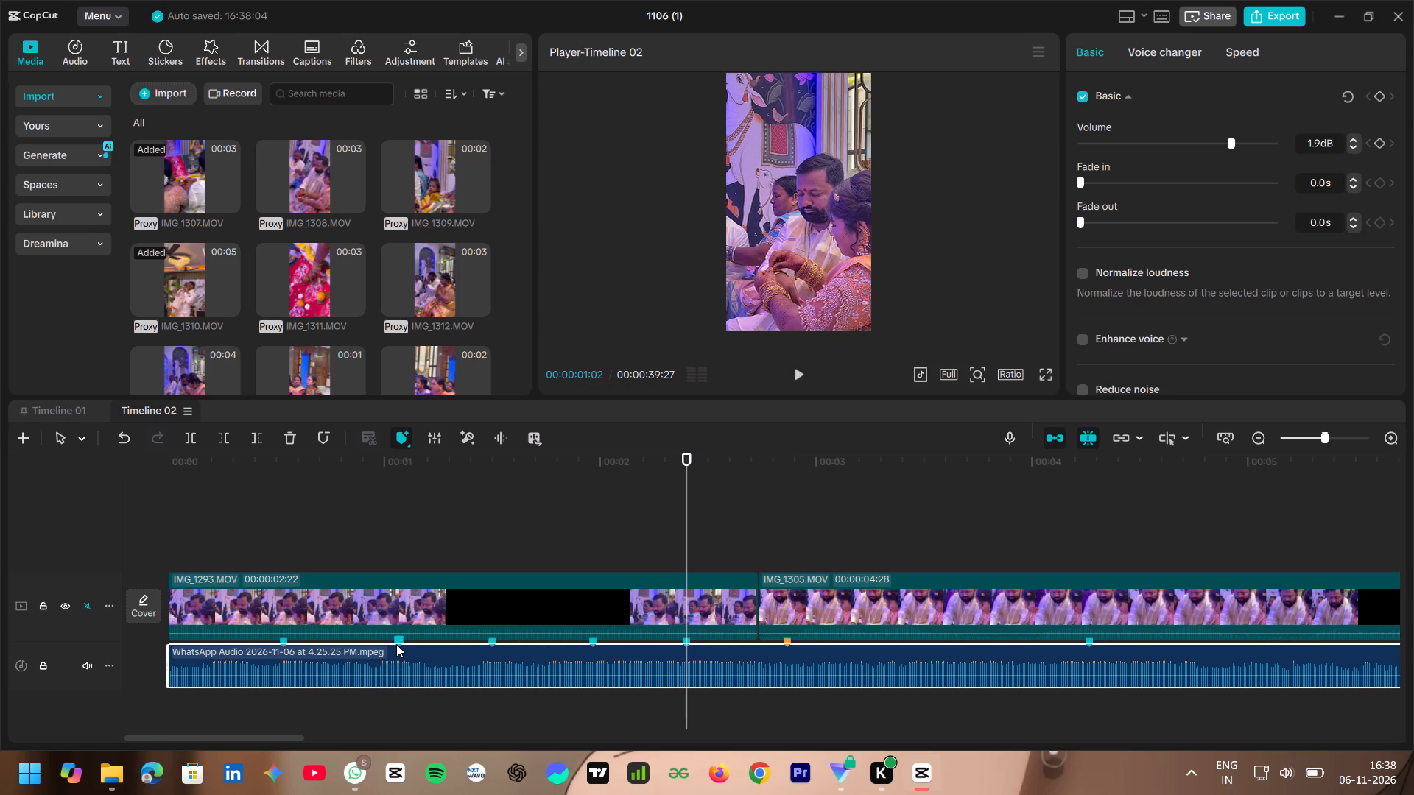
{"action": "left_click_drag", "start_coordinate": [396, 644], "coordinate": [390, 645]}
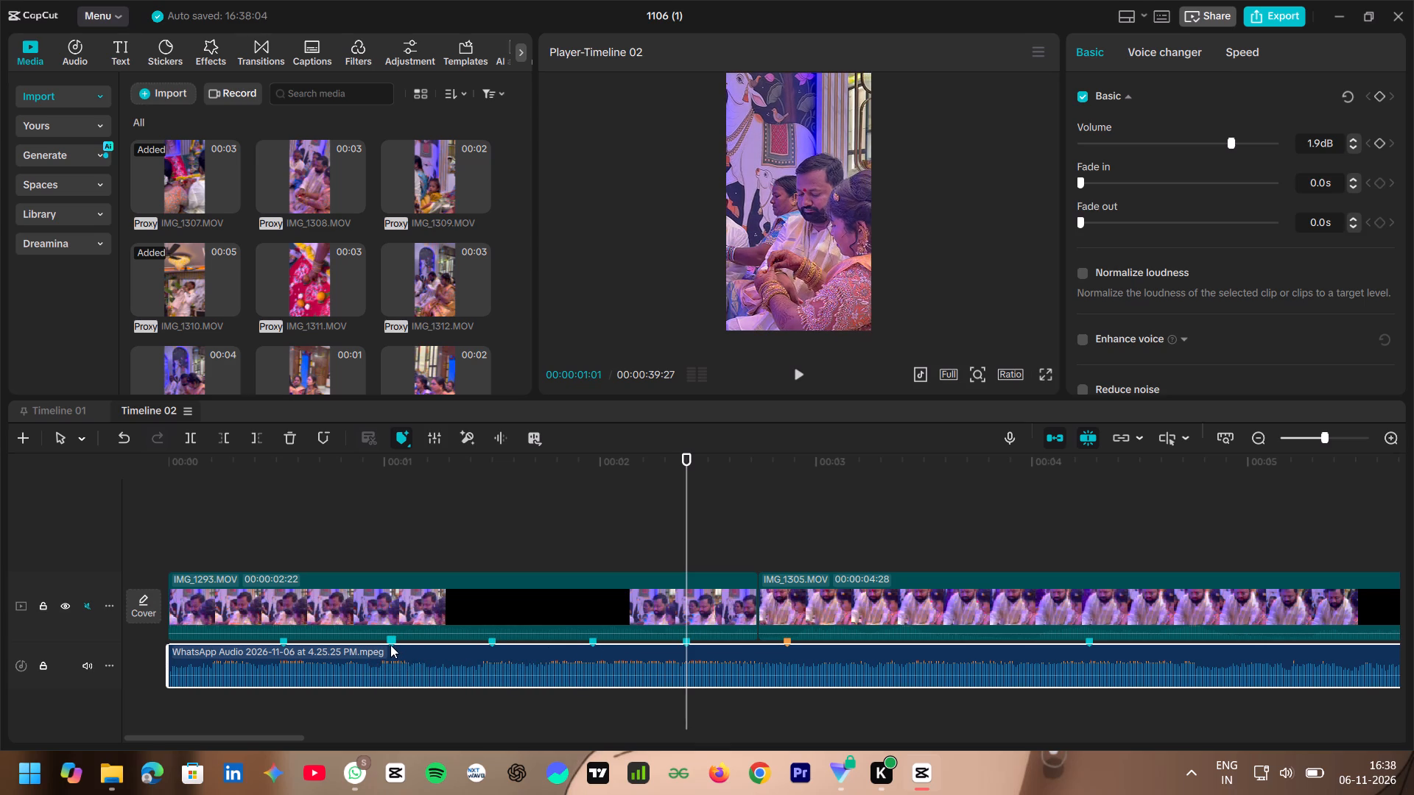
{"action": "left_click_drag", "start_coordinate": [390, 645], "coordinate": [389, 645]}
{"action": "left_click_drag", "start_coordinate": [285, 642], "coordinate": [274, 643]}
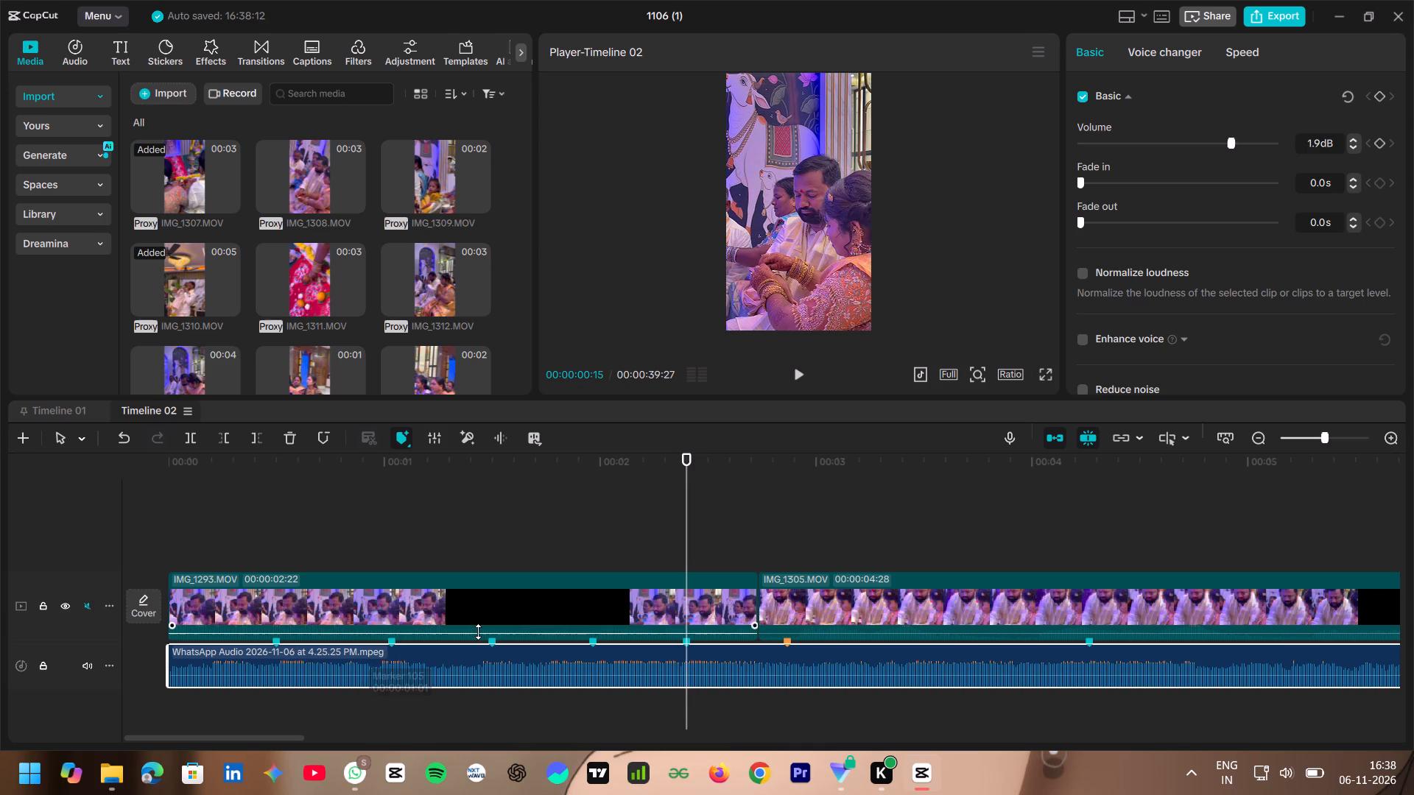
{"action": "left_click_drag", "start_coordinate": [492, 645], "coordinate": [484, 645]}
{"action": "left_click_drag", "start_coordinate": [394, 640], "coordinate": [381, 643]}
Split clip IMG_1293 at 00:00:00:09, ahead of the first audio marker.
{"action": "left_click", "coordinate": [351, 531]}
{"action": "left_click_drag", "start_coordinate": [351, 528], "coordinate": [317, 539]}
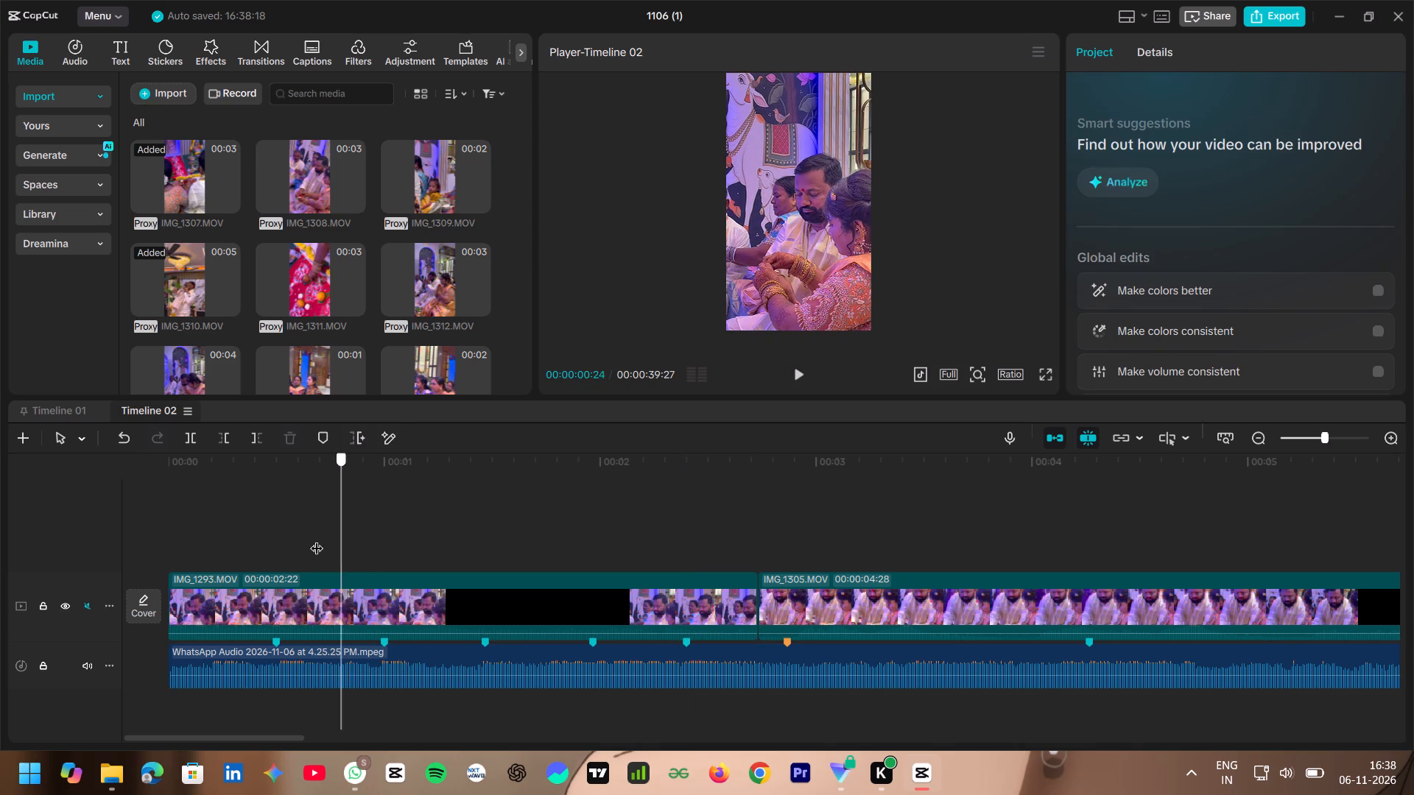
{"action": "left_click_drag", "start_coordinate": [317, 539], "coordinate": [441, 551]}
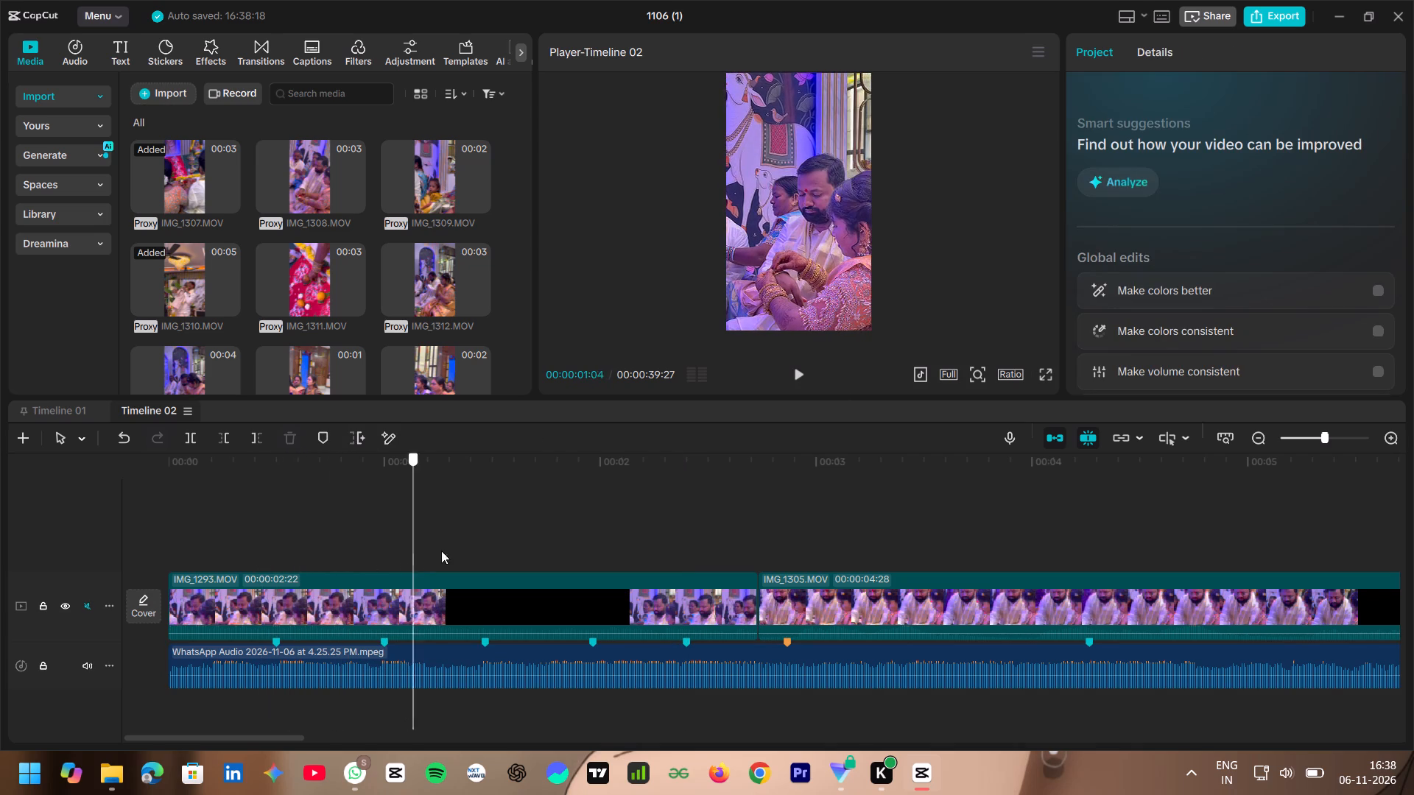
{"action": "left_click_drag", "start_coordinate": [441, 551], "coordinate": [204, 538]}
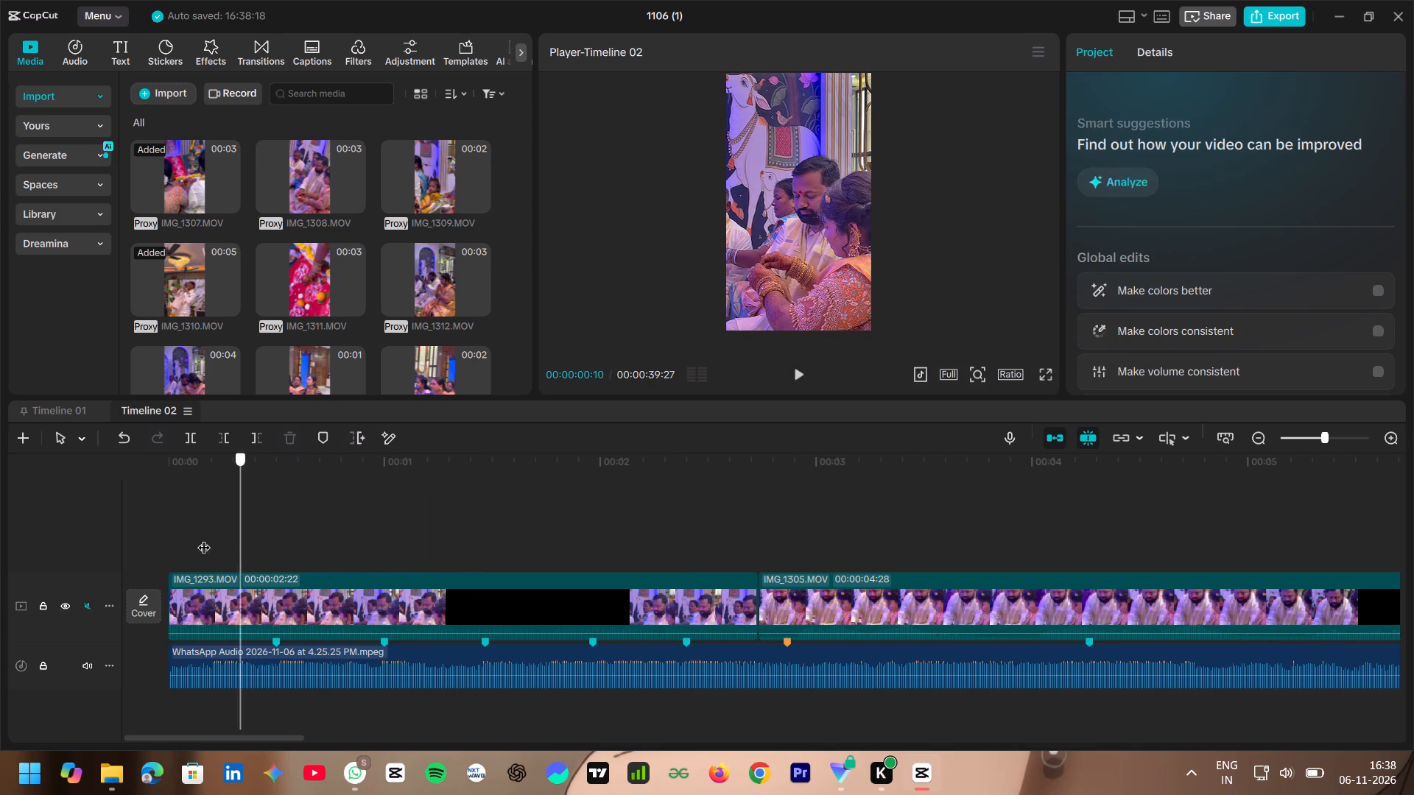
{"action": "left_click_drag", "start_coordinate": [204, 538], "coordinate": [230, 546]}
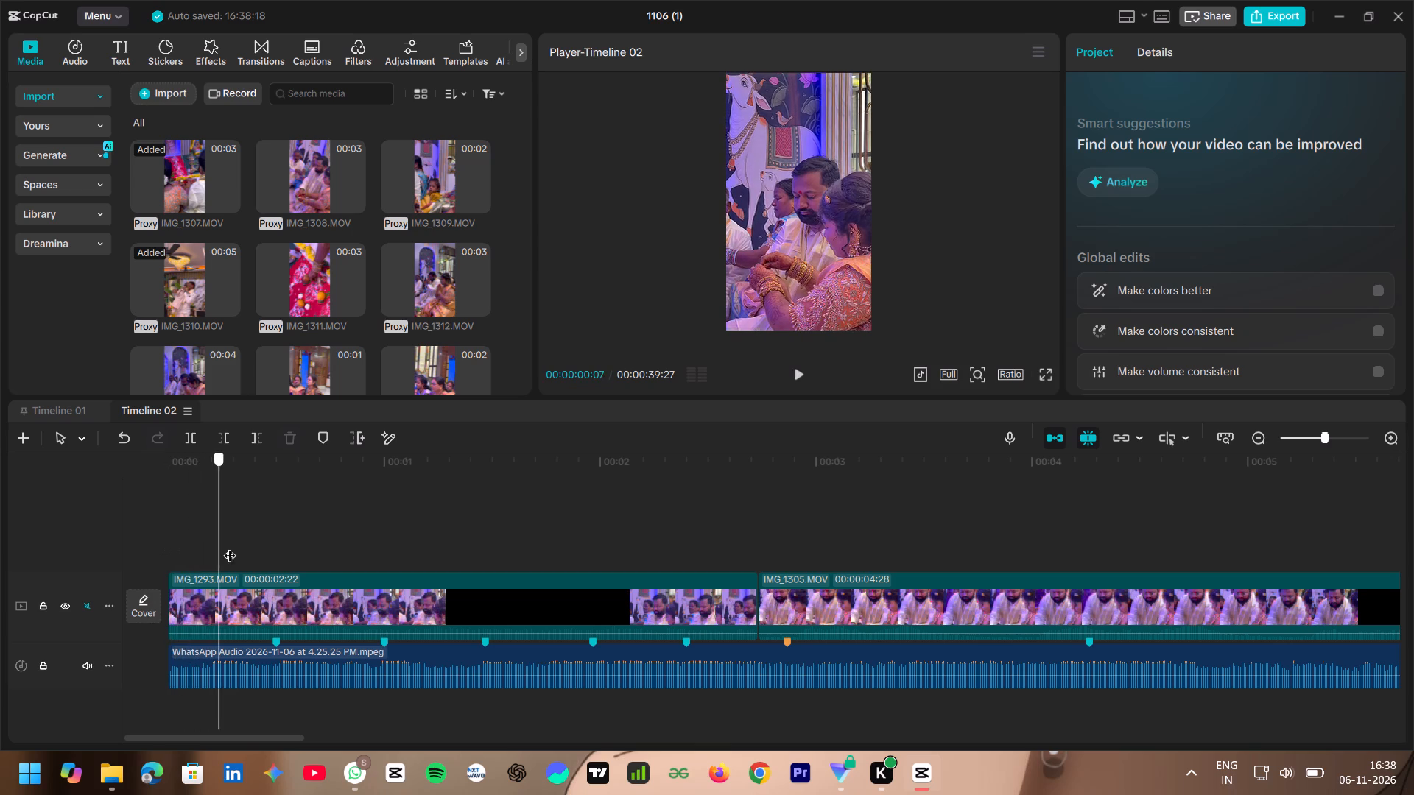
{"action": "left_click_drag", "start_coordinate": [230, 546], "coordinate": [651, 537]}
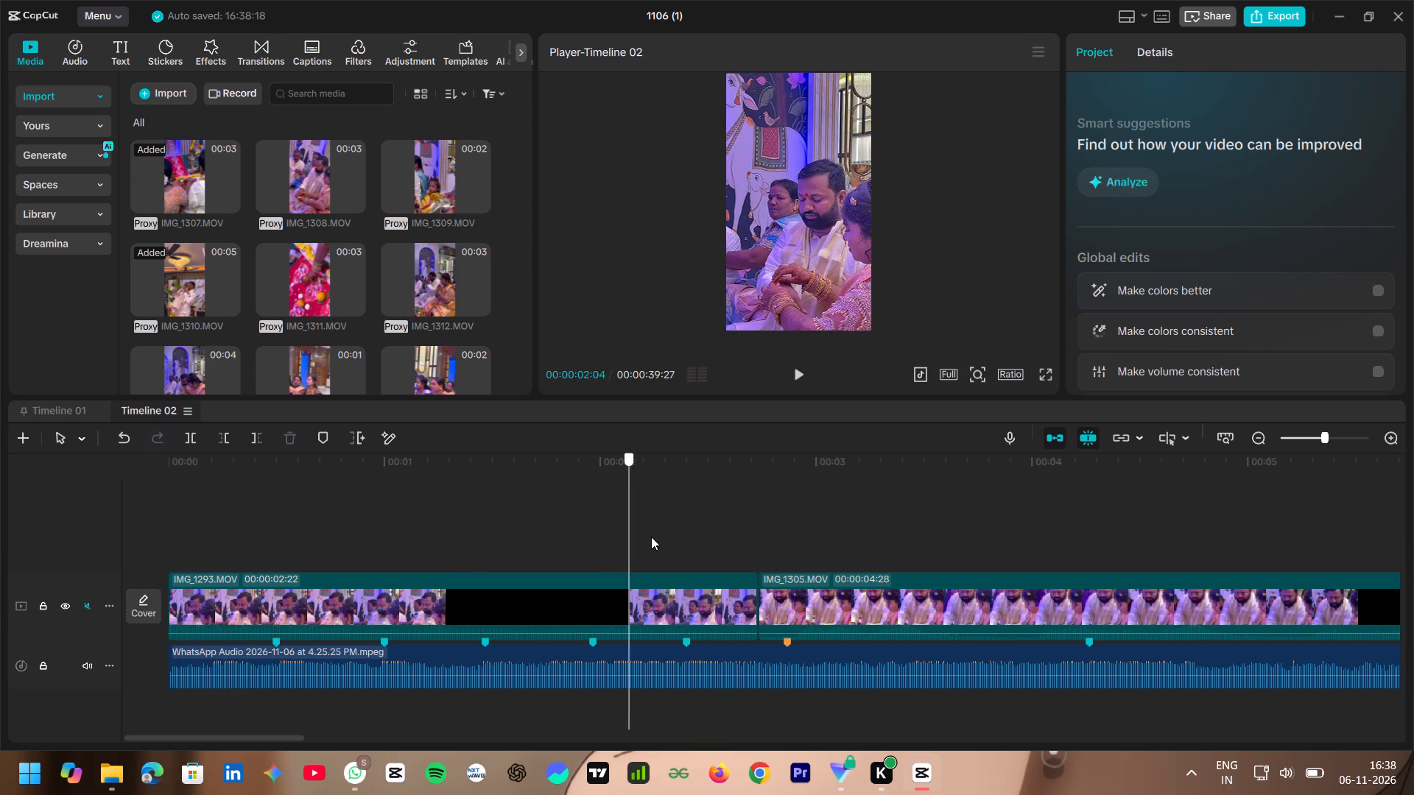
{"action": "left_click_drag", "start_coordinate": [651, 537], "coordinate": [222, 520]}
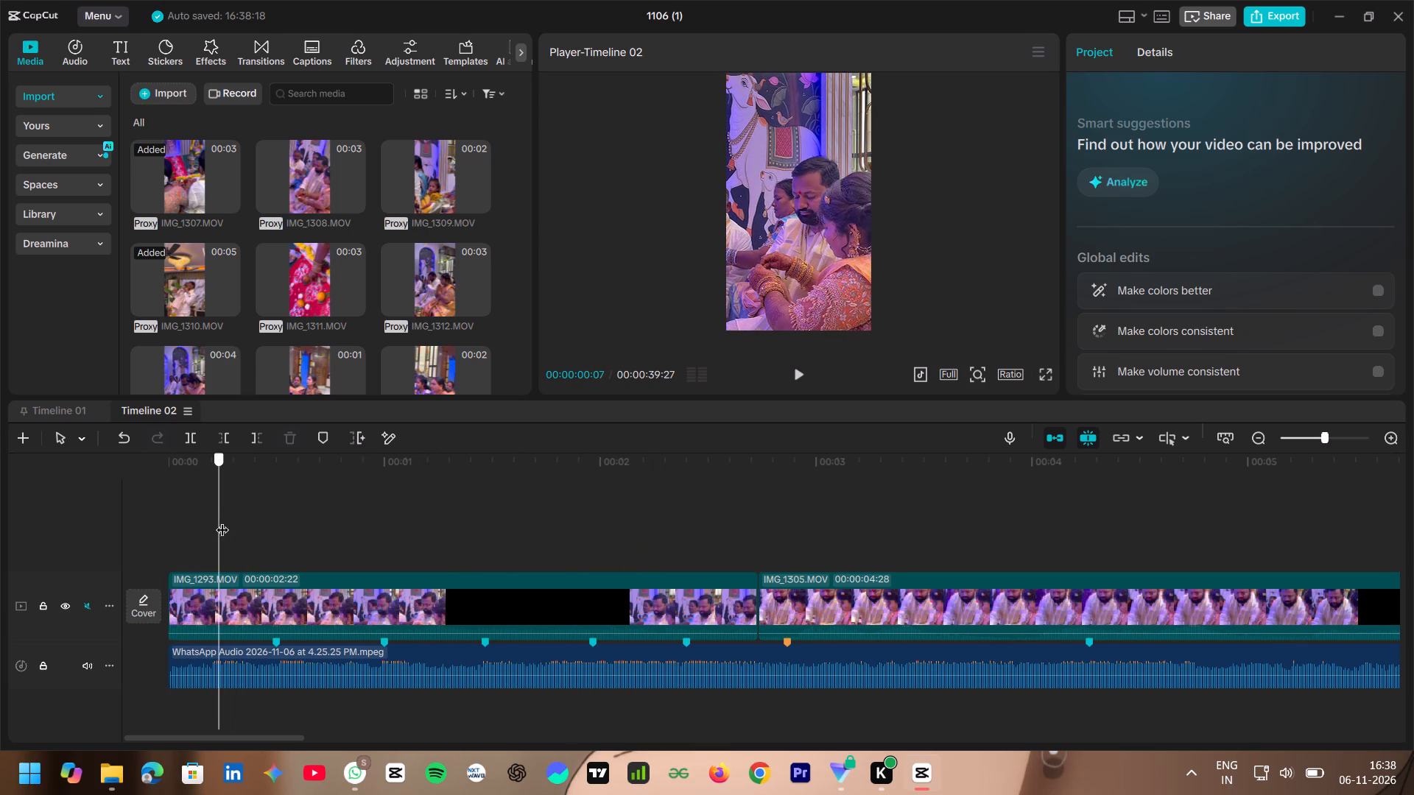
{"action": "left_click_drag", "start_coordinate": [222, 520], "coordinate": [245, 523]}
{"action": "left_click_drag", "start_coordinate": [250, 520], "coordinate": [236, 523]}
{"action": "left_click", "coordinate": [242, 603]}
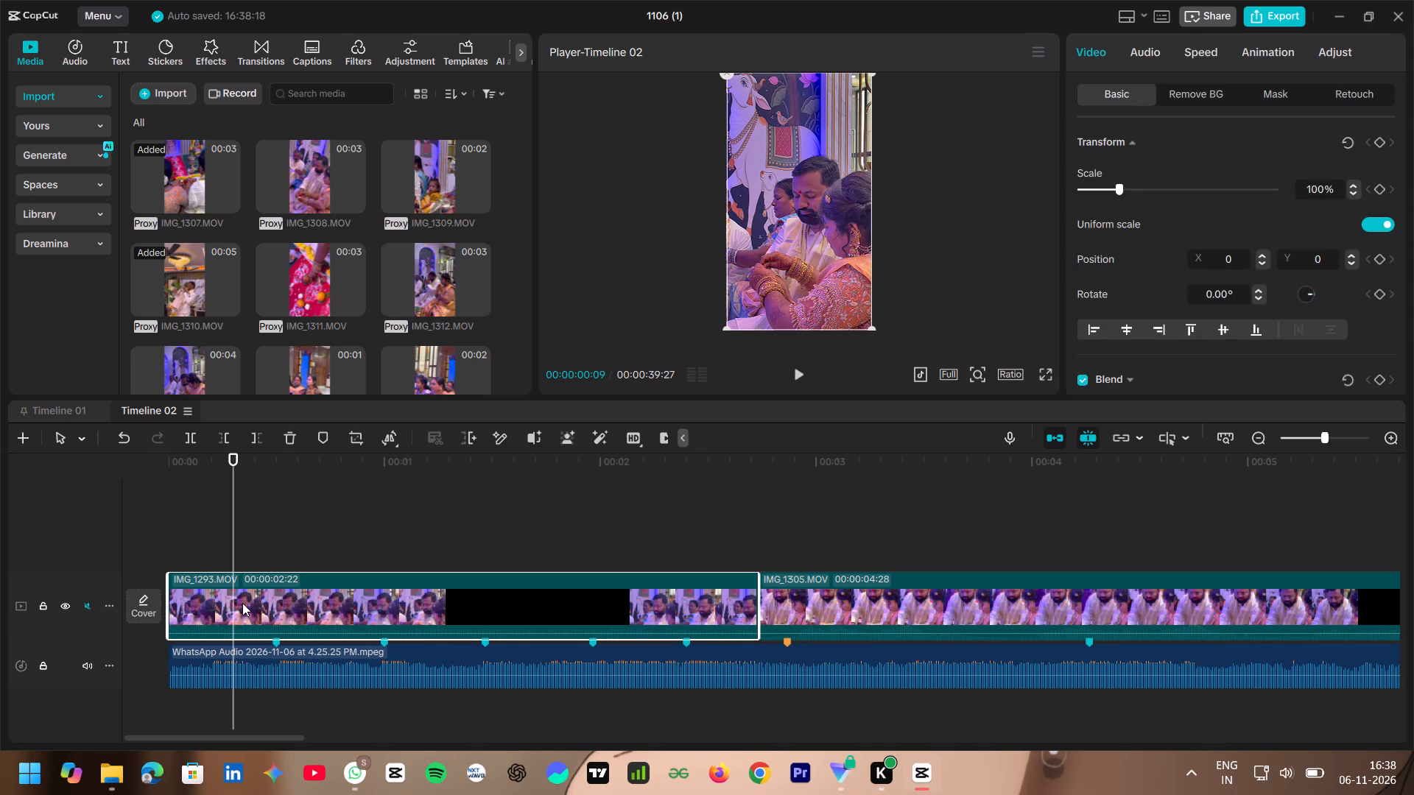
{"action": "key", "text": "ctrl+b"}
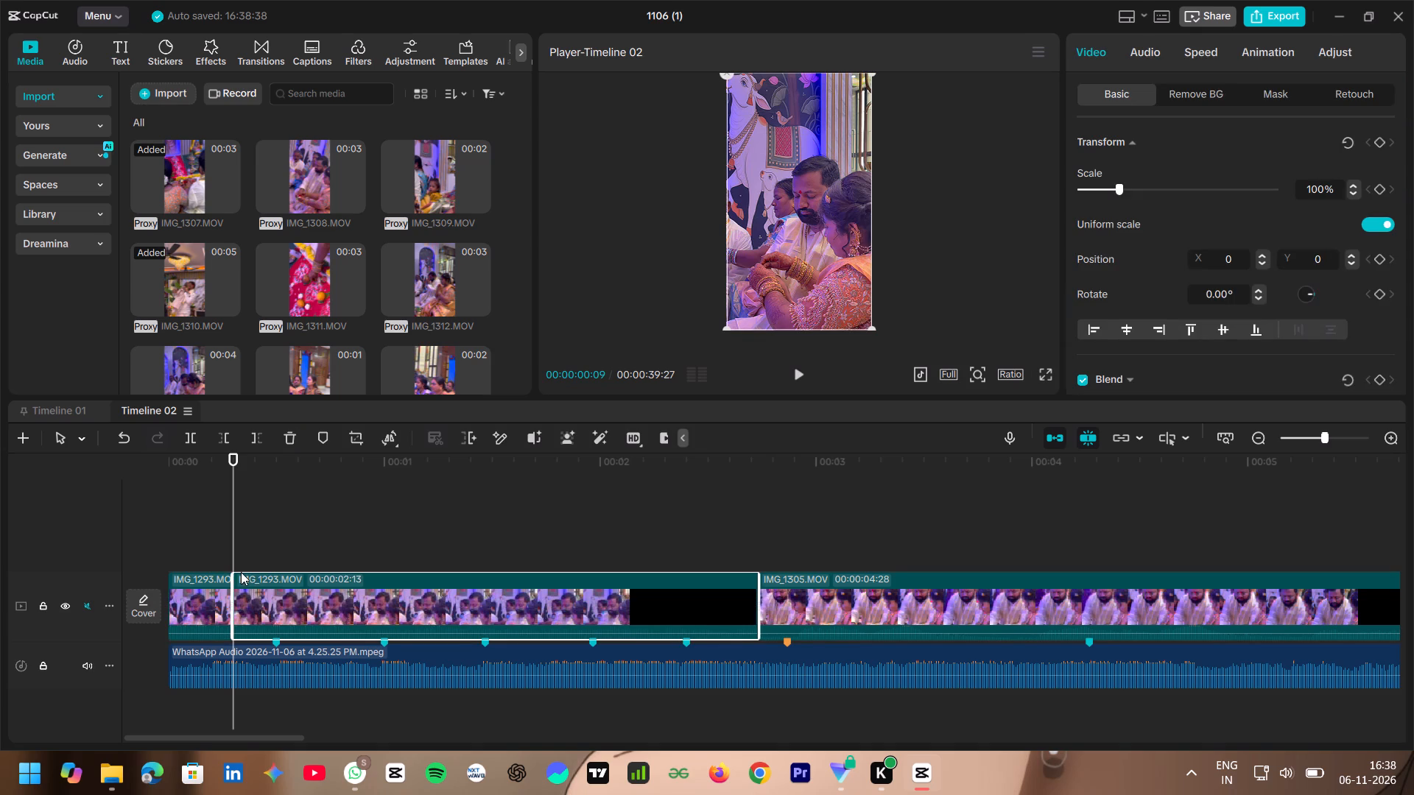
Give the short opening piece of IMG_1293 a custom speed curve and remove its middle and last interior points.
{"action": "left_click", "coordinate": [211, 570]}
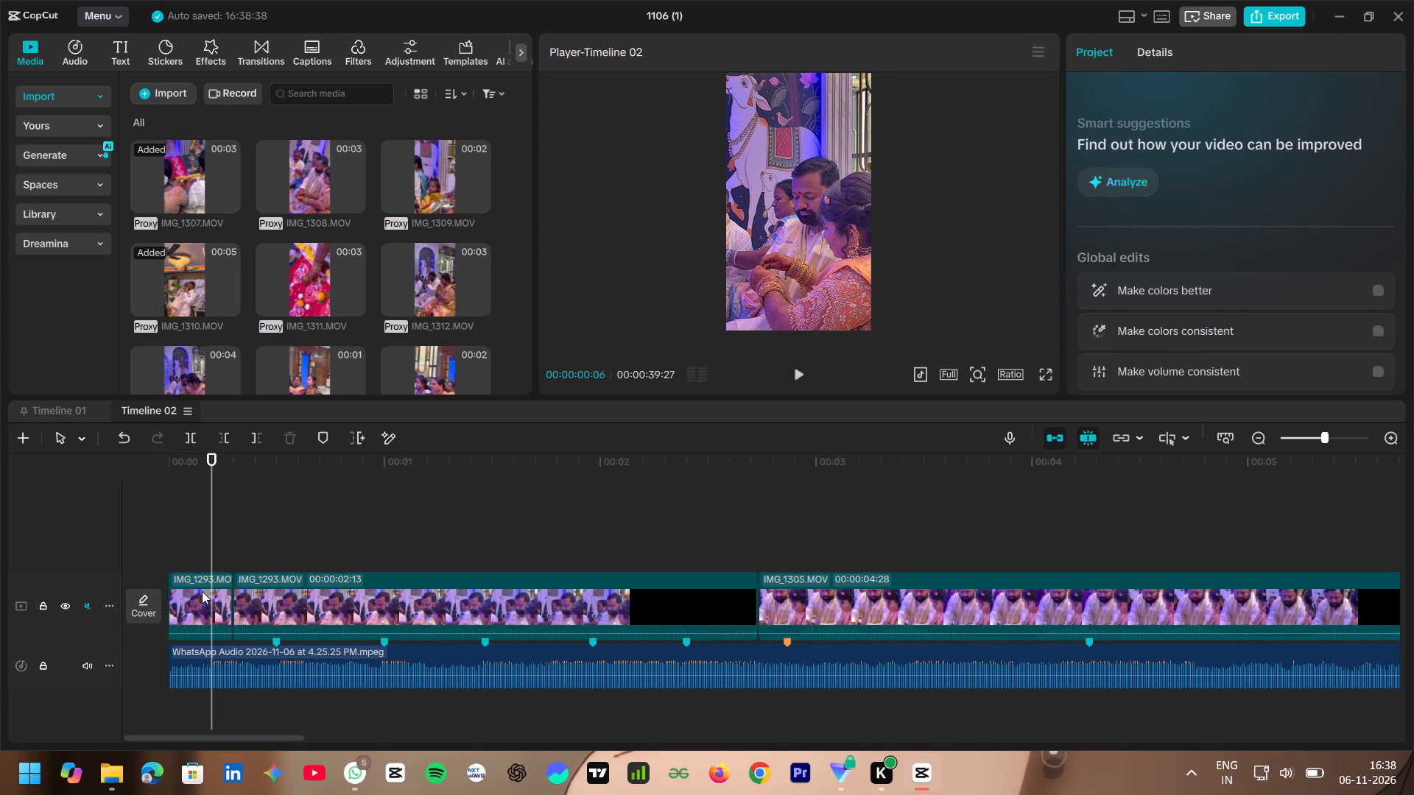
{"action": "left_click", "coordinate": [202, 591]}
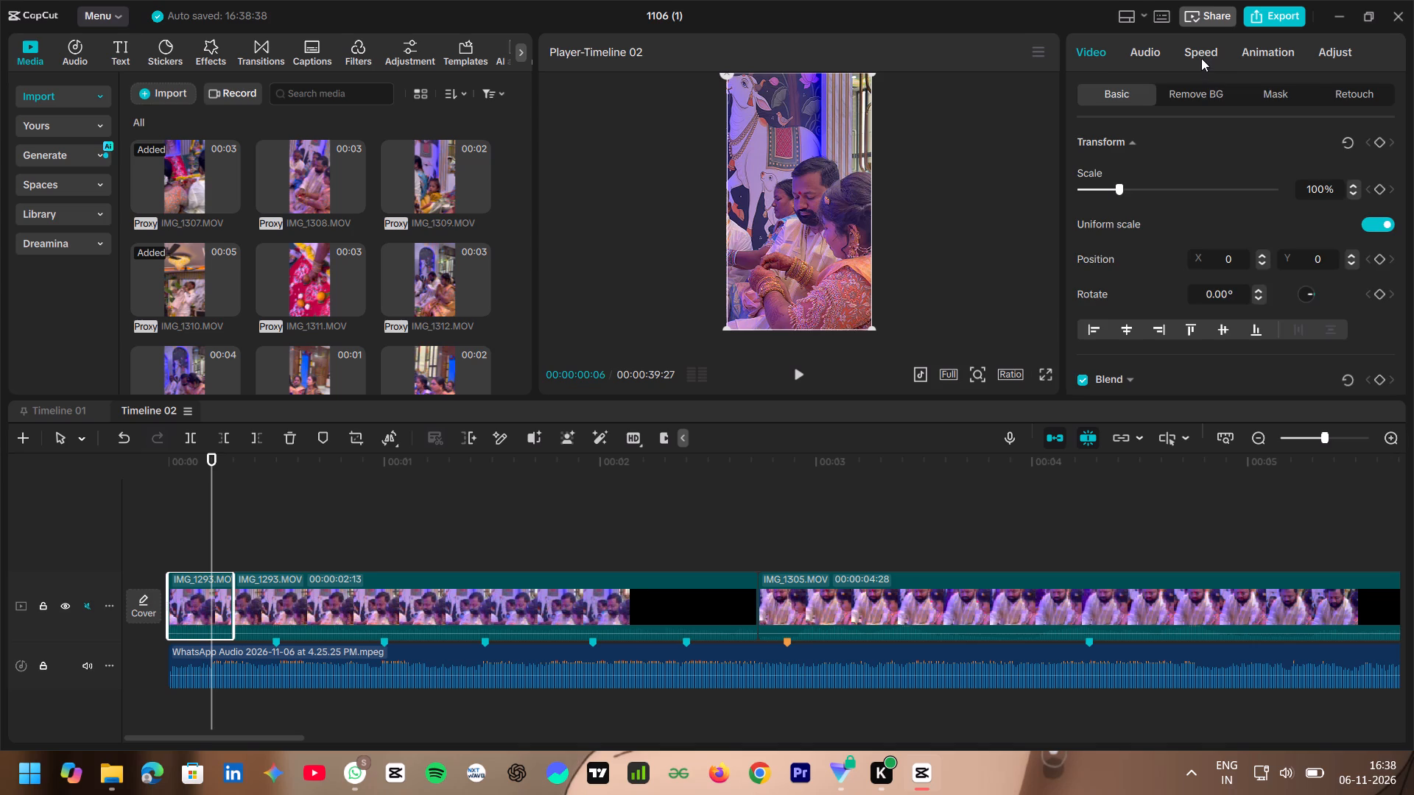
{"action": "left_click", "coordinate": [1202, 57]}
{"action": "left_click", "coordinate": [1177, 147]}
{"action": "scroll", "coordinate": [1241, 371], "scroll_direction": "down", "scroll_amount": 2}
{"action": "left_click", "coordinate": [1242, 273]}
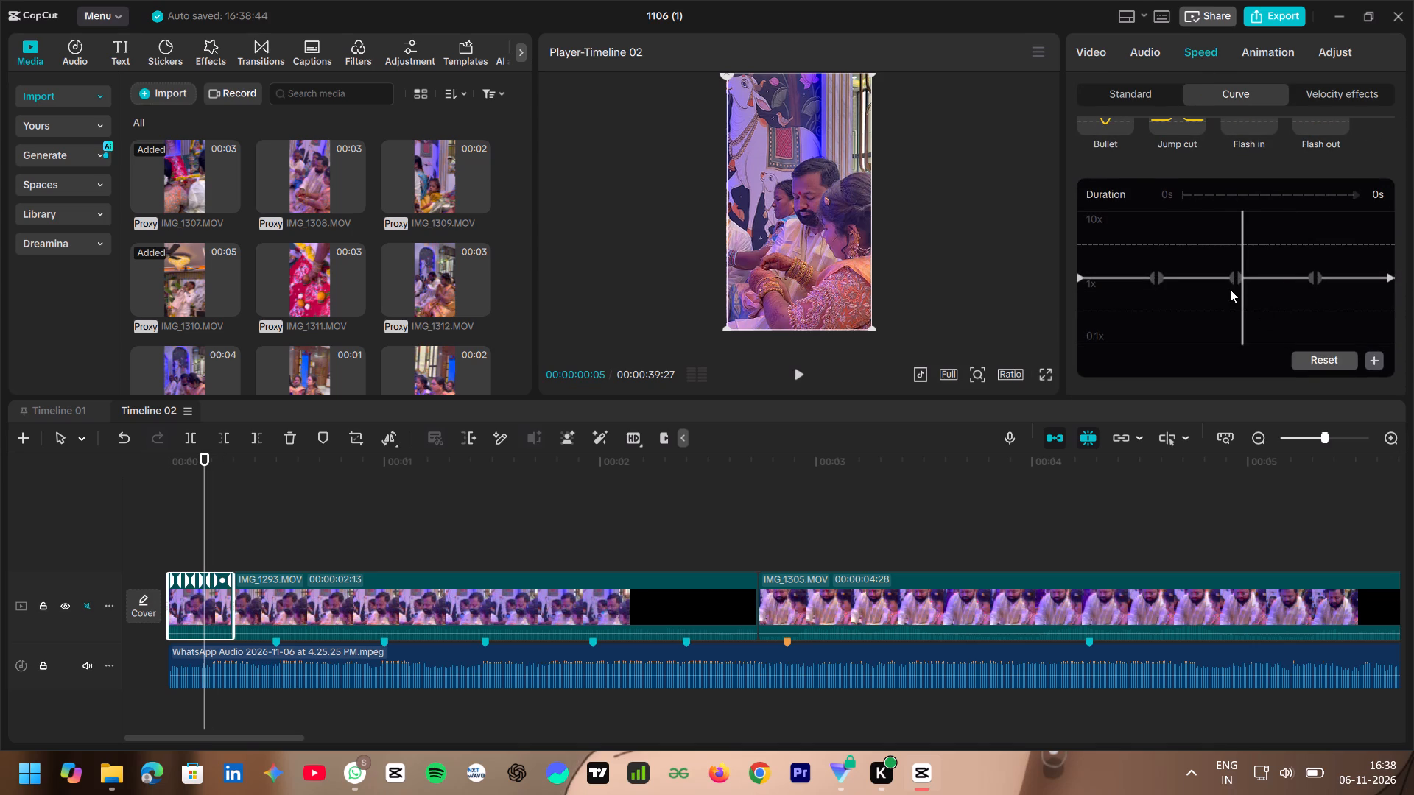
{"action": "left_click", "coordinate": [1239, 283]}
{"action": "left_click", "coordinate": [1367, 358]}
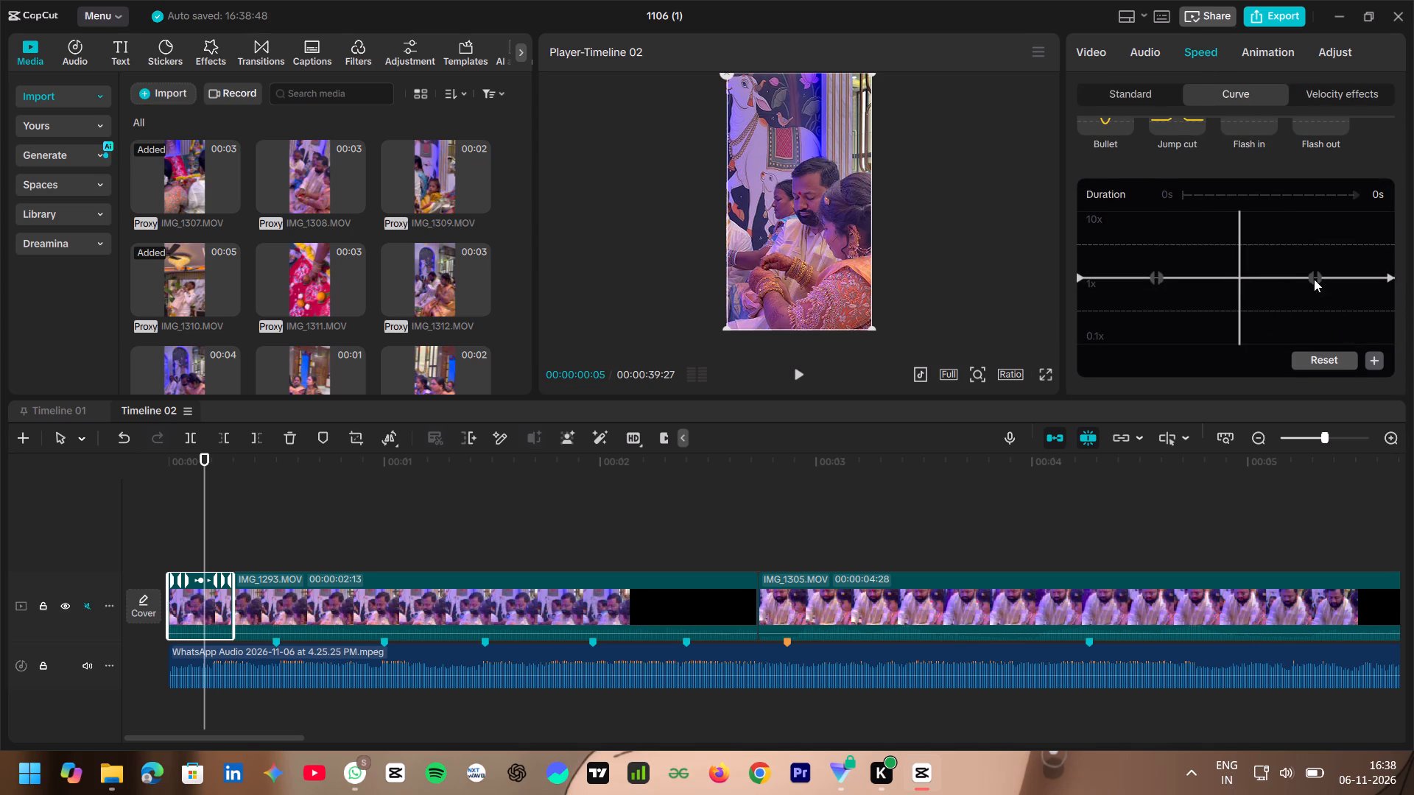
{"action": "left_click", "coordinate": [1314, 278]}
{"action": "left_click", "coordinate": [1373, 358]}
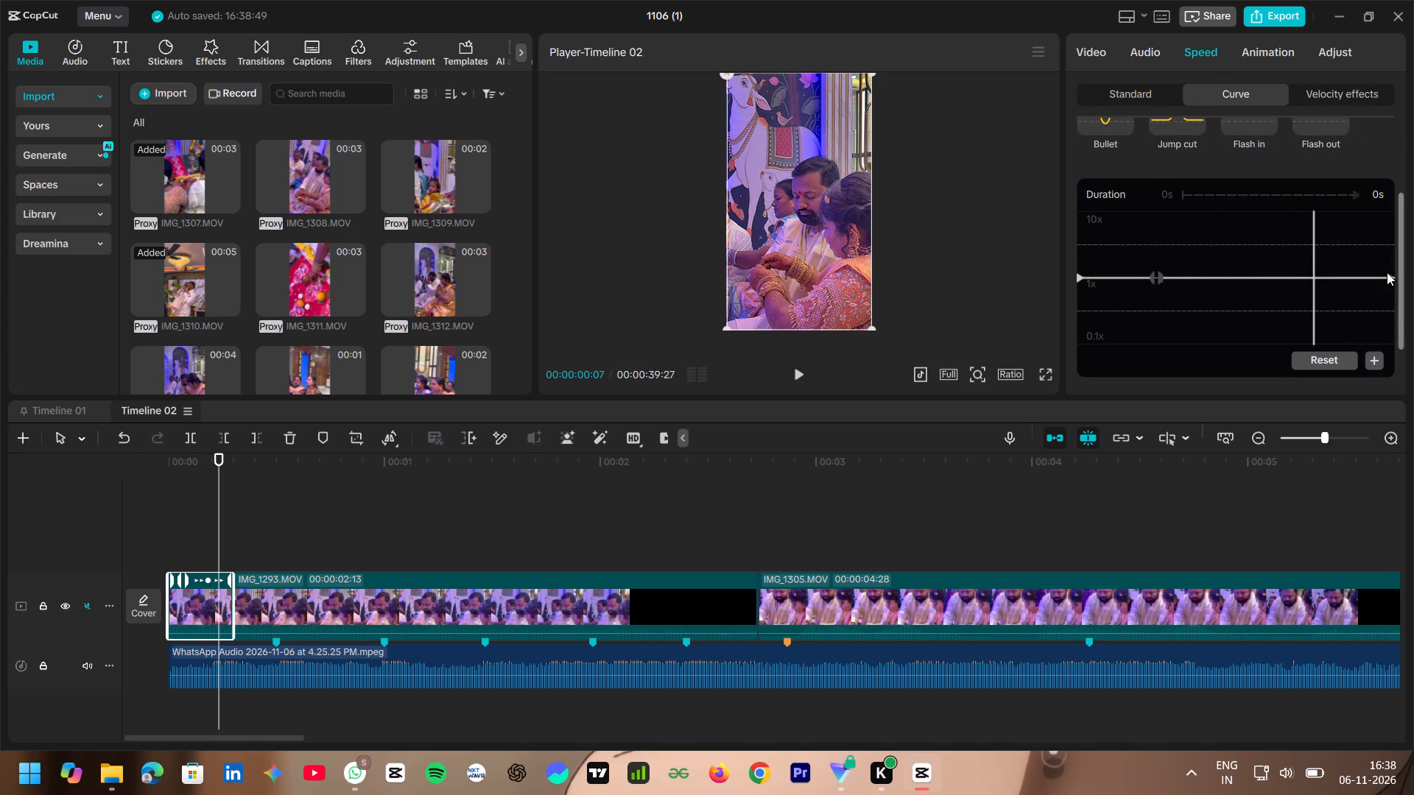
Lower the end point of the opening piece's speed curve to 0.10x so it slows down from 1.00x.
{"action": "left_click_drag", "start_coordinate": [1387, 272], "coordinate": [1386, 335]}
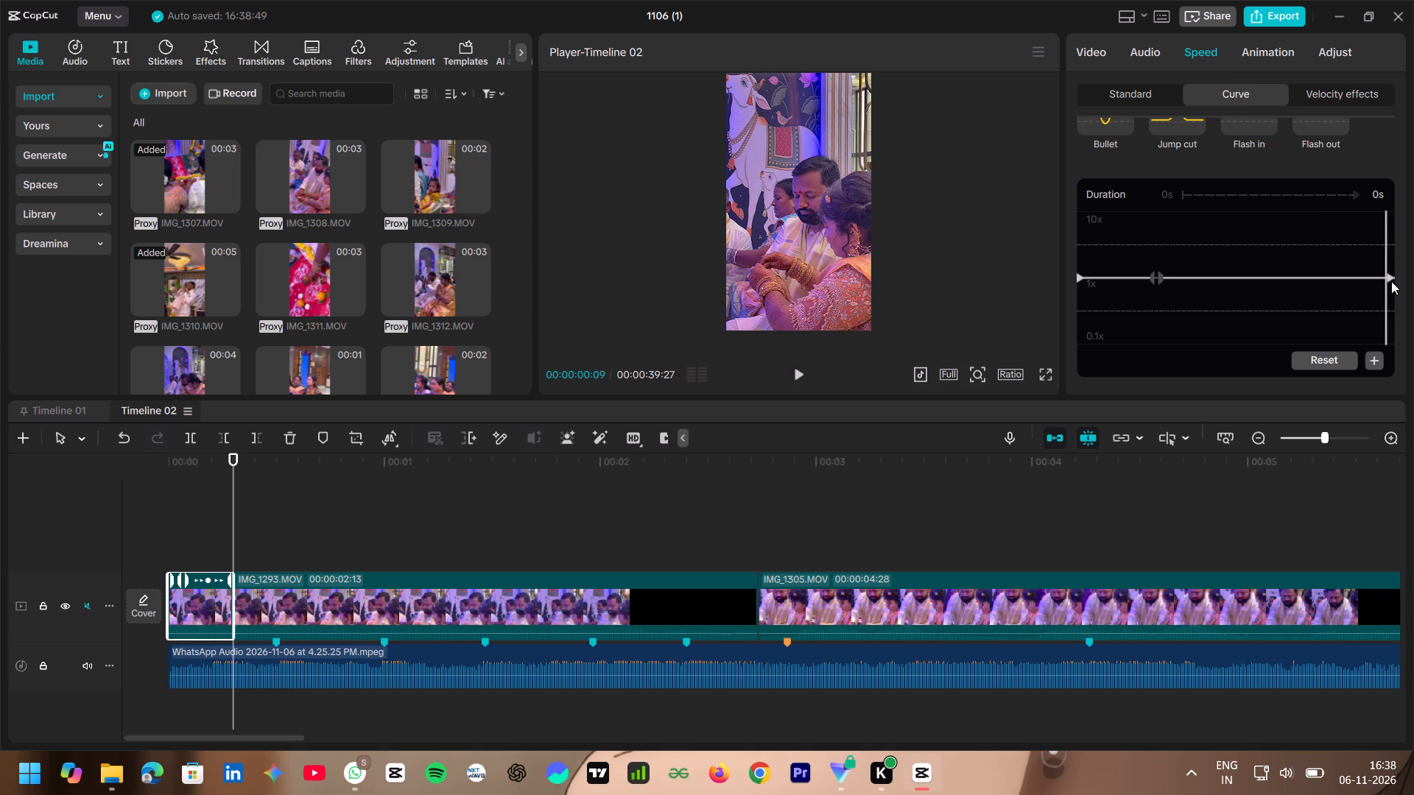
{"action": "left_click_drag", "start_coordinate": [1391, 277], "coordinate": [1393, 332]}
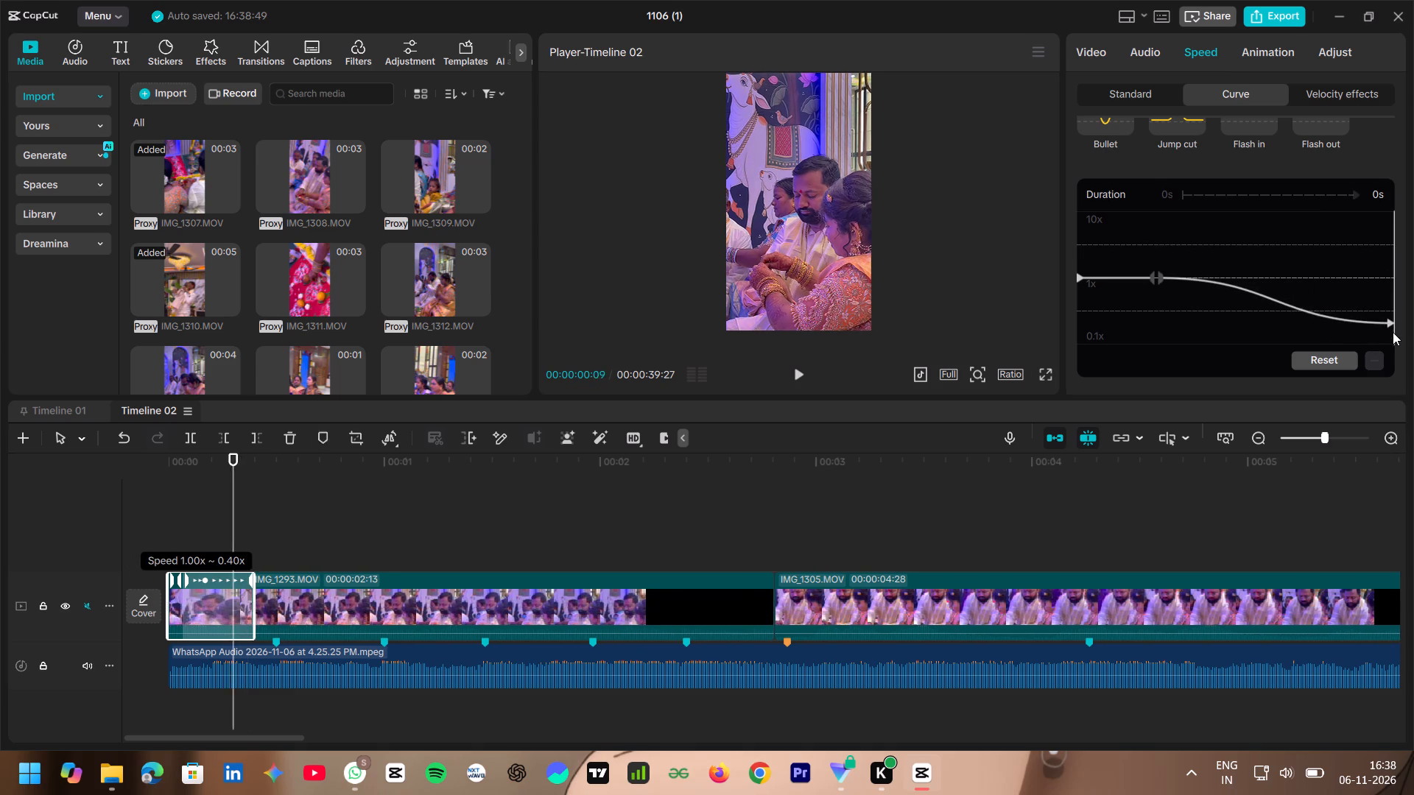
{"action": "left_click_drag", "start_coordinate": [1393, 332], "coordinate": [1384, 380]}
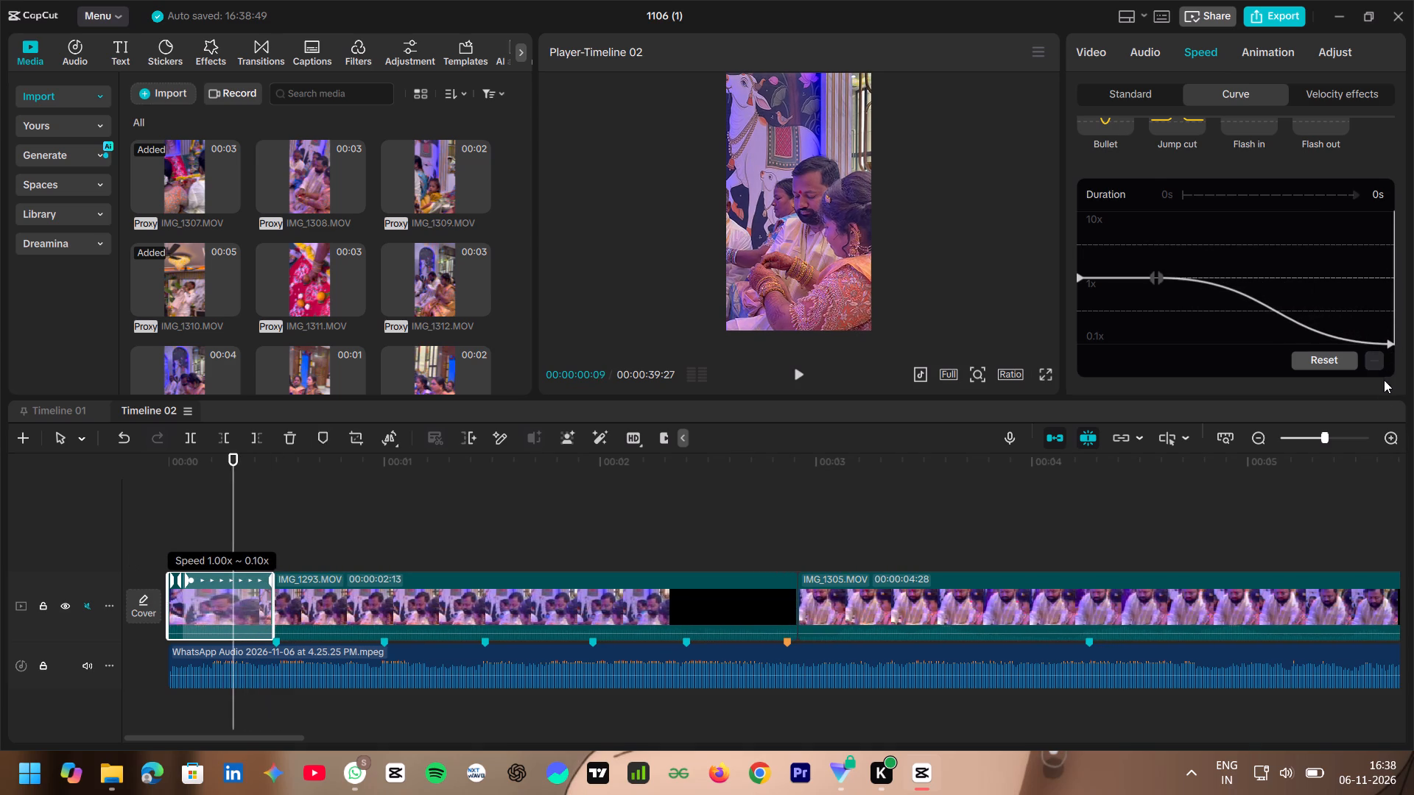
{"action": "left_click_drag", "start_coordinate": [1384, 380], "coordinate": [1376, 457]}
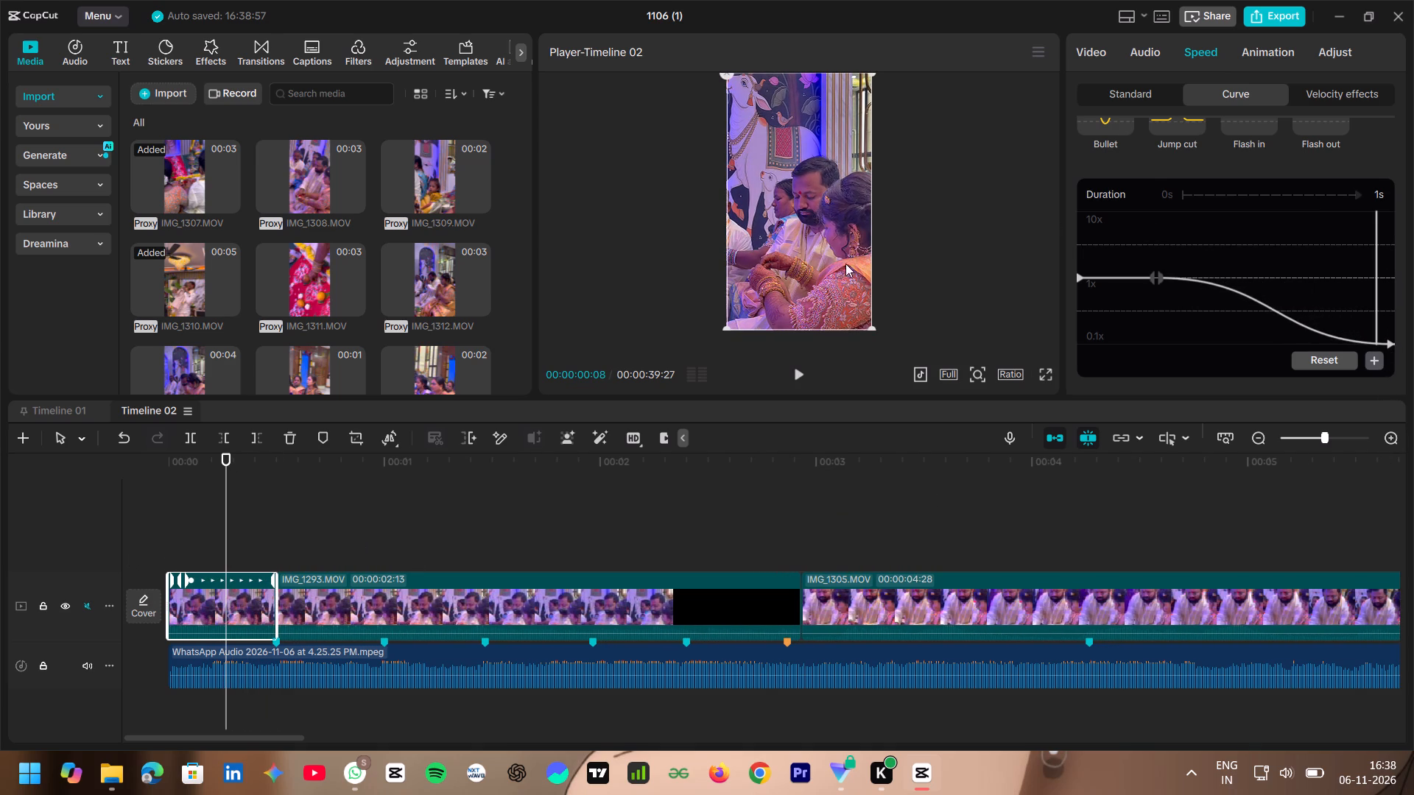
Enable Smooth slow-mo on the opening piece of IMG_1293 using the Optical flow method.
{"action": "scroll", "coordinate": [1158, 274], "scroll_direction": "down", "scroll_amount": 5}
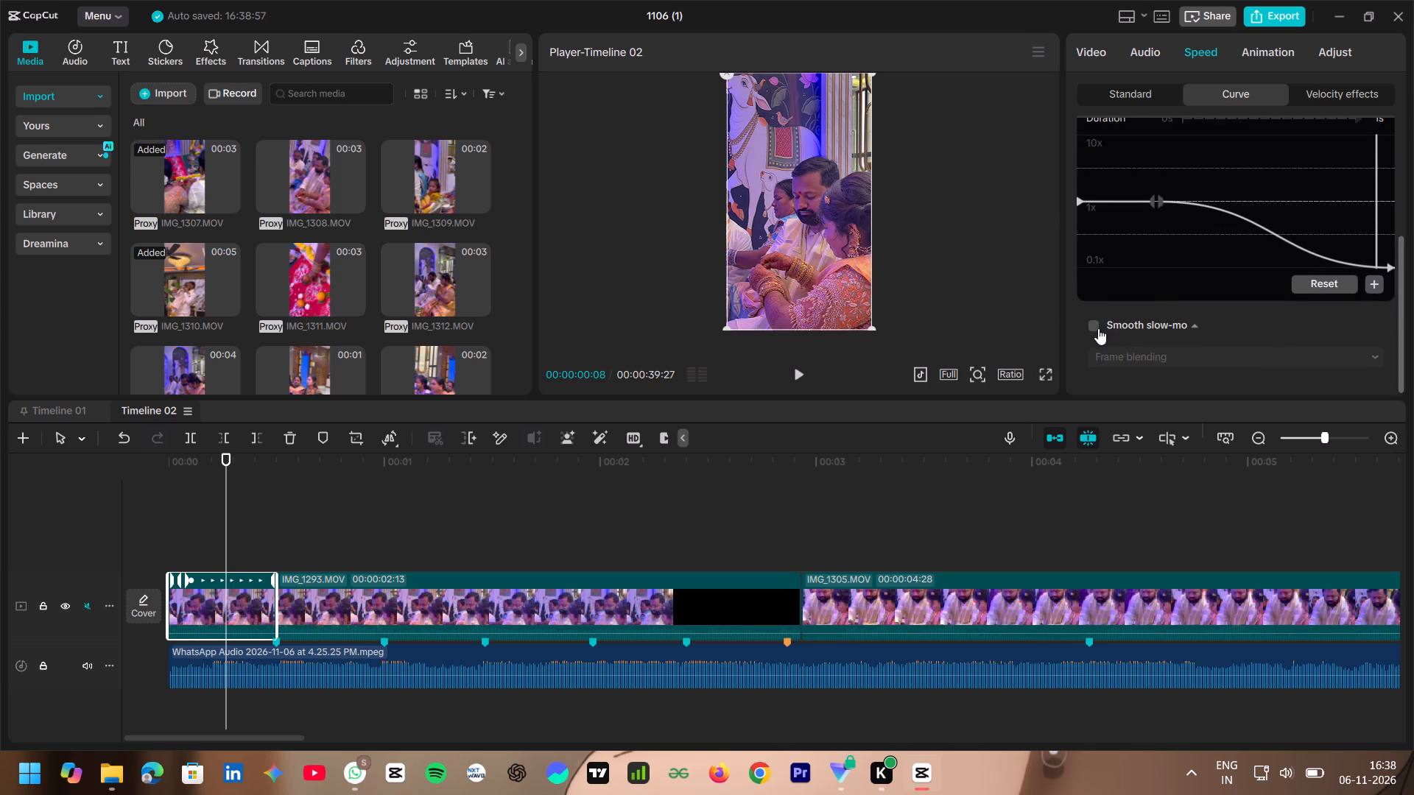
{"action": "left_click", "coordinate": [1090, 325]}
{"action": "left_click", "coordinate": [1115, 355]}
{"action": "left_click", "coordinate": [1119, 420]}
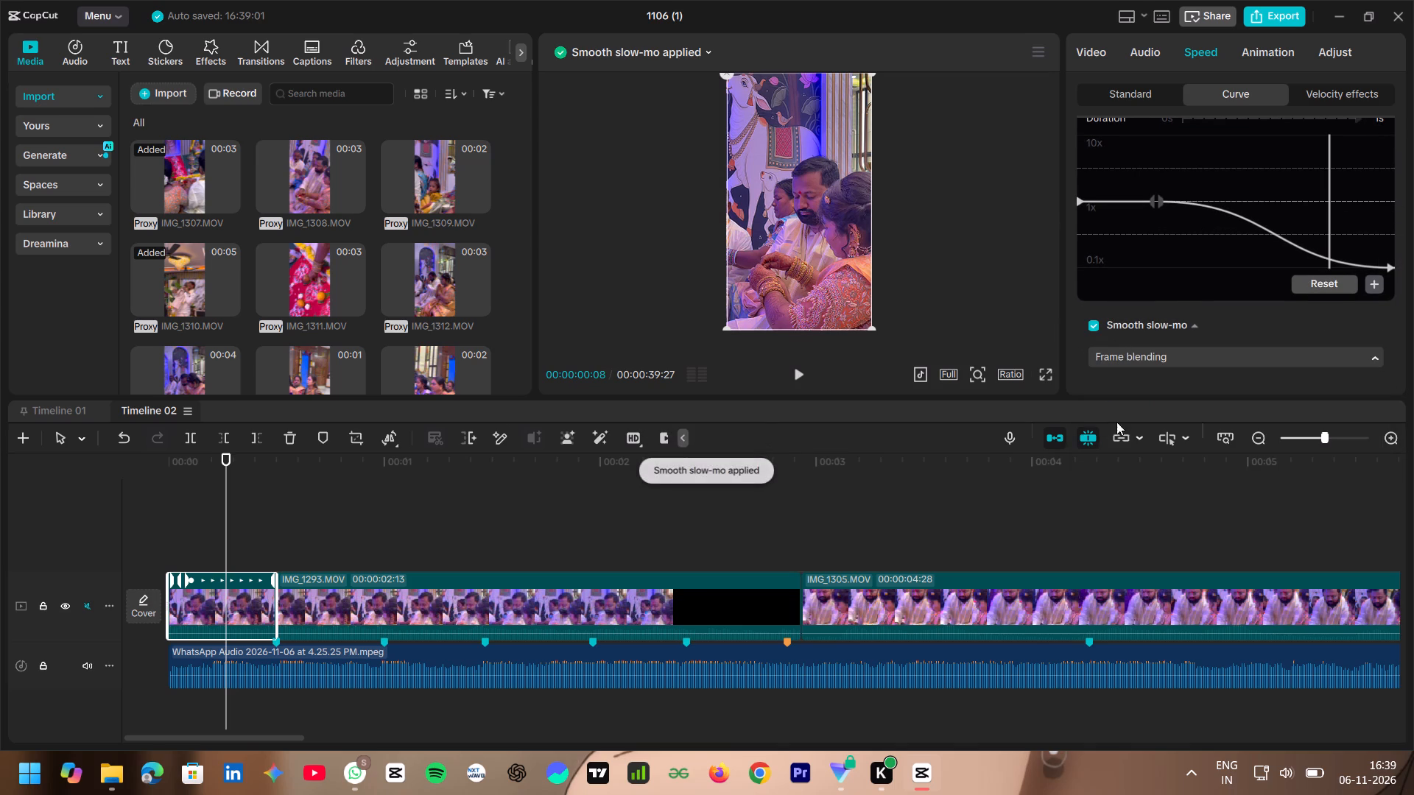
Move clip IMG_1305 directly after the opening piece of IMG_1293, starting at the first audio marker at 00:00:00:15.
{"action": "left_click", "coordinate": [270, 535]}
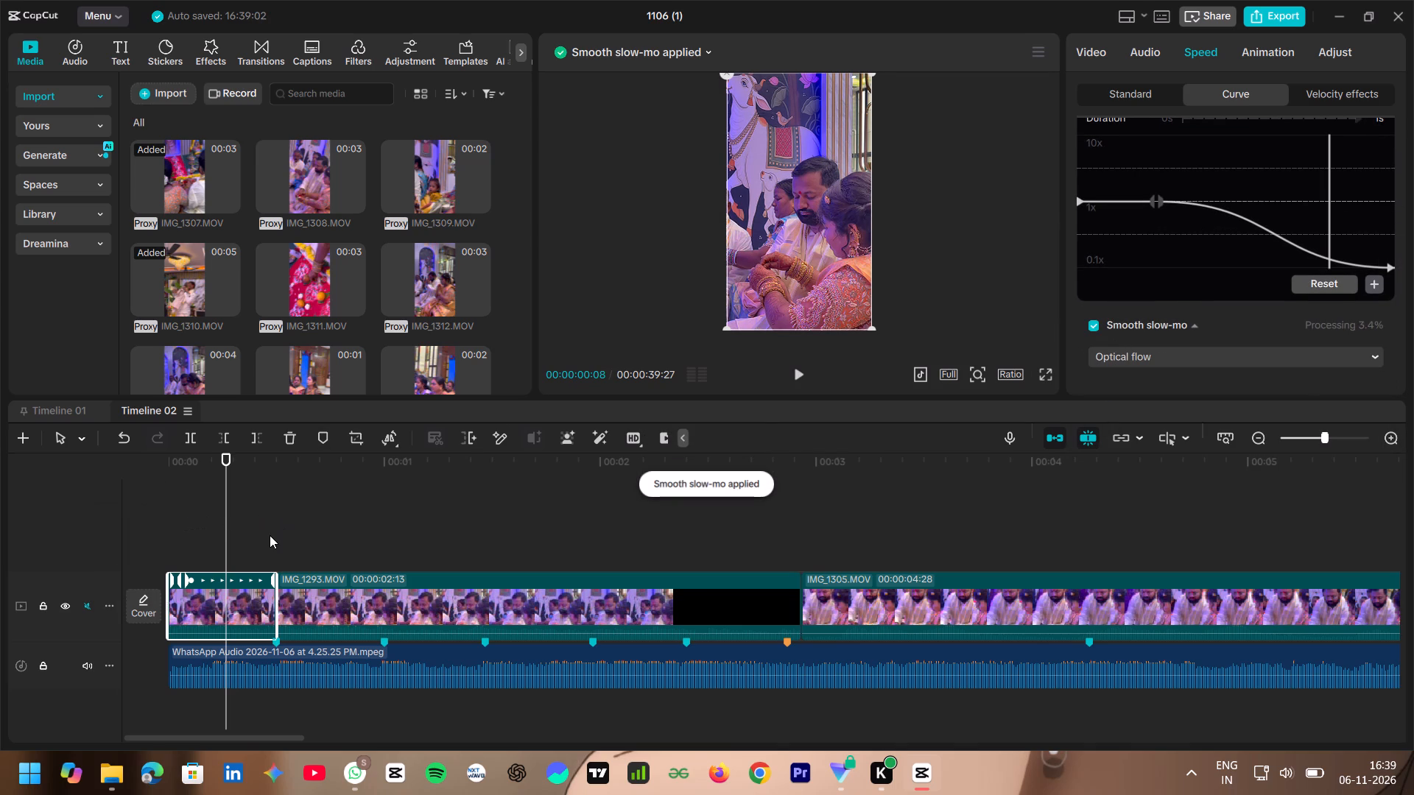
{"action": "left_click_drag", "start_coordinate": [269, 527], "coordinate": [286, 530]}
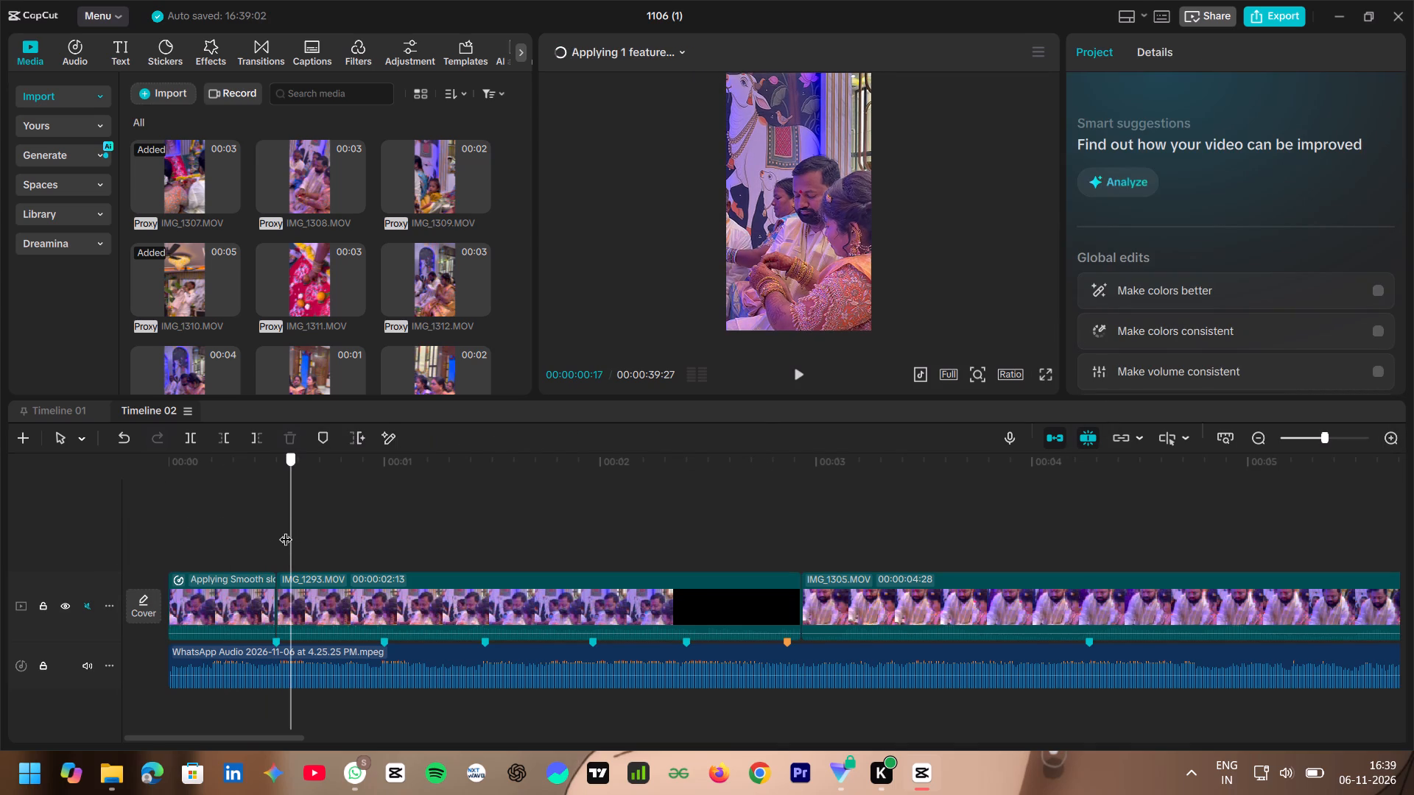
{"action": "left_click_drag", "start_coordinate": [286, 530], "coordinate": [276, 535]}
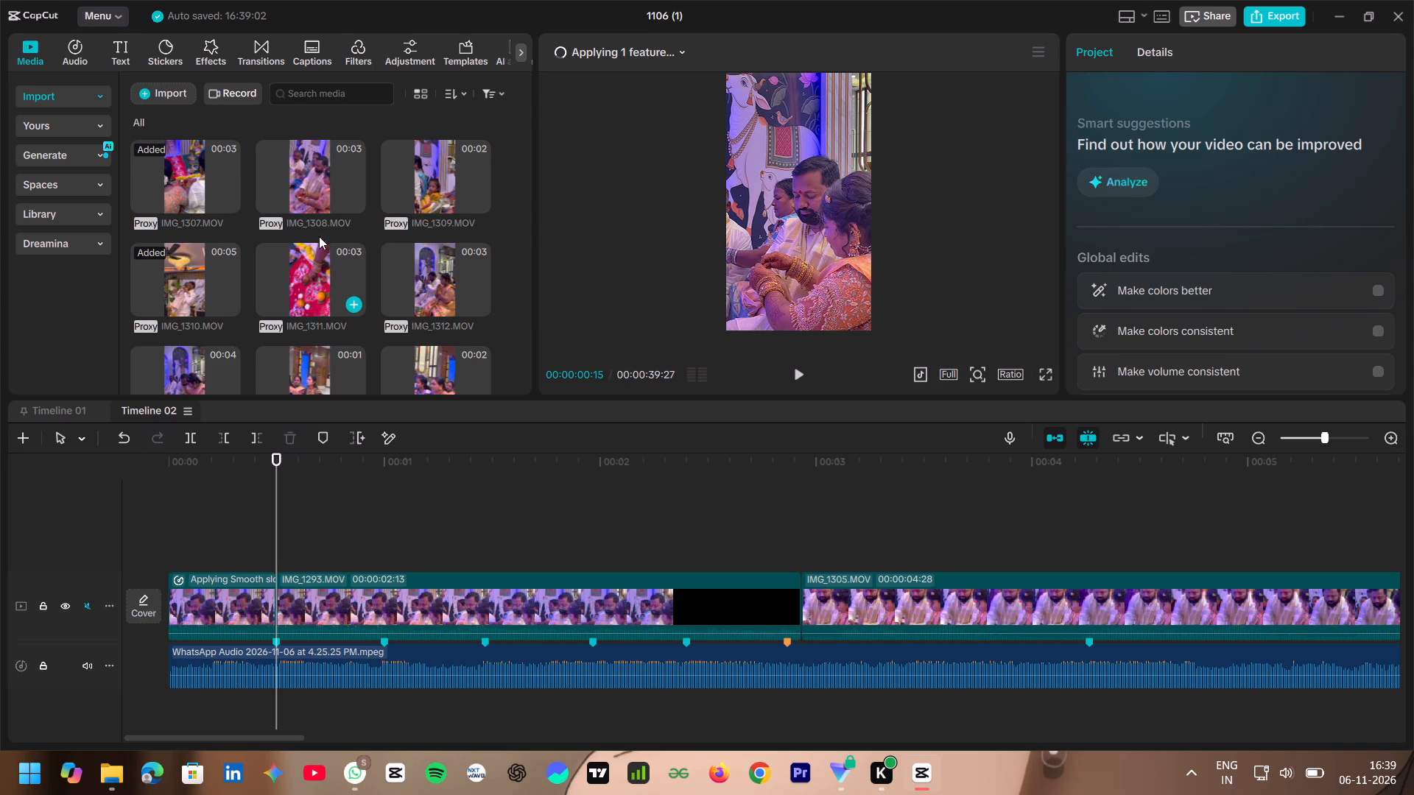
{"action": "left_click", "coordinate": [988, 611]}
{"action": "left_click_drag", "start_coordinate": [903, 605], "coordinate": [724, 543]}
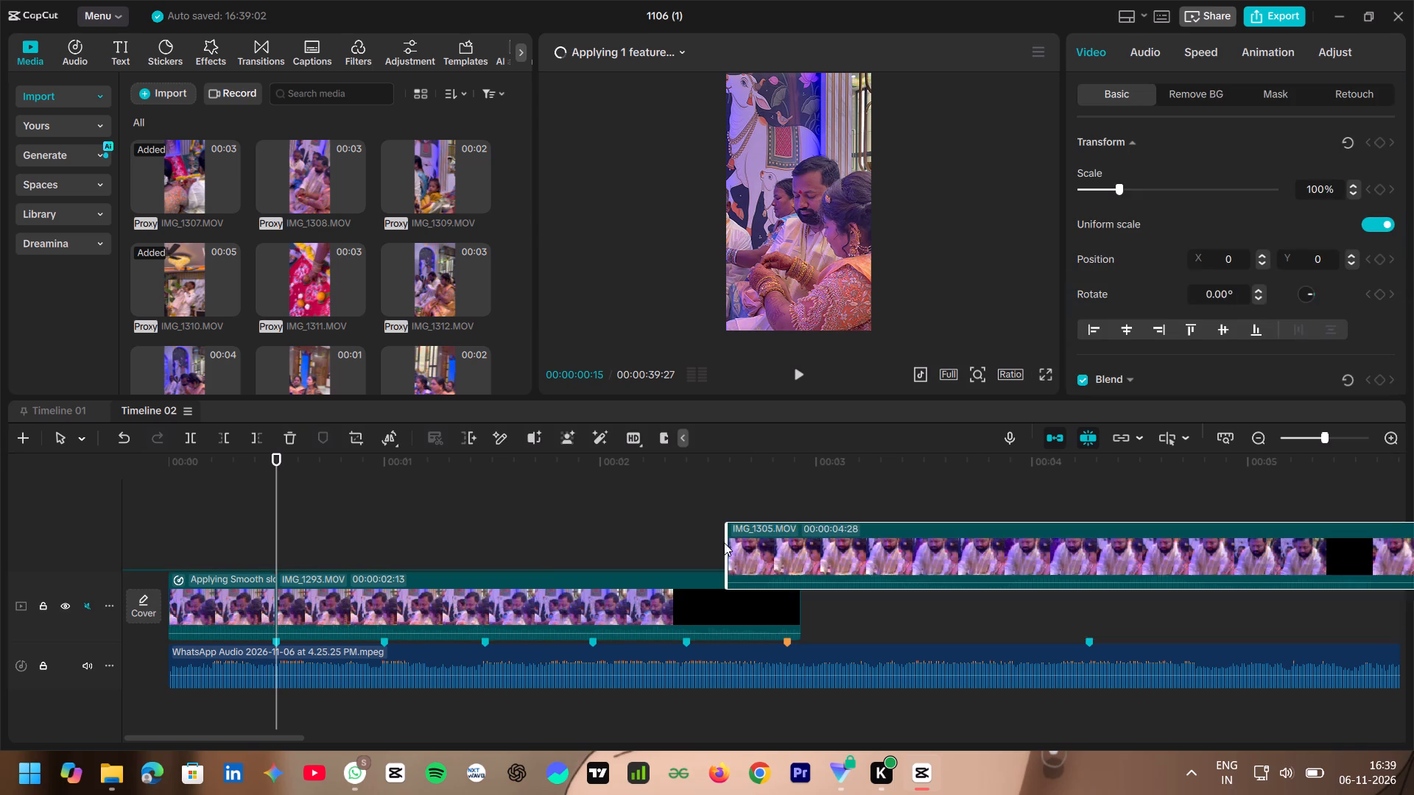
{"action": "left_click_drag", "start_coordinate": [724, 543], "coordinate": [414, 621]}
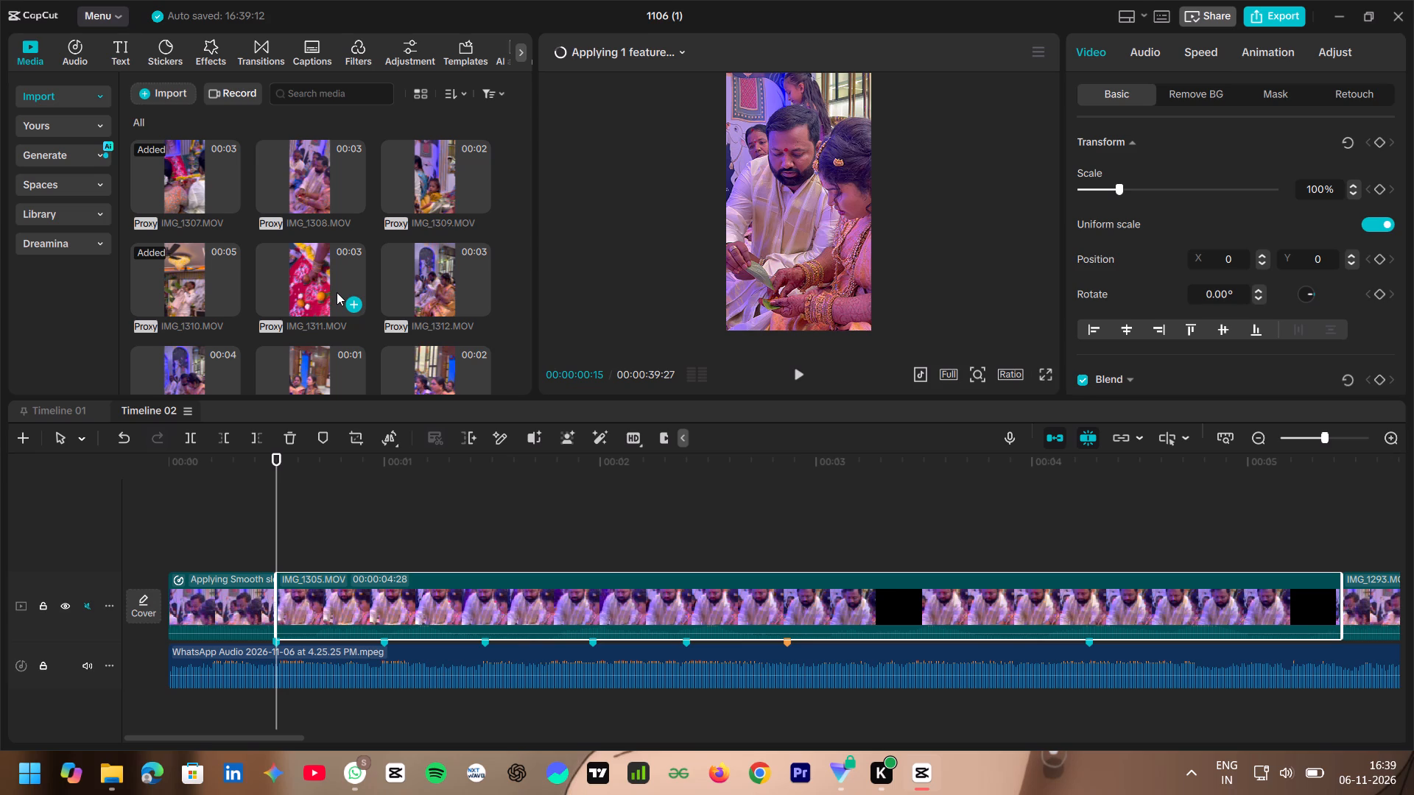
Browse the imported media for further ritual shots, previewing clips IMG_1313 and IMG_1319.
{"action": "scroll", "coordinate": [328, 270], "scroll_direction": "down", "scroll_amount": 1}
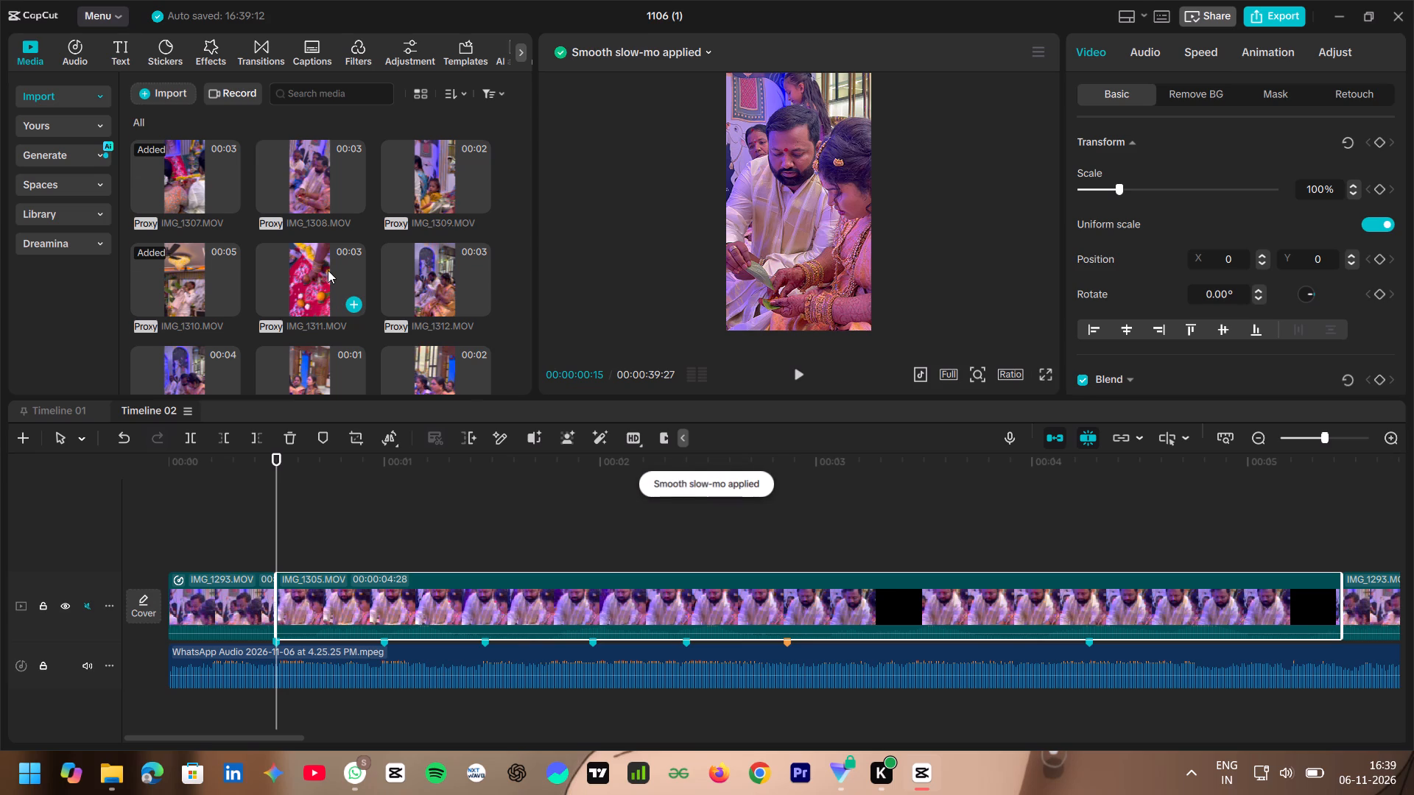
{"action": "scroll", "coordinate": [328, 270], "scroll_direction": "down", "scroll_amount": 1}
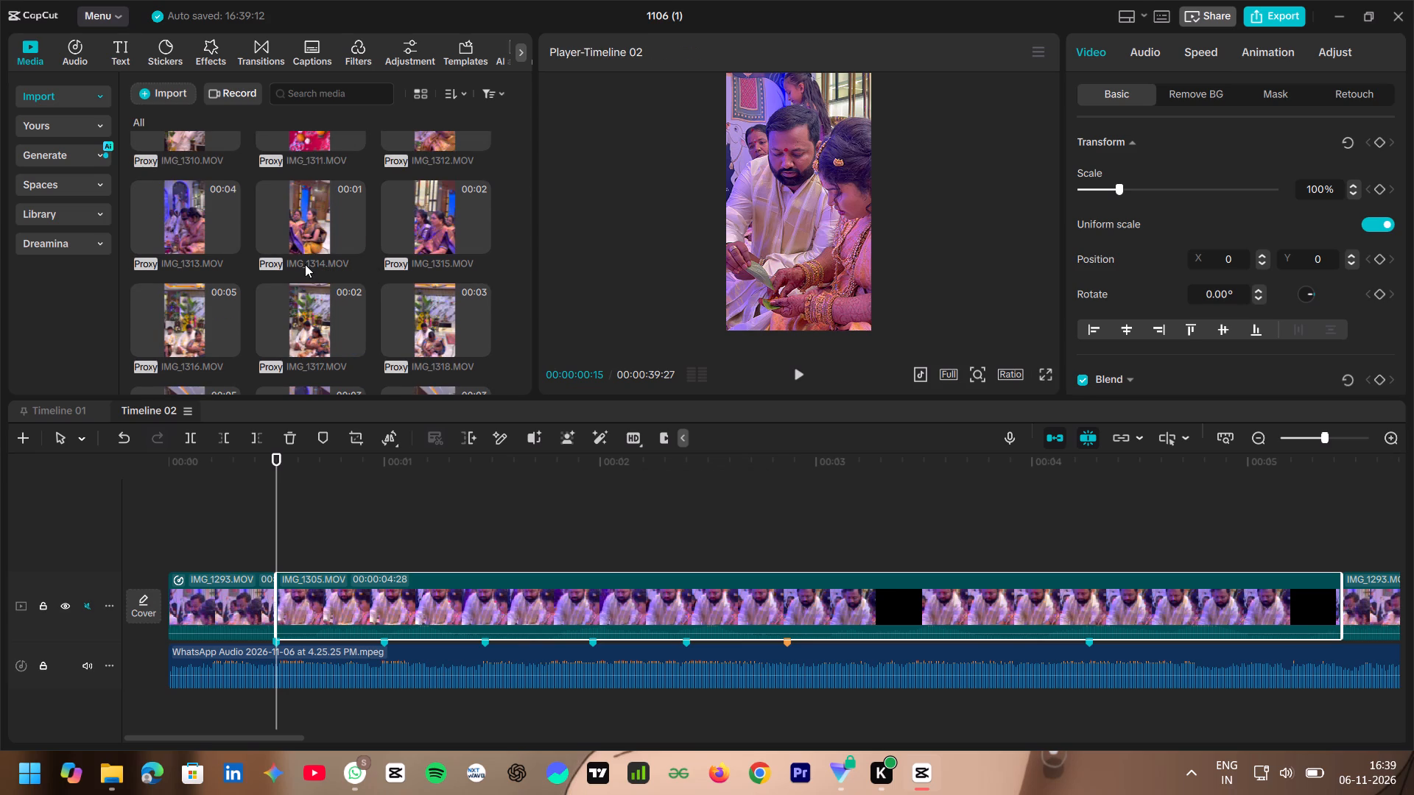
{"action": "left_click", "coordinate": [200, 213]}
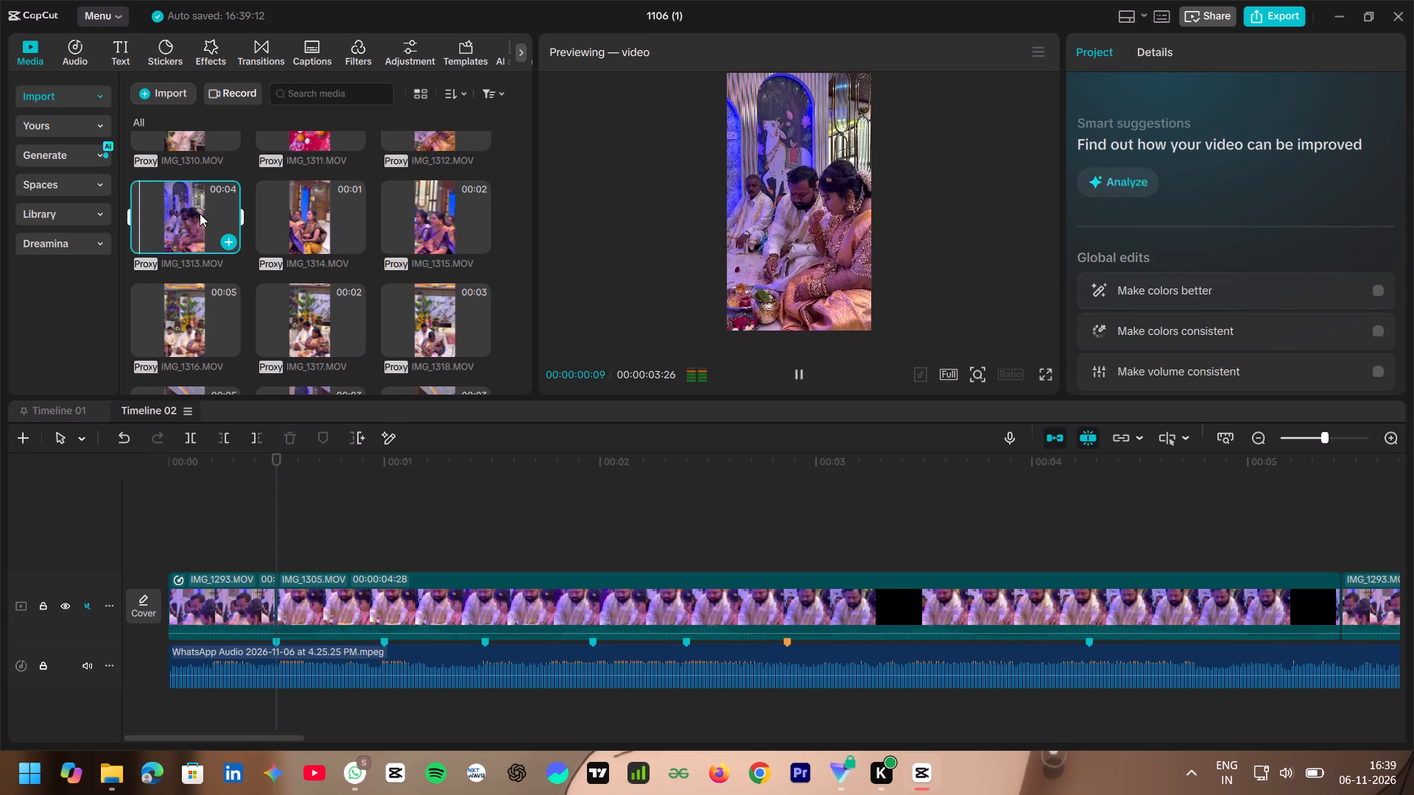
{"action": "scroll", "coordinate": [359, 228], "scroll_direction": "down", "scroll_amount": 1}
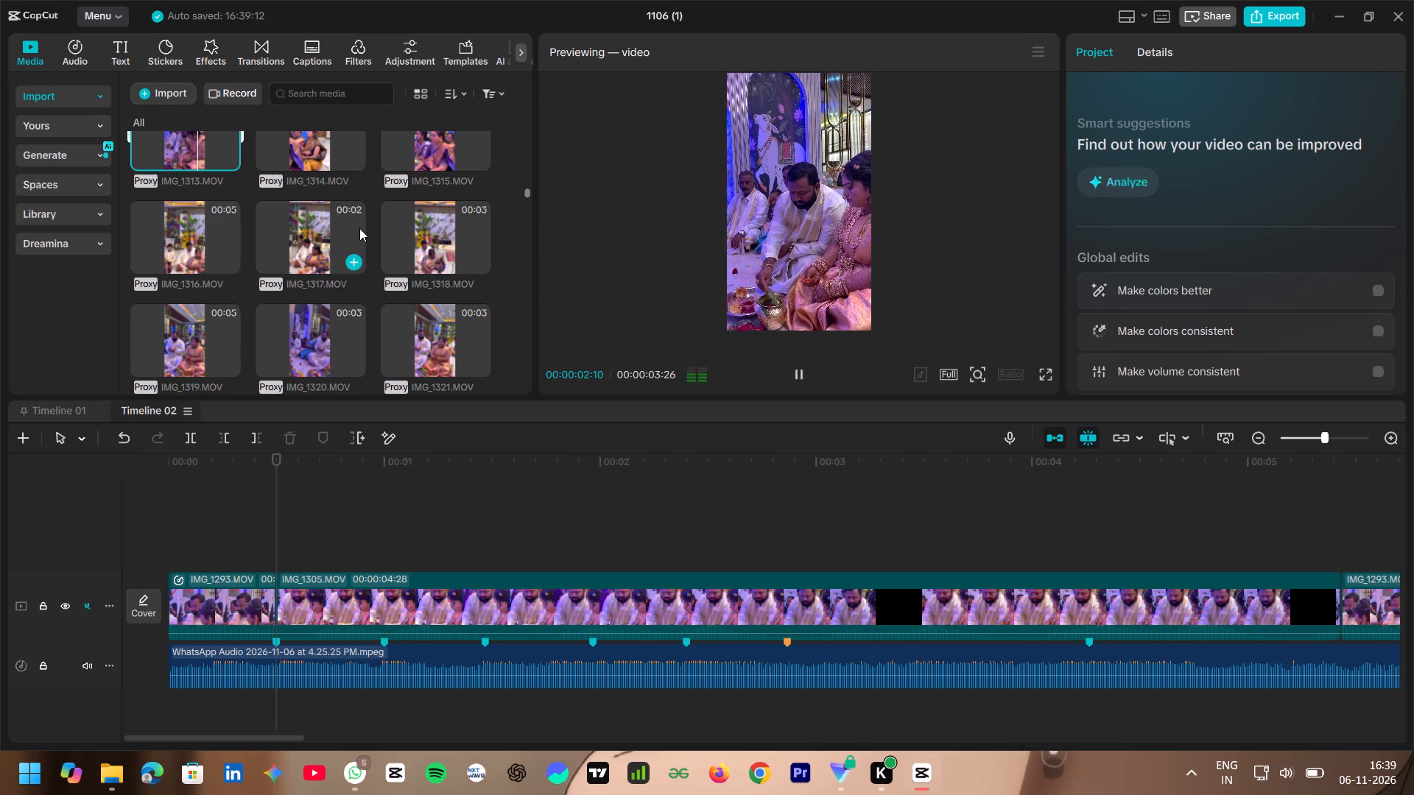
{"action": "scroll", "coordinate": [353, 221], "scroll_direction": "down", "scroll_amount": 1}
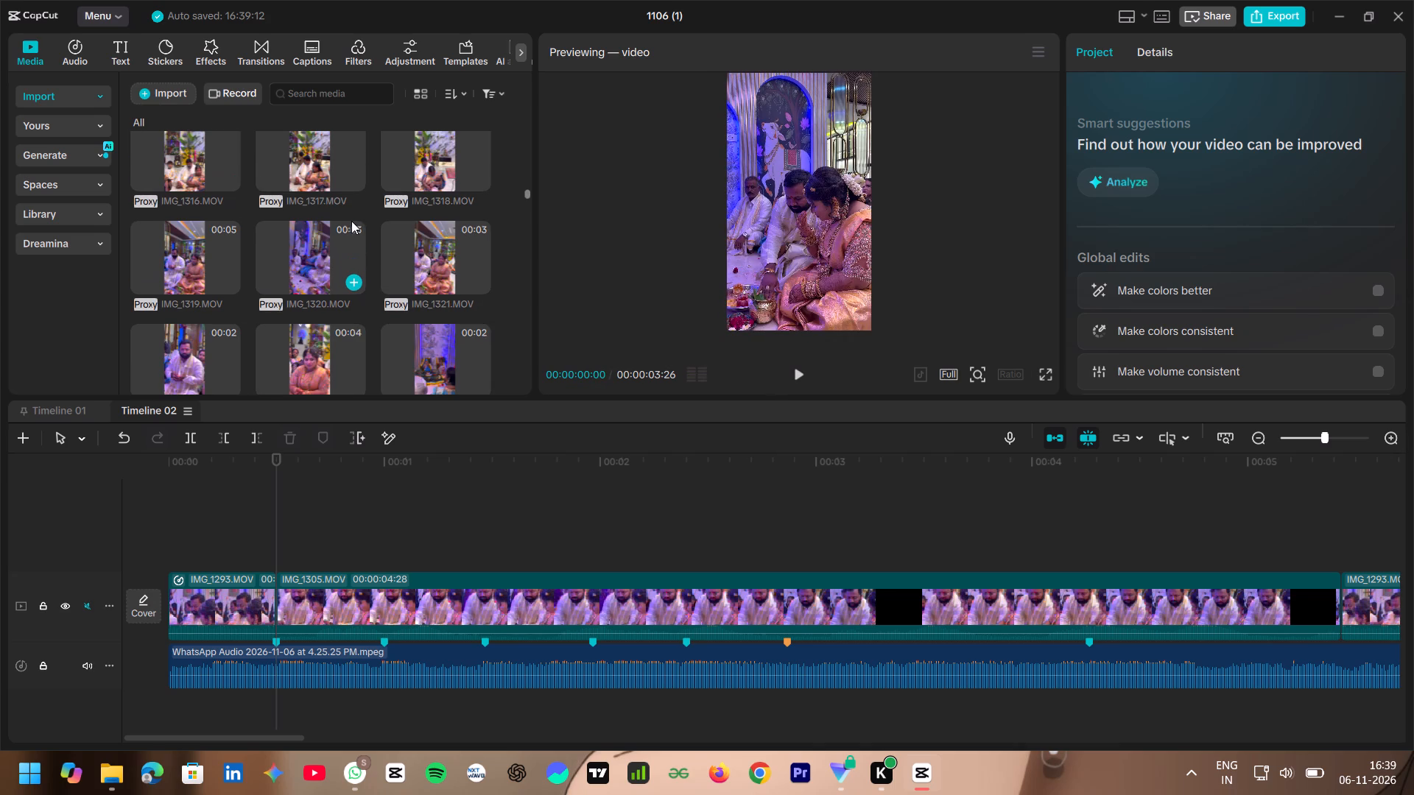
{"action": "left_click", "coordinate": [169, 258]}
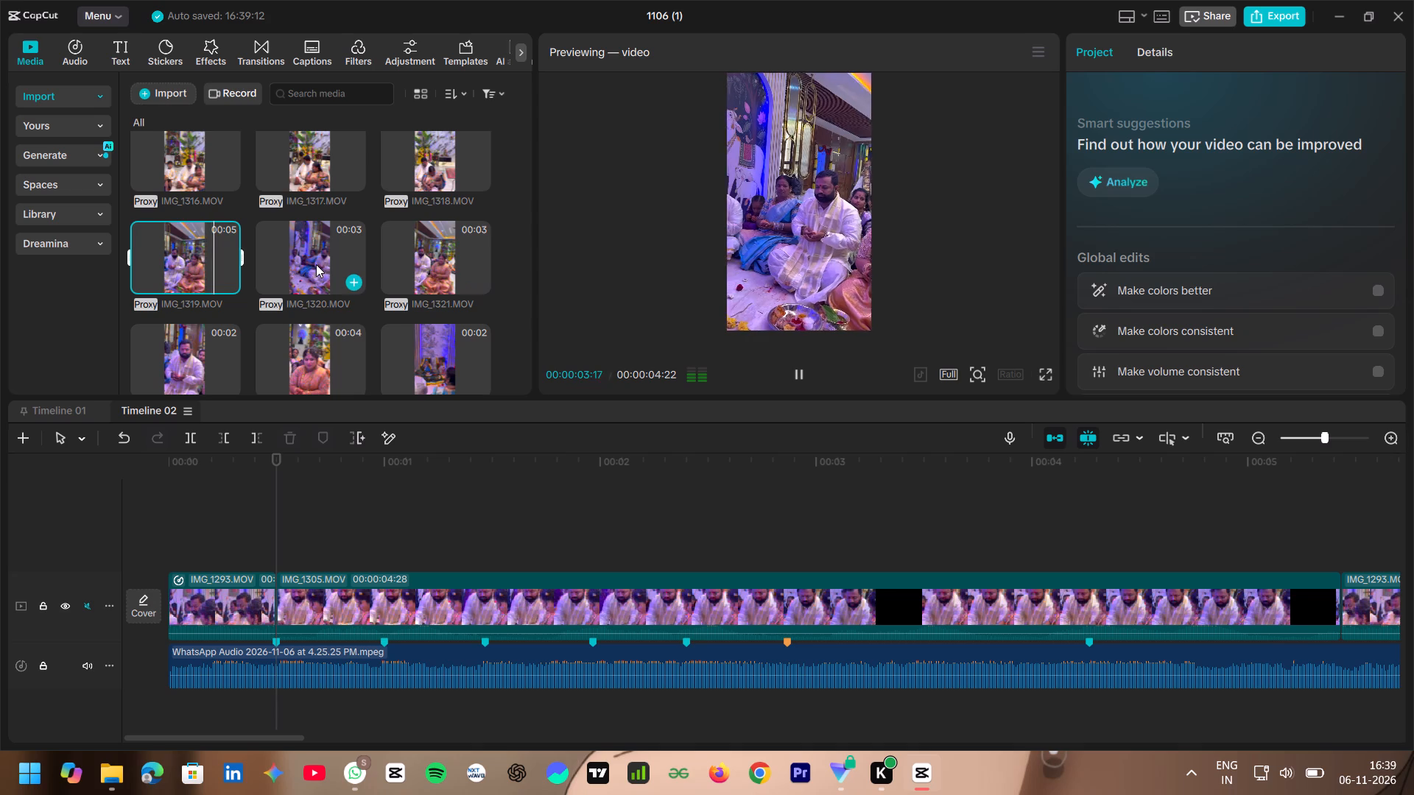
{"action": "scroll", "coordinate": [316, 264], "scroll_direction": "down", "scroll_amount": 1}
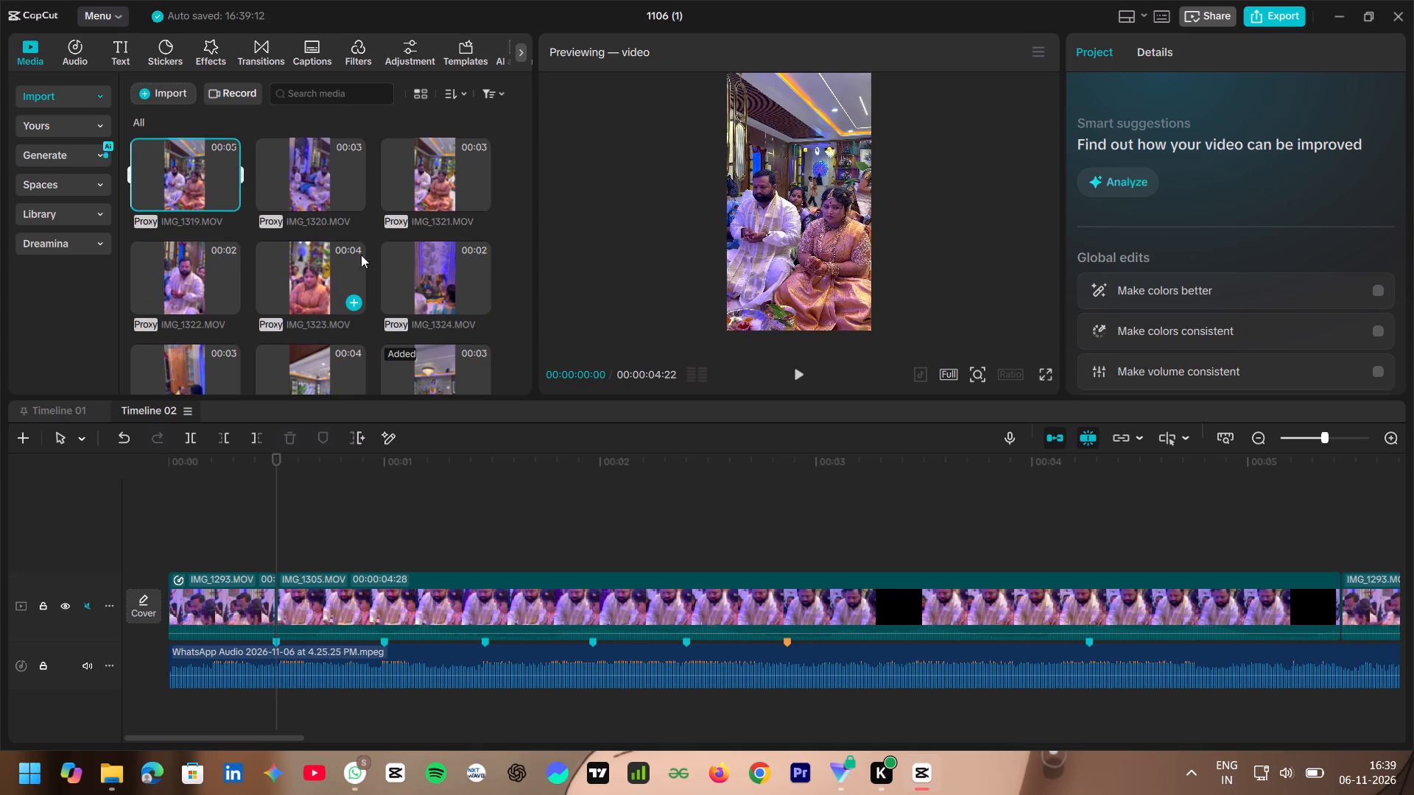
{"action": "scroll", "coordinate": [286, 247], "scroll_direction": "down", "scroll_amount": 1}
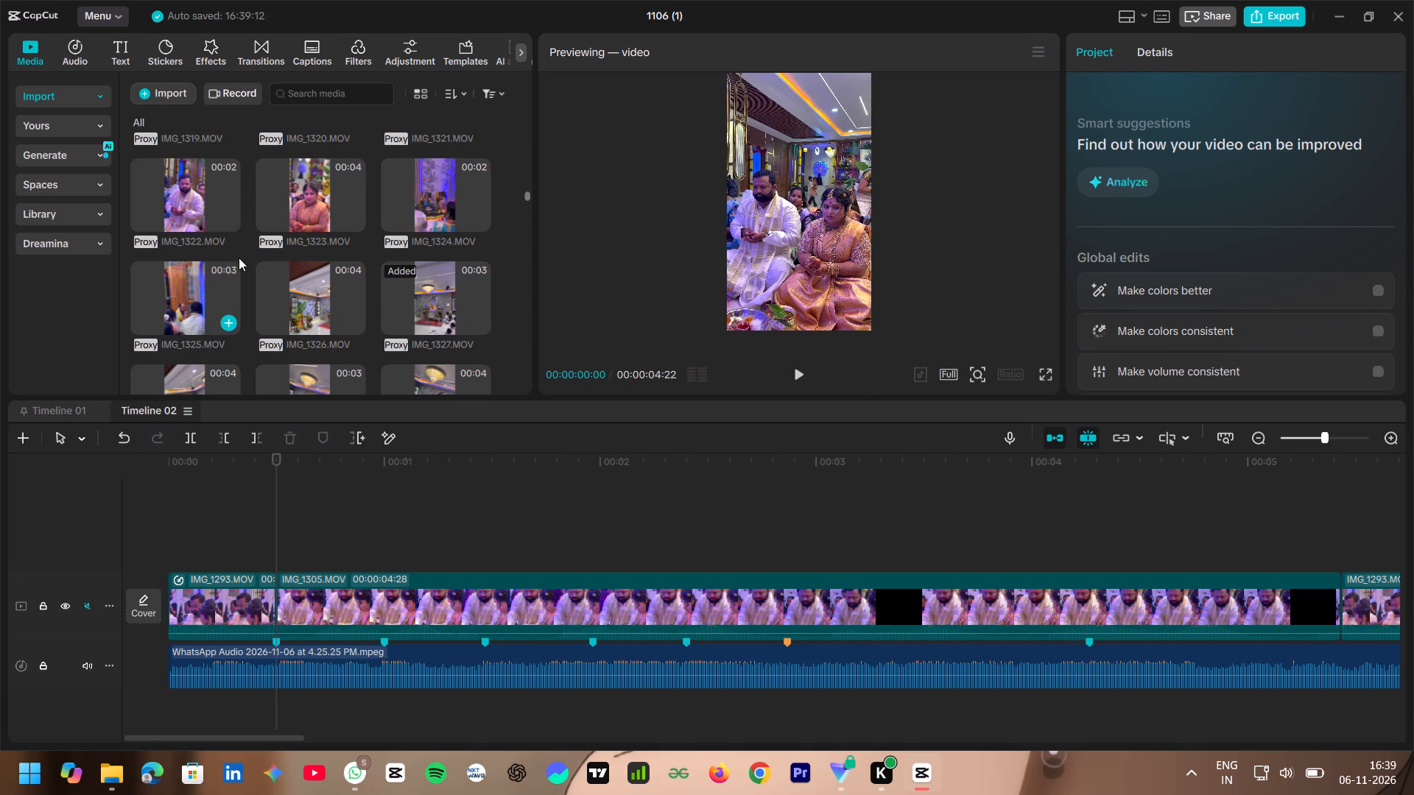
{"action": "scroll", "coordinate": [281, 272], "scroll_direction": "down", "scroll_amount": 1}
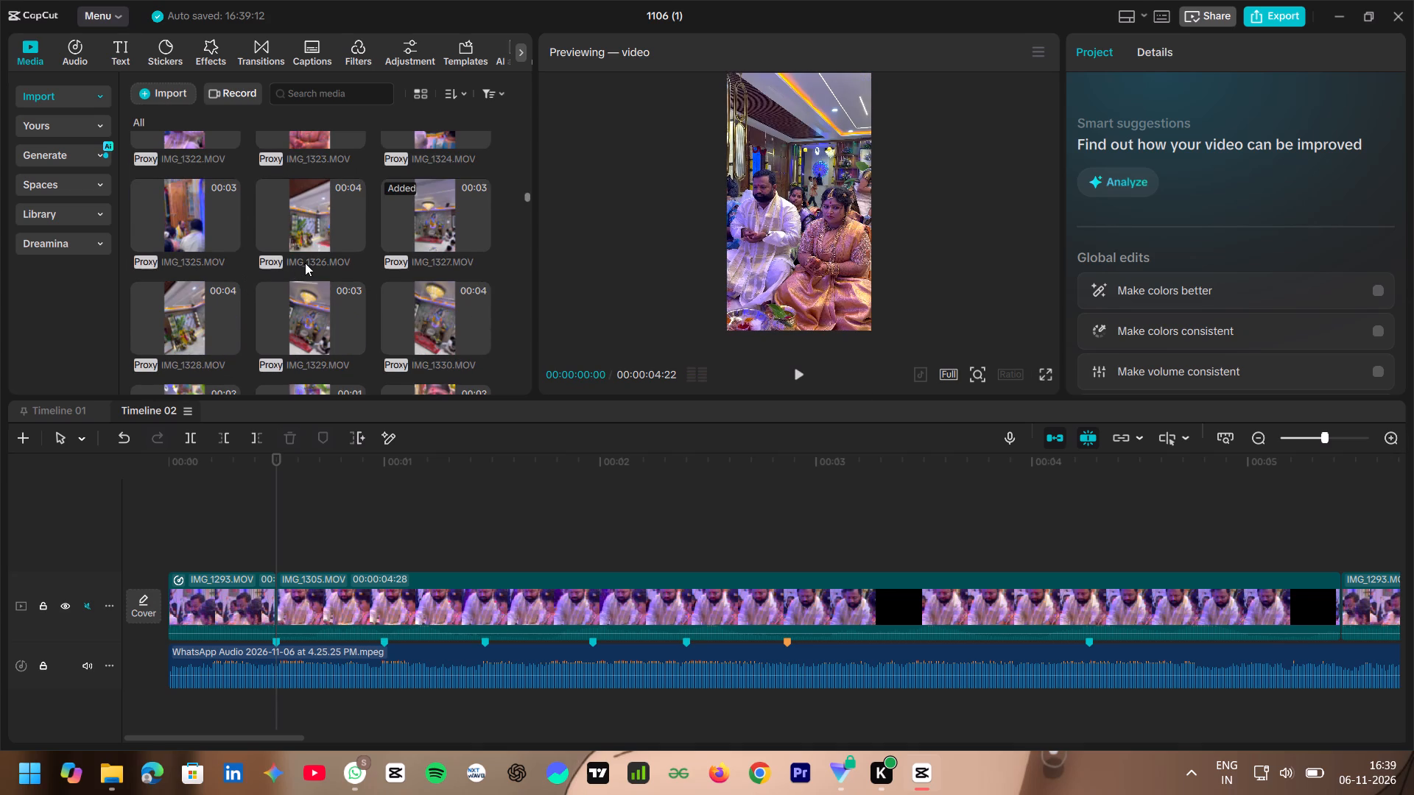
{"action": "scroll", "coordinate": [293, 264], "scroll_direction": "down", "scroll_amount": 1}
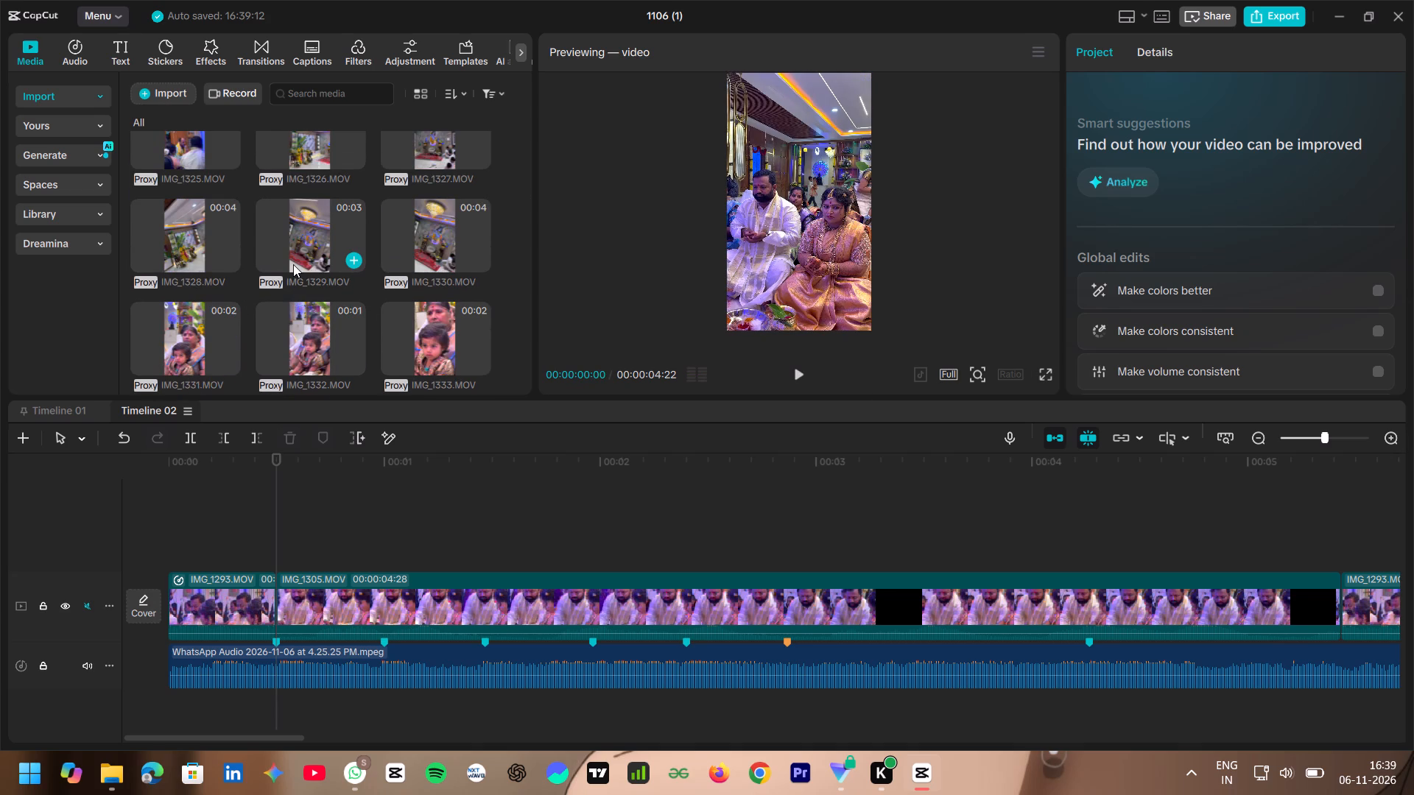
{"action": "scroll", "coordinate": [293, 264], "scroll_direction": "down", "scroll_amount": 1}
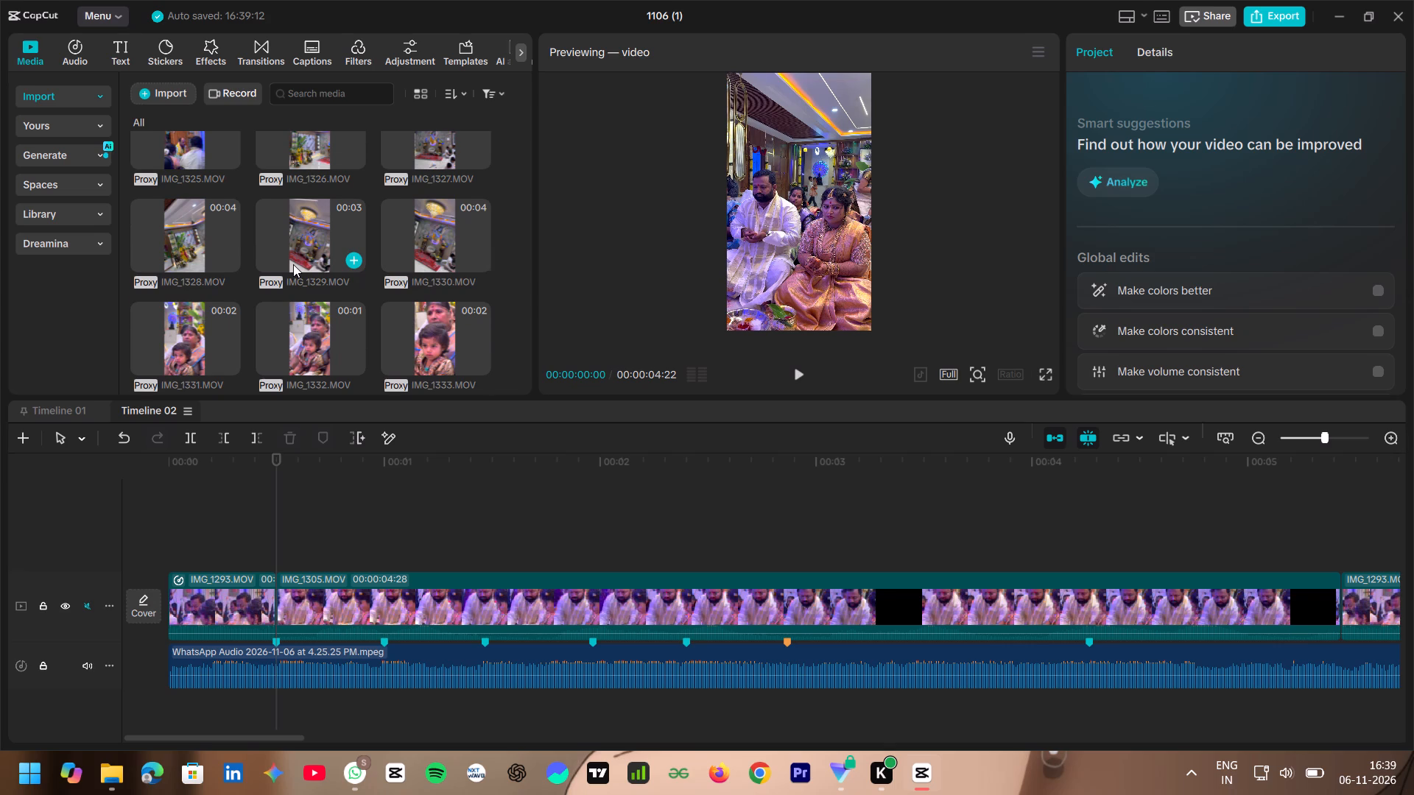
{"action": "scroll", "coordinate": [293, 264], "scroll_direction": "down", "scroll_amount": 2}
{"action": "left_click", "coordinate": [295, 277]}
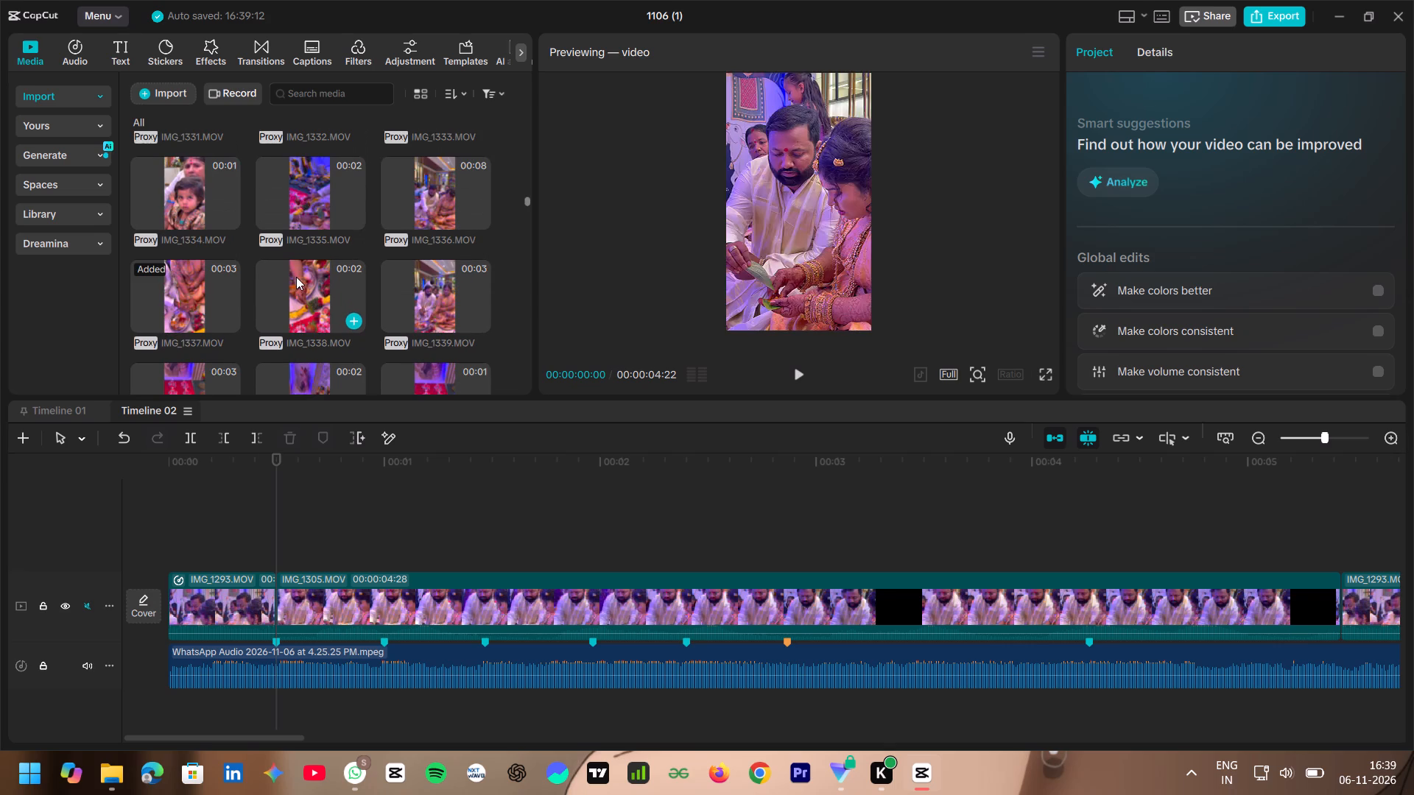
Preview the puja clips IMG_1335 to IMG_1339 in the imported media to judge them for the edit.
{"action": "left_click", "coordinate": [314, 172]}
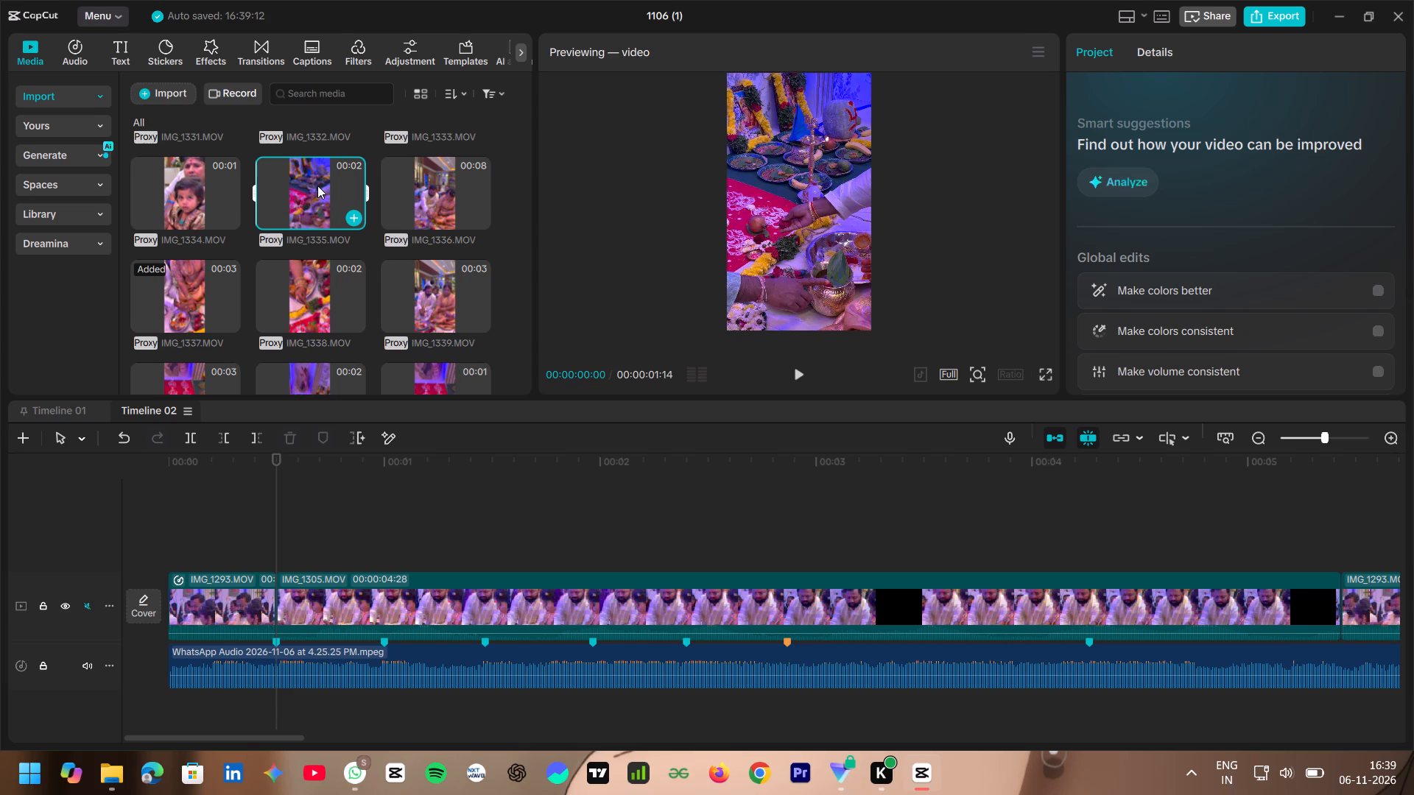
{"action": "left_click", "coordinate": [435, 185]}
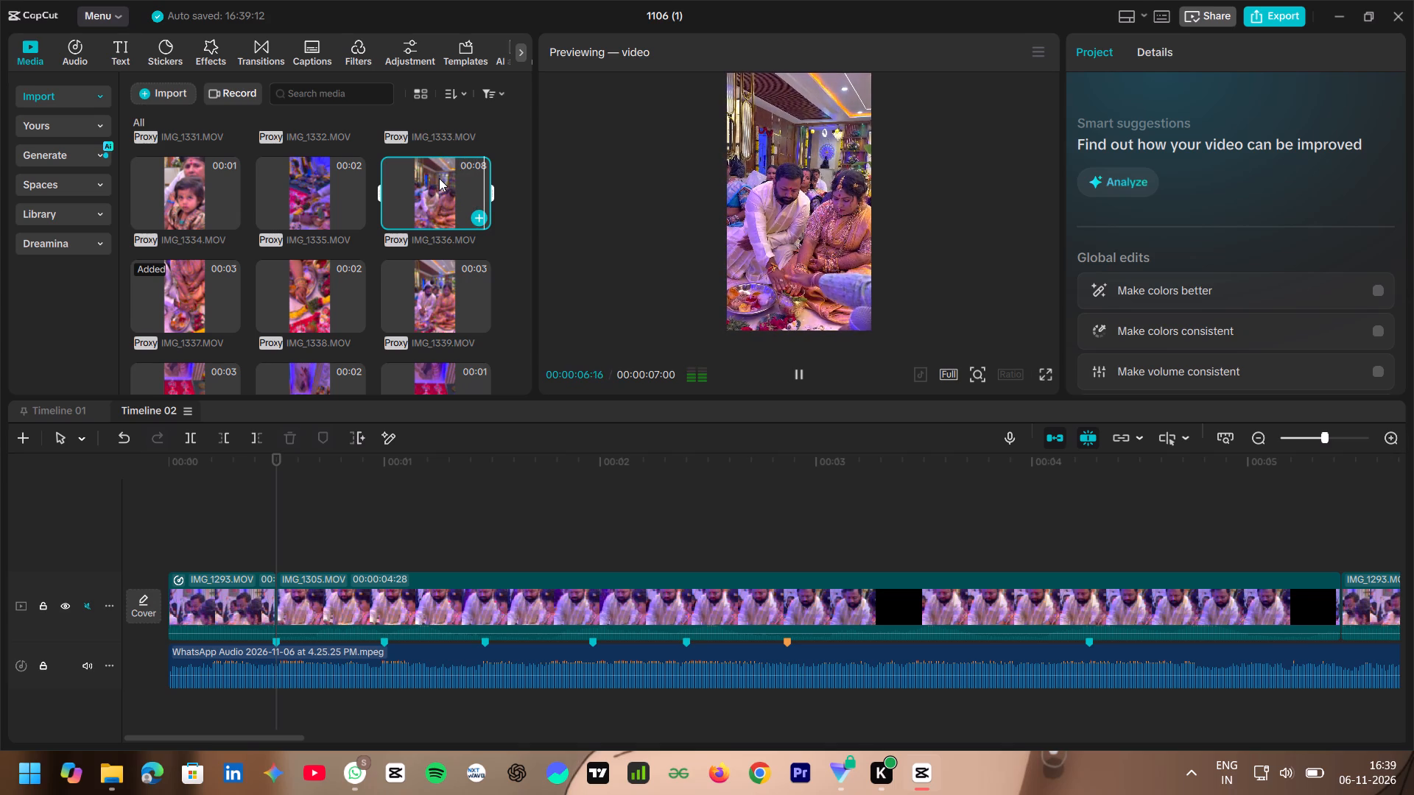
{"action": "left_click", "coordinate": [315, 183]}
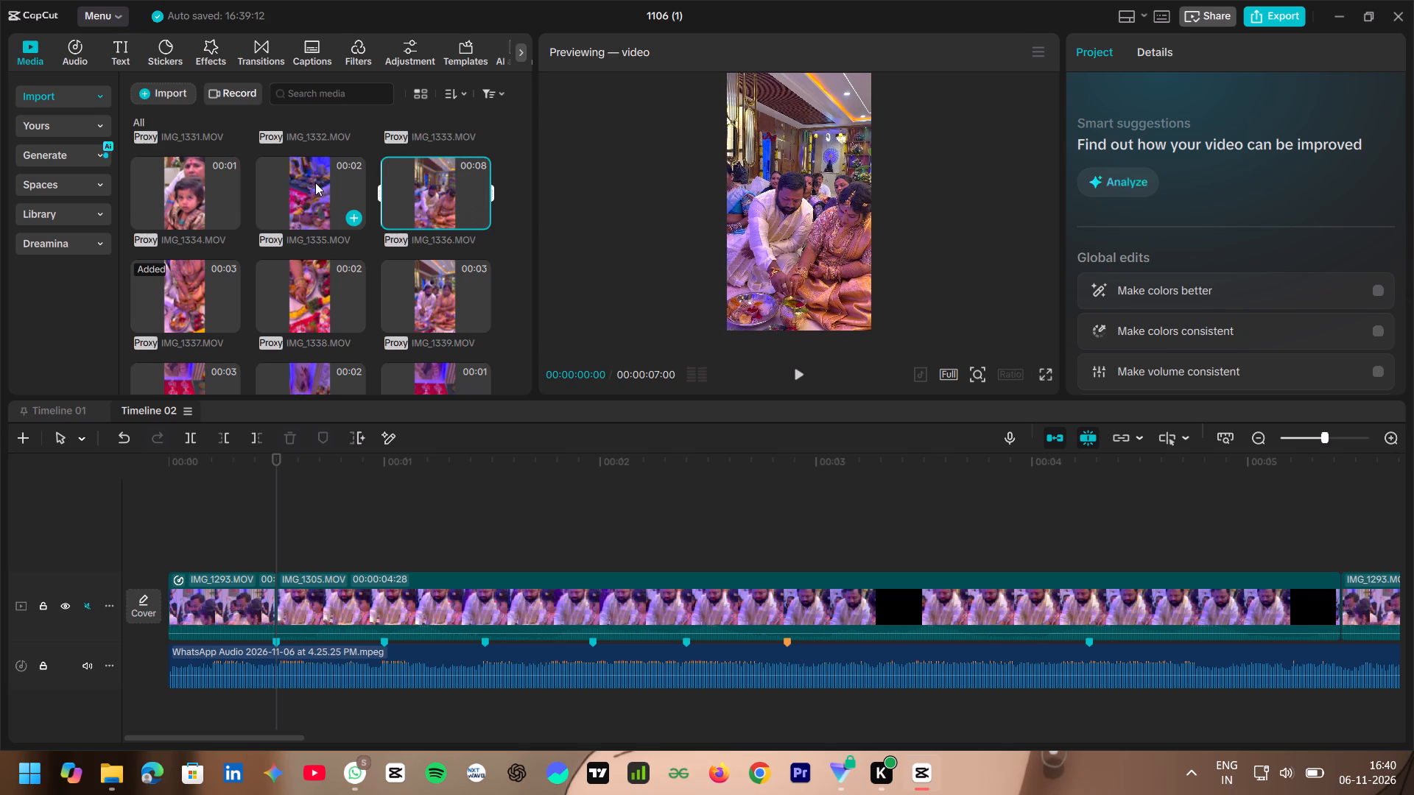
{"action": "left_click", "coordinate": [448, 188]}
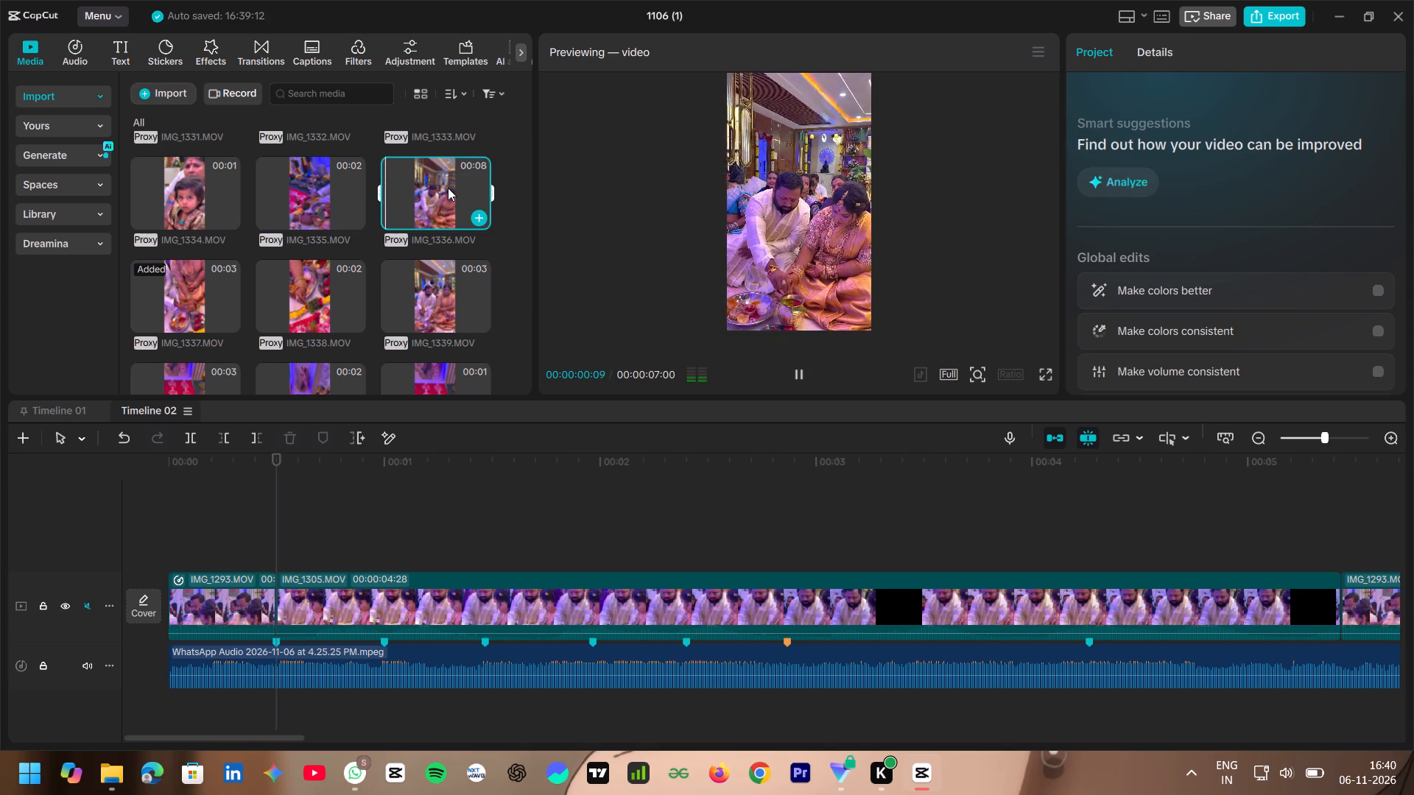
{"action": "scroll", "coordinate": [293, 286], "scroll_direction": "down", "scroll_amount": 1}
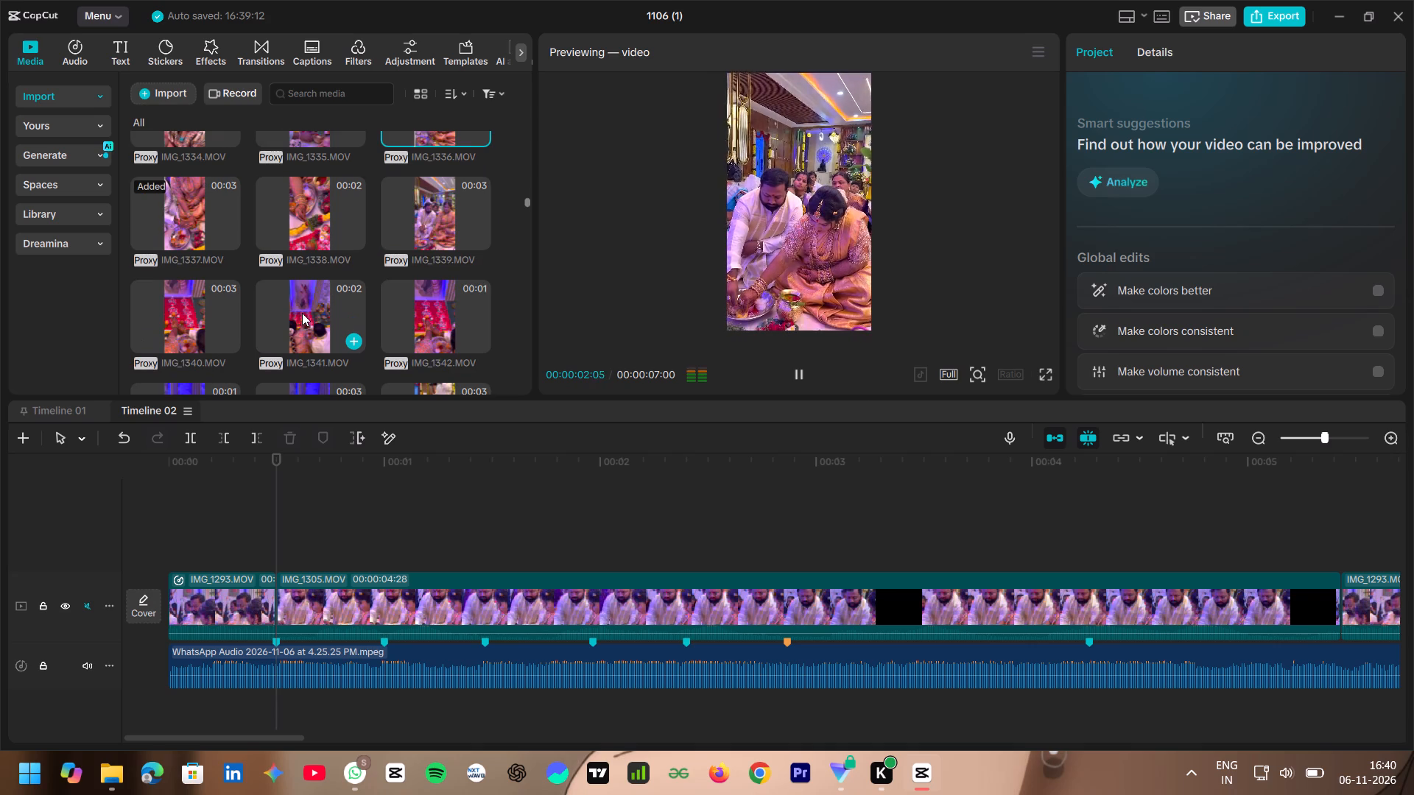
{"action": "left_click", "coordinate": [333, 222]}
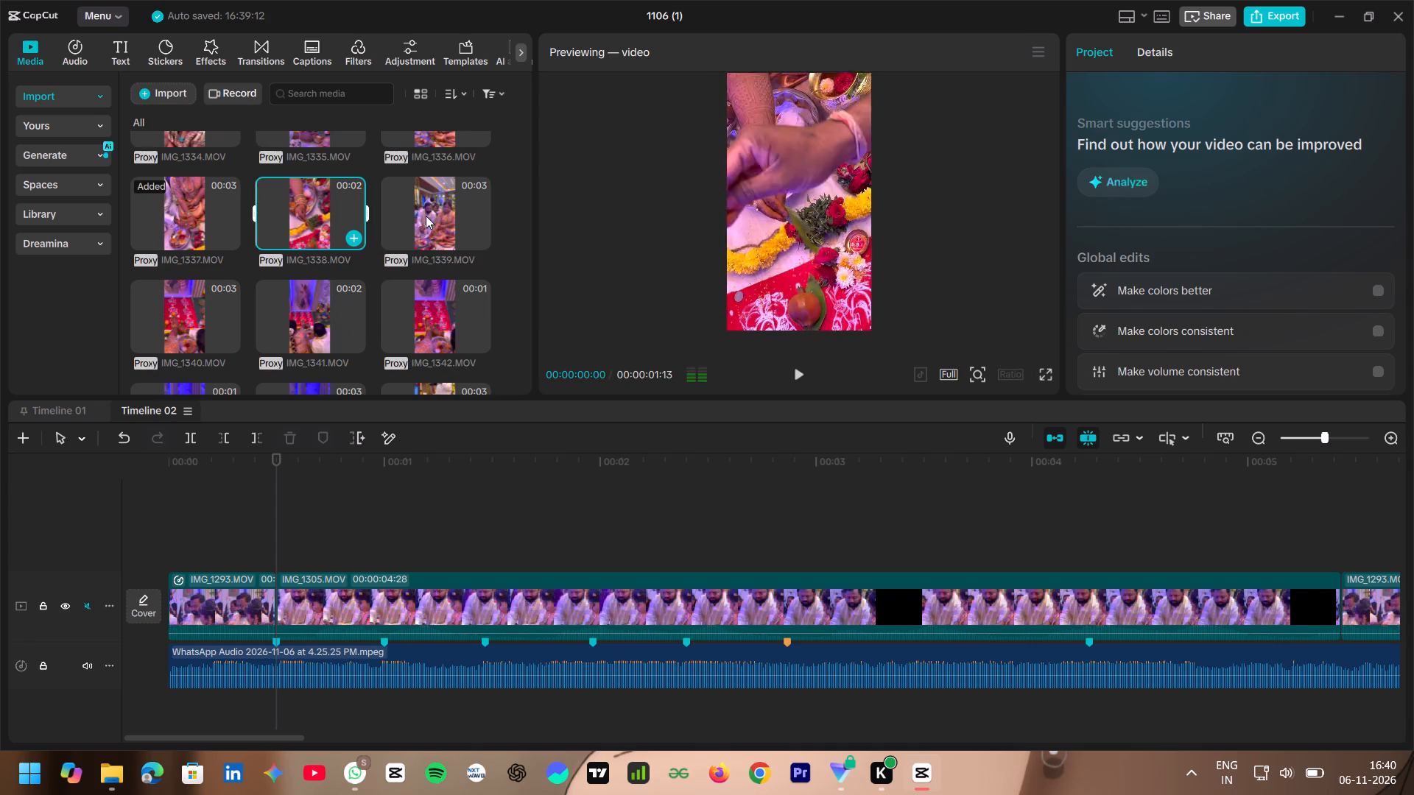
{"action": "left_click", "coordinate": [170, 208]}
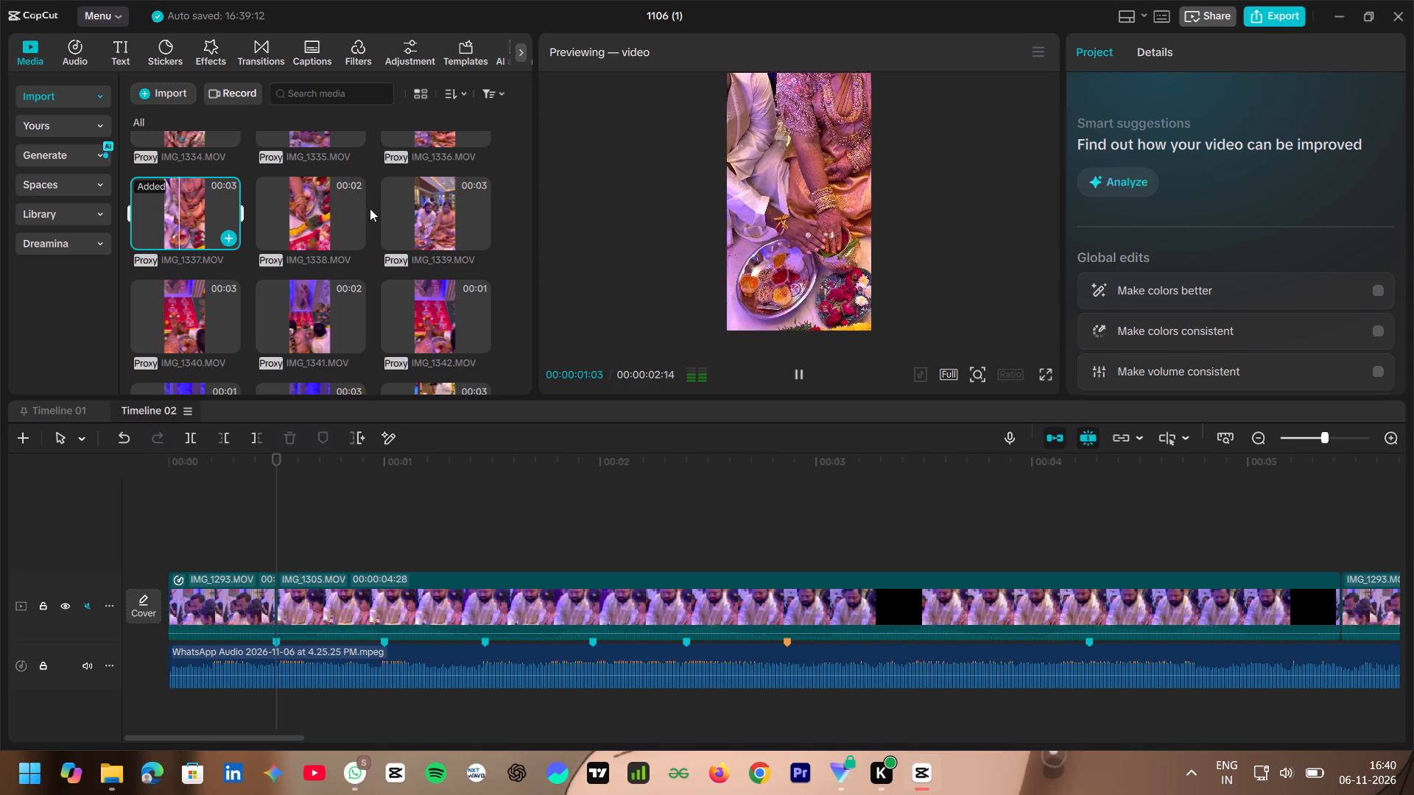
{"action": "left_click", "coordinate": [423, 208]}
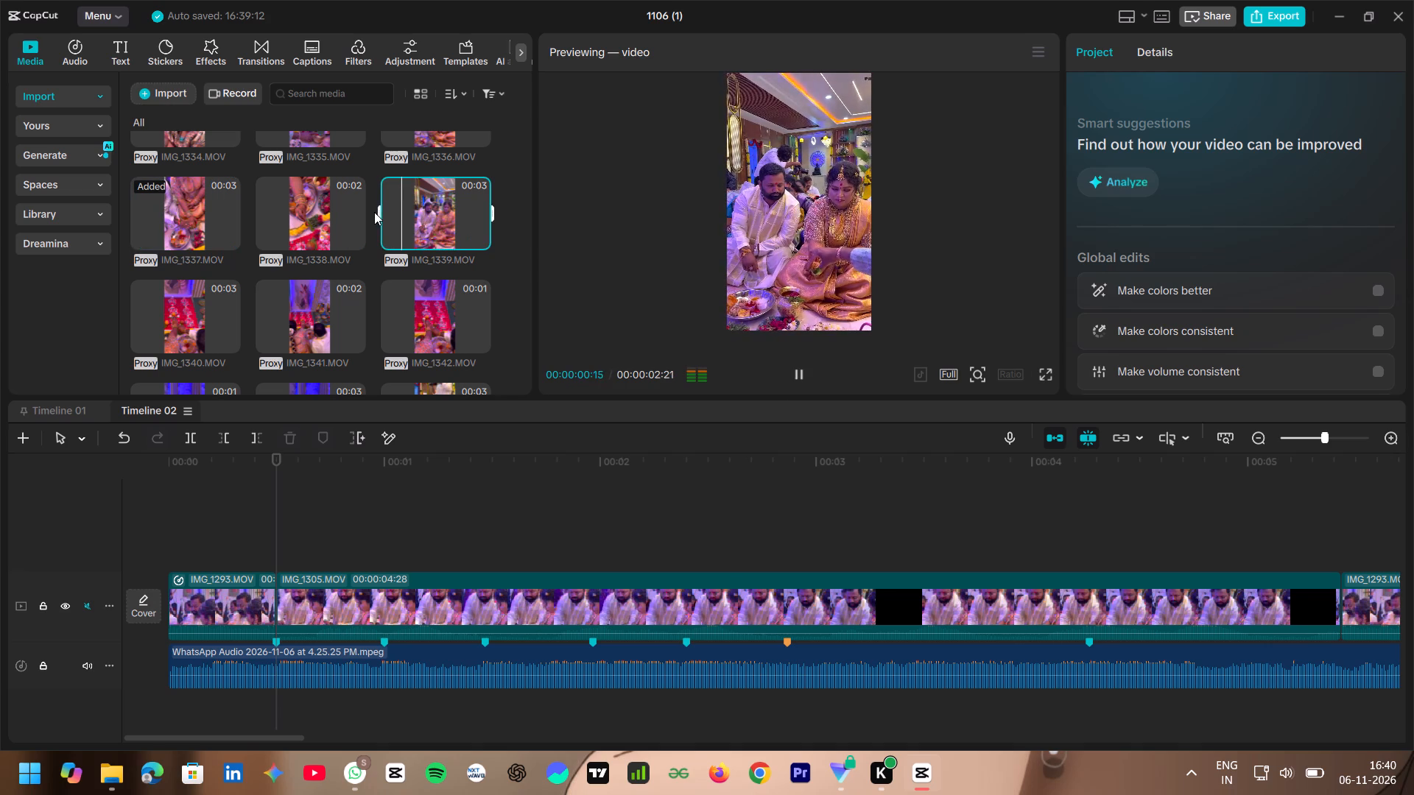
Browse the imported media for the next shot, previewing ritual clips IMG_1340 to IMG_1346 and the Krishna idol clips IMG_1360 and IMG_1361.
{"action": "scroll", "coordinate": [374, 212], "scroll_direction": "down", "scroll_amount": 1}
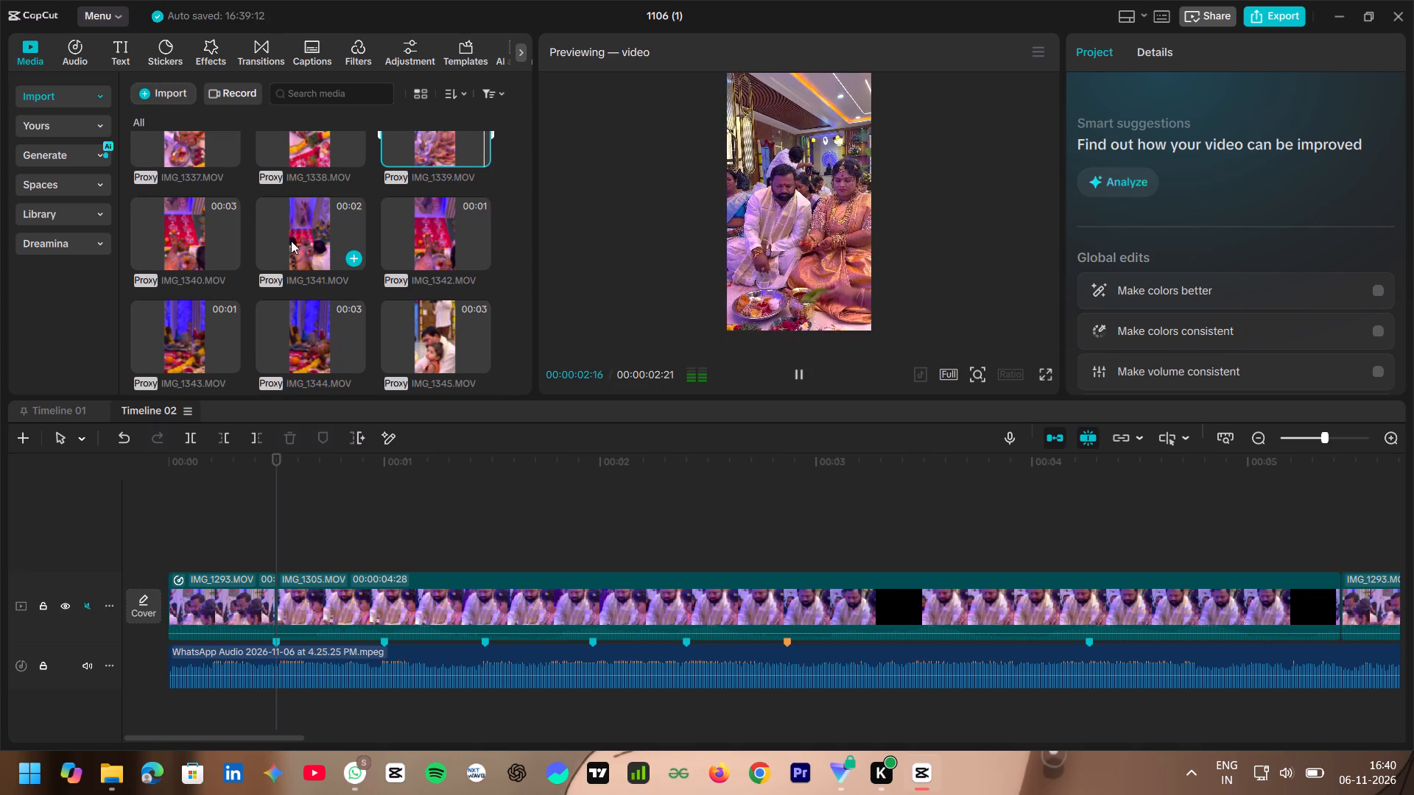
{"action": "left_click", "coordinate": [194, 239]}
{"action": "left_click", "coordinate": [317, 227]}
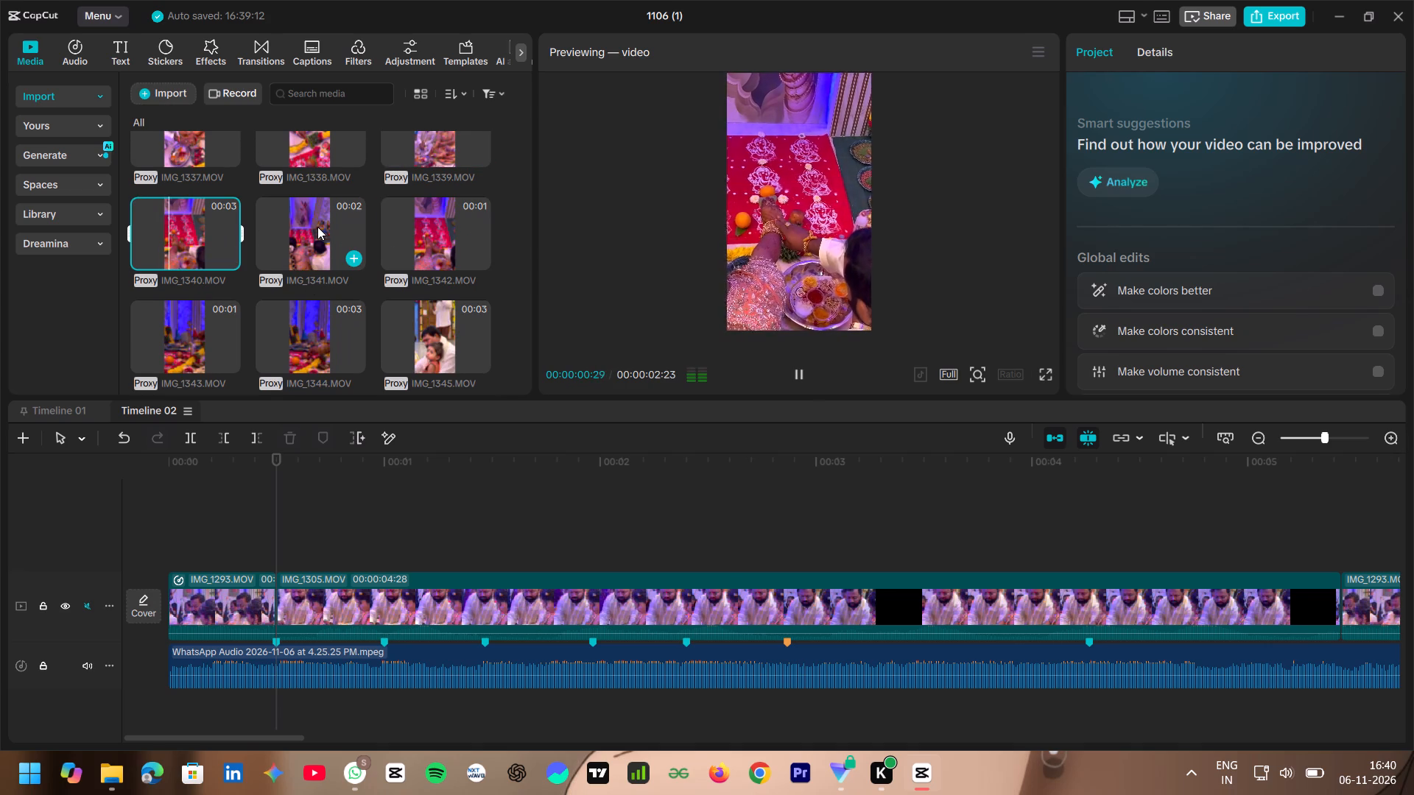
{"action": "left_click", "coordinate": [413, 210]}
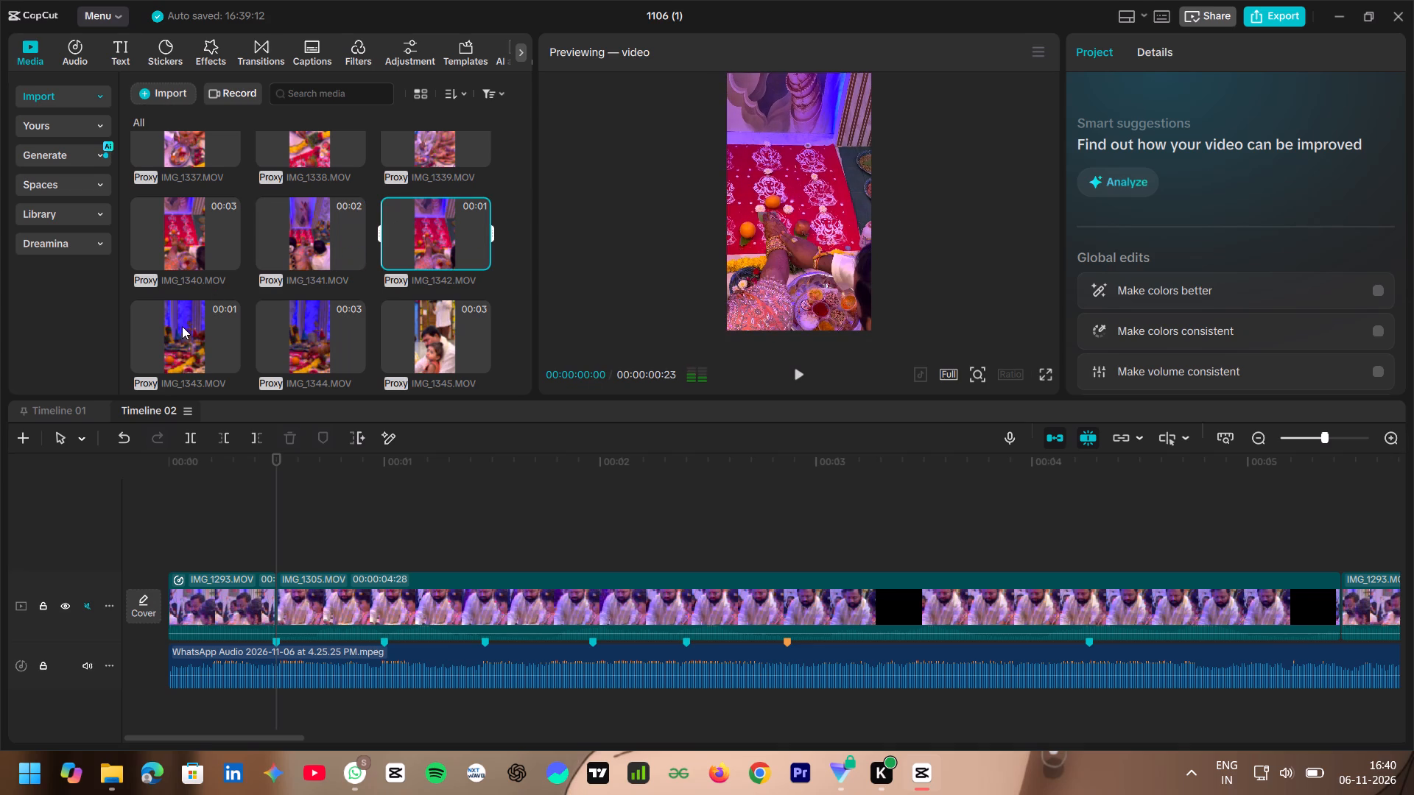
{"action": "scroll", "coordinate": [209, 286], "scroll_direction": "down", "scroll_amount": 1}
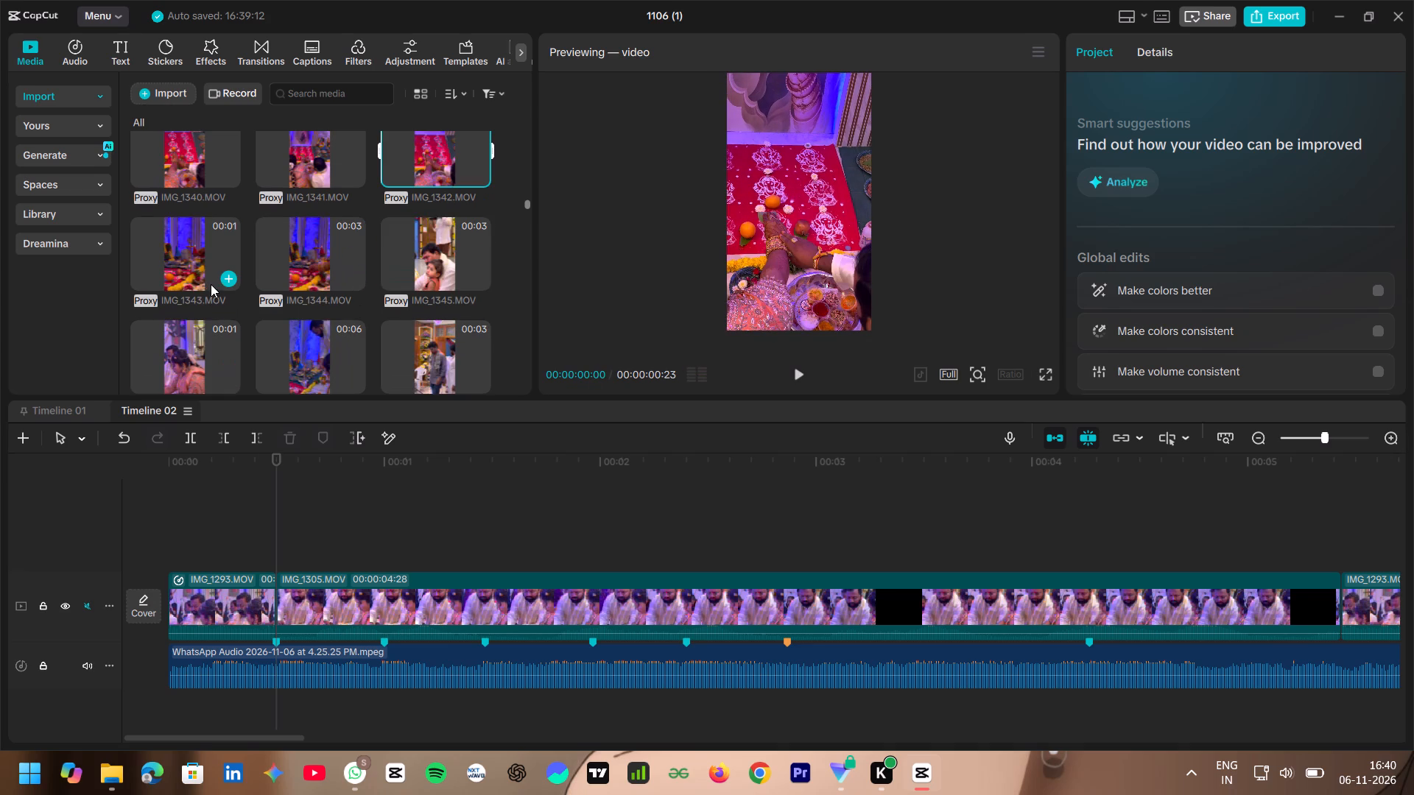
{"action": "left_click", "coordinate": [198, 241]}
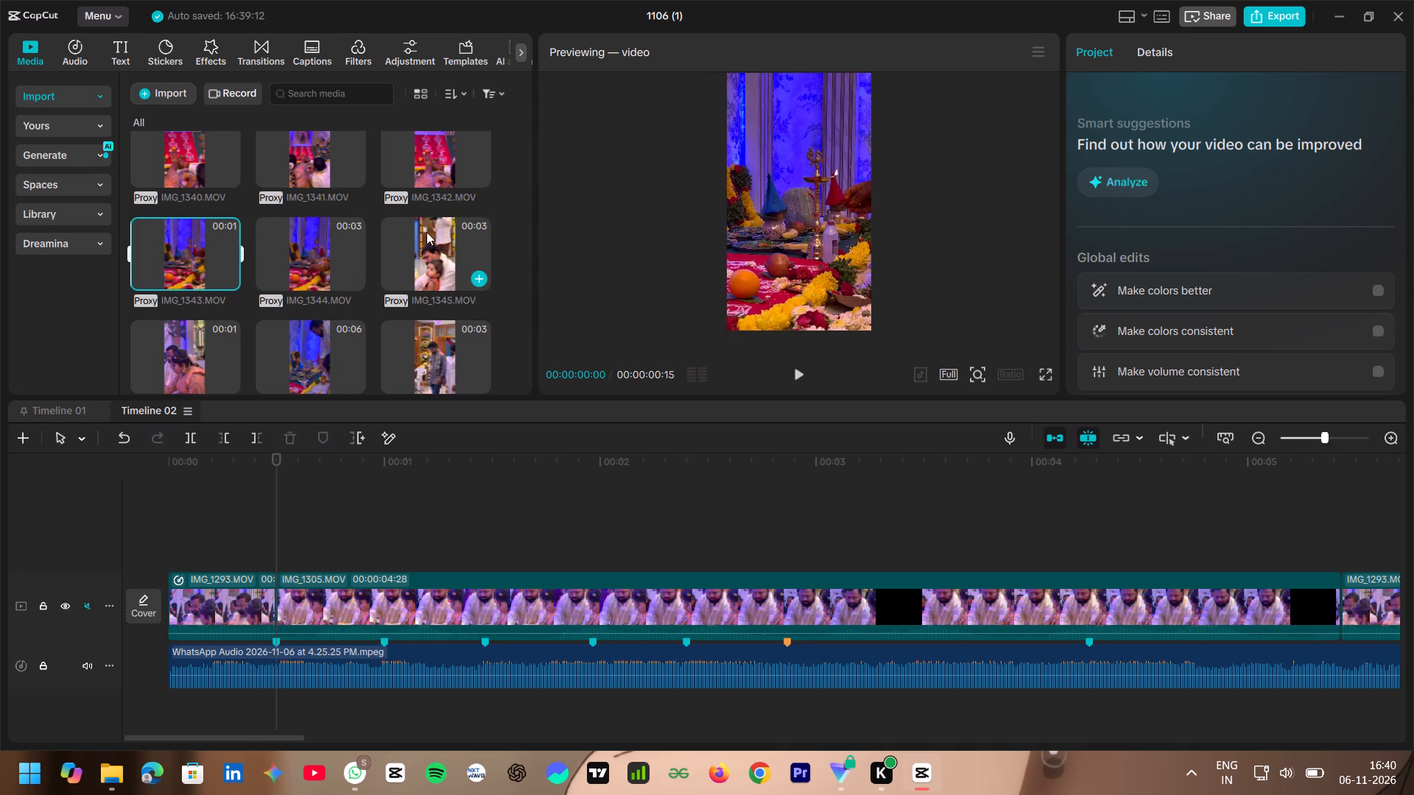
{"action": "scroll", "coordinate": [345, 238], "scroll_direction": "down", "scroll_amount": 1}
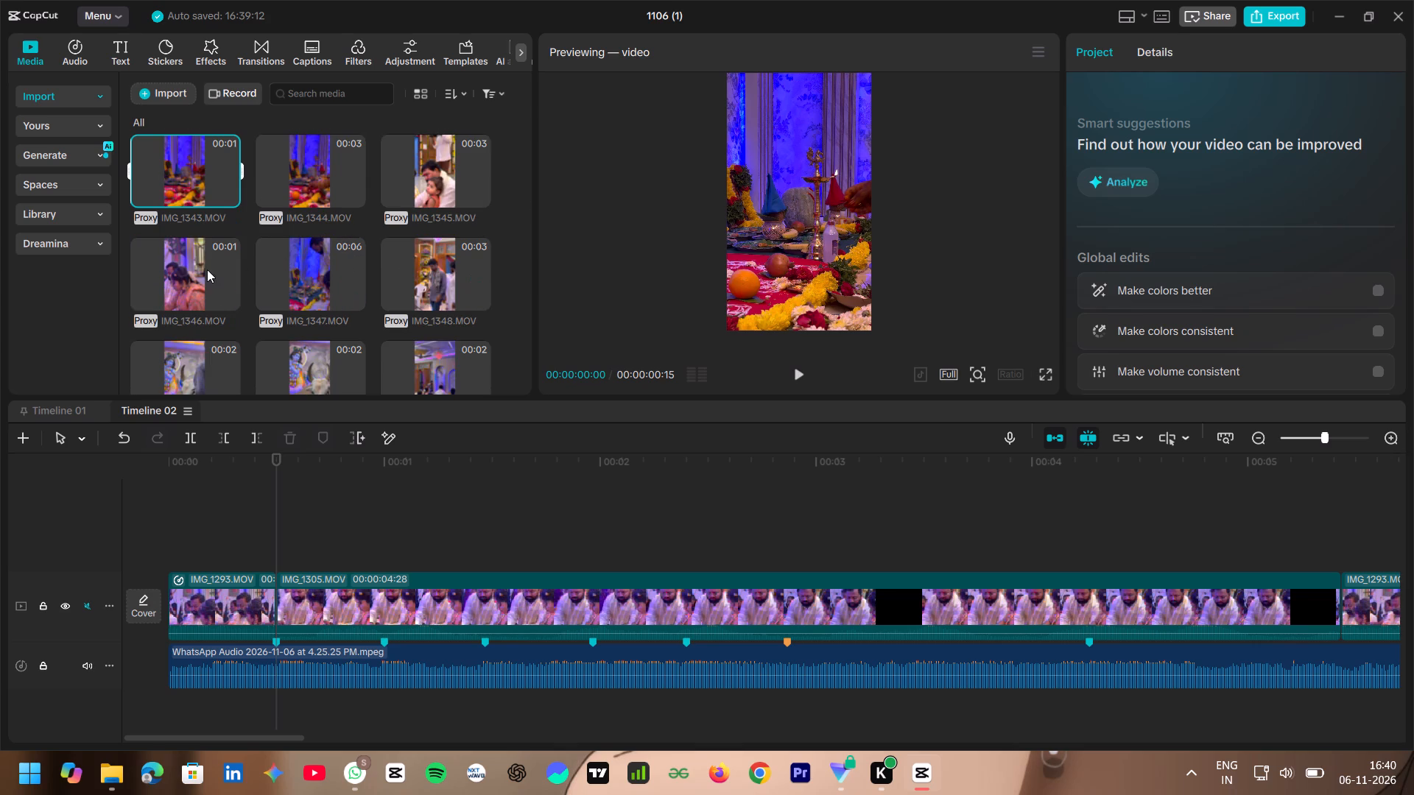
{"action": "left_click", "coordinate": [207, 268]}
{"action": "scroll", "coordinate": [281, 234], "scroll_direction": "down", "scroll_amount": 1}
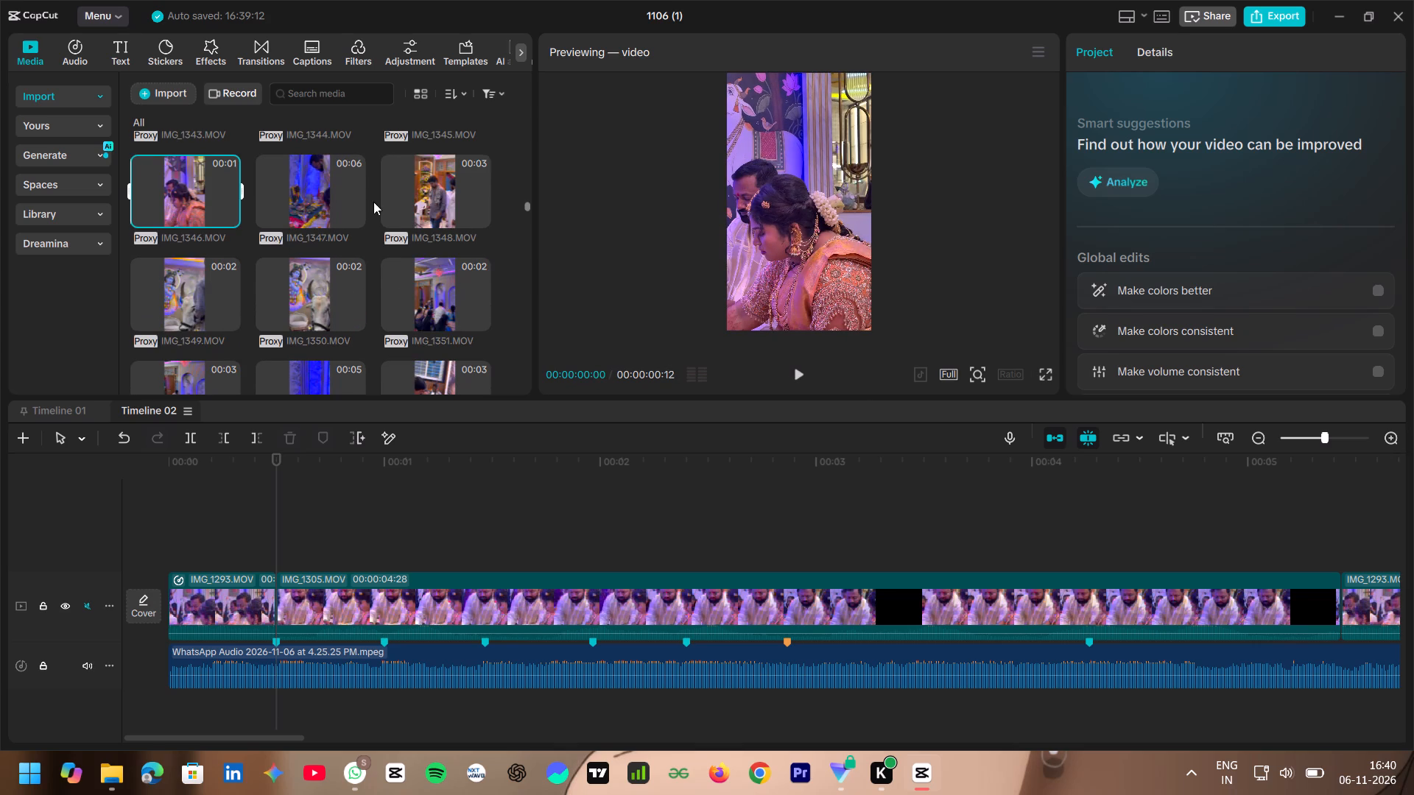
{"action": "scroll", "coordinate": [328, 239], "scroll_direction": "down", "scroll_amount": 2}
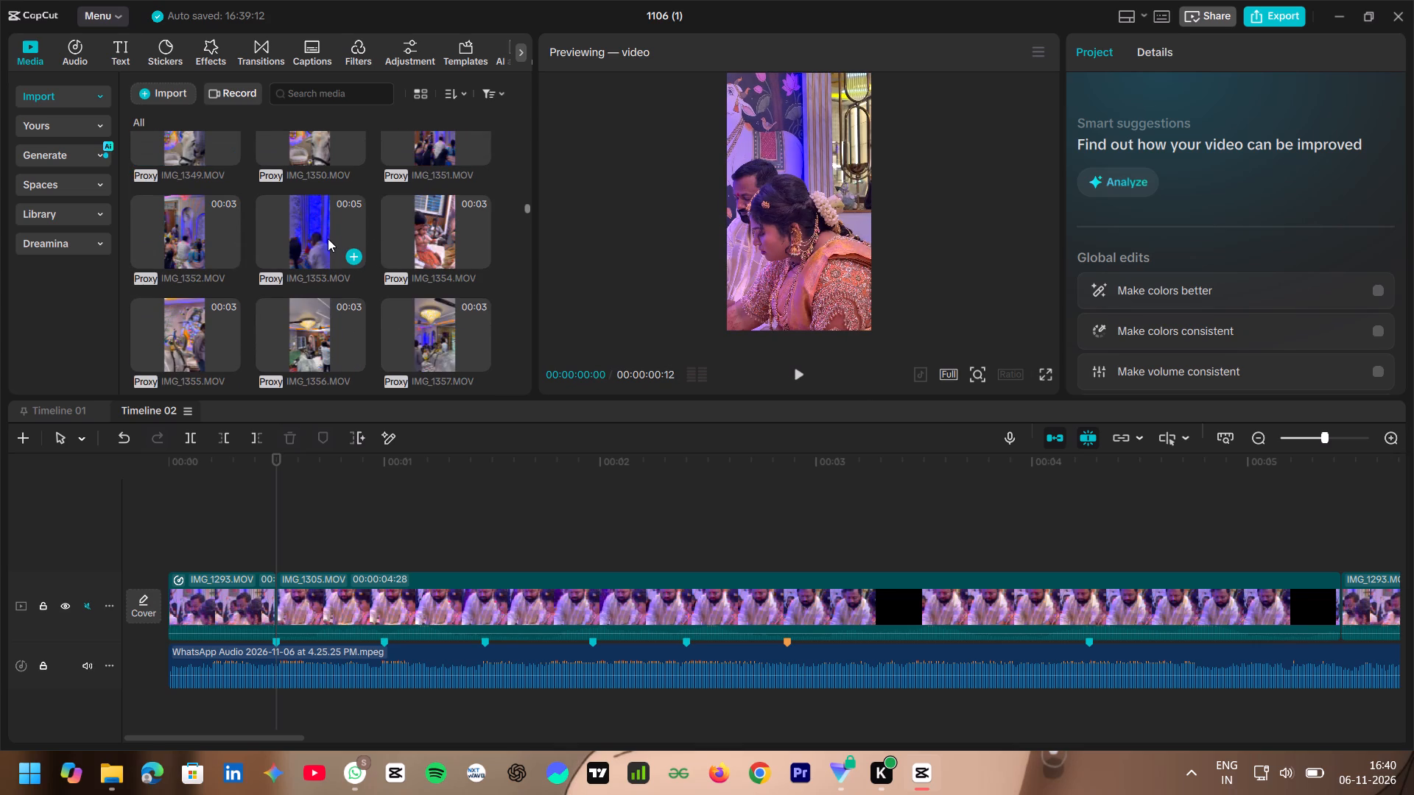
{"action": "scroll", "coordinate": [232, 230], "scroll_direction": "down", "scroll_amount": 1}
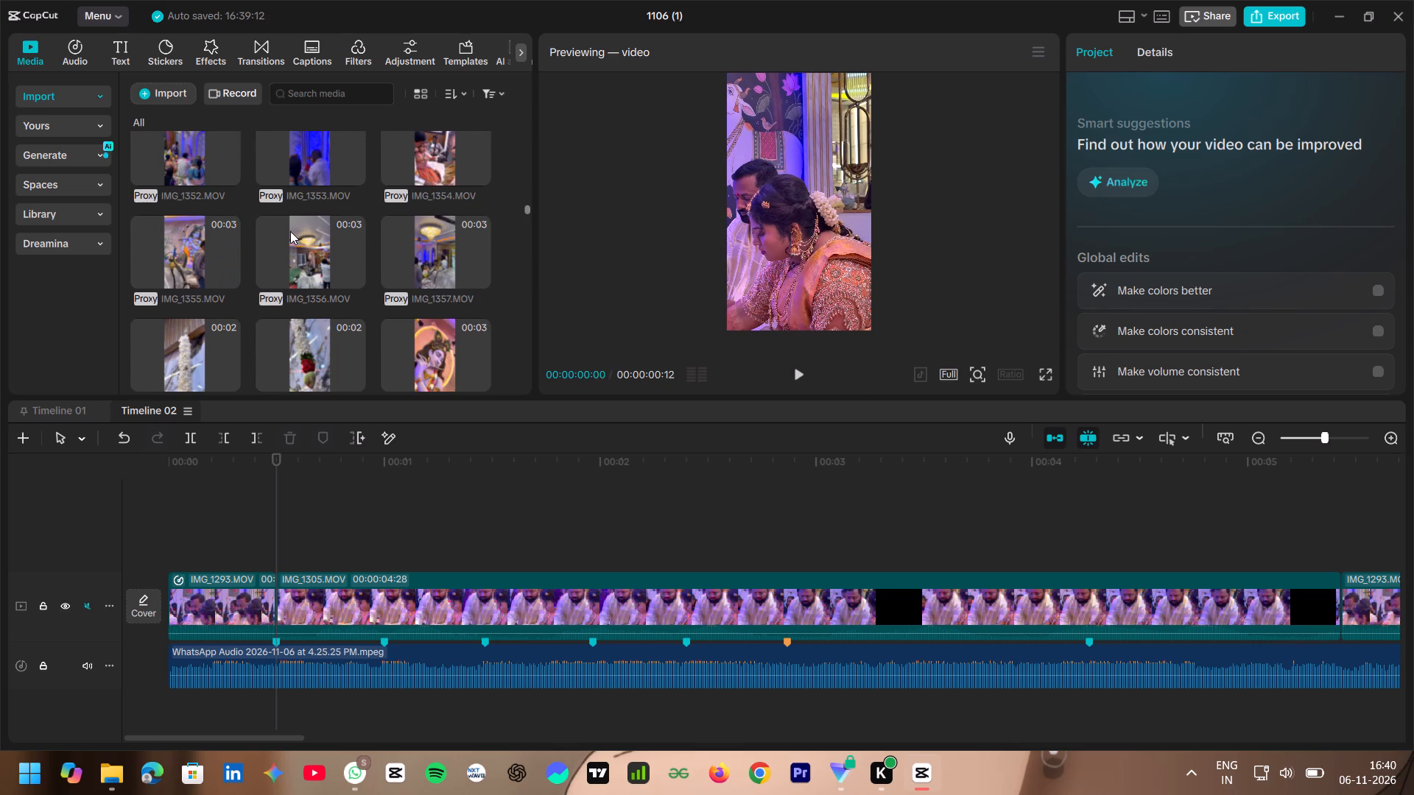
{"action": "scroll", "coordinate": [290, 231], "scroll_direction": "down", "scroll_amount": 2}
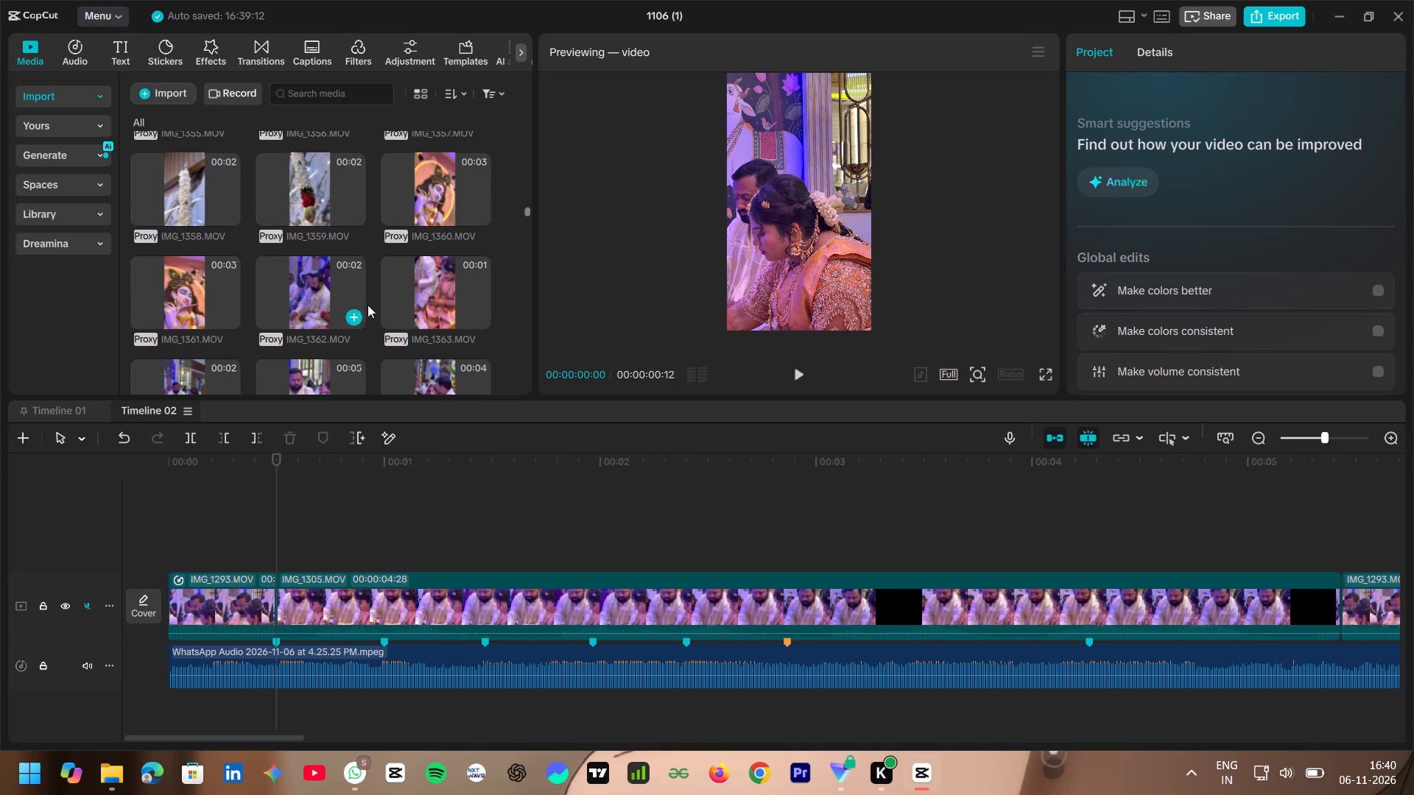
{"action": "left_click", "coordinate": [428, 194]}
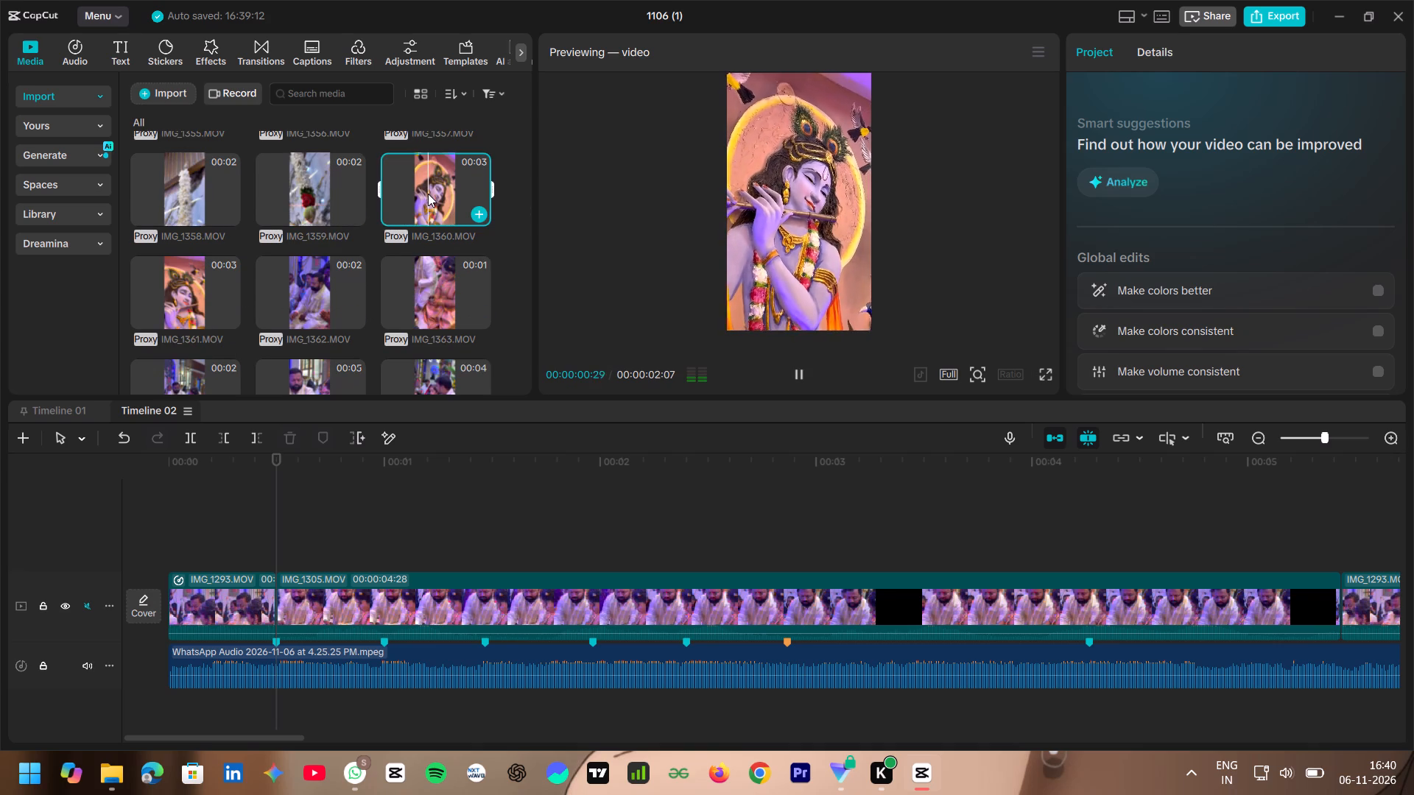
{"action": "left_click", "coordinate": [228, 286]}
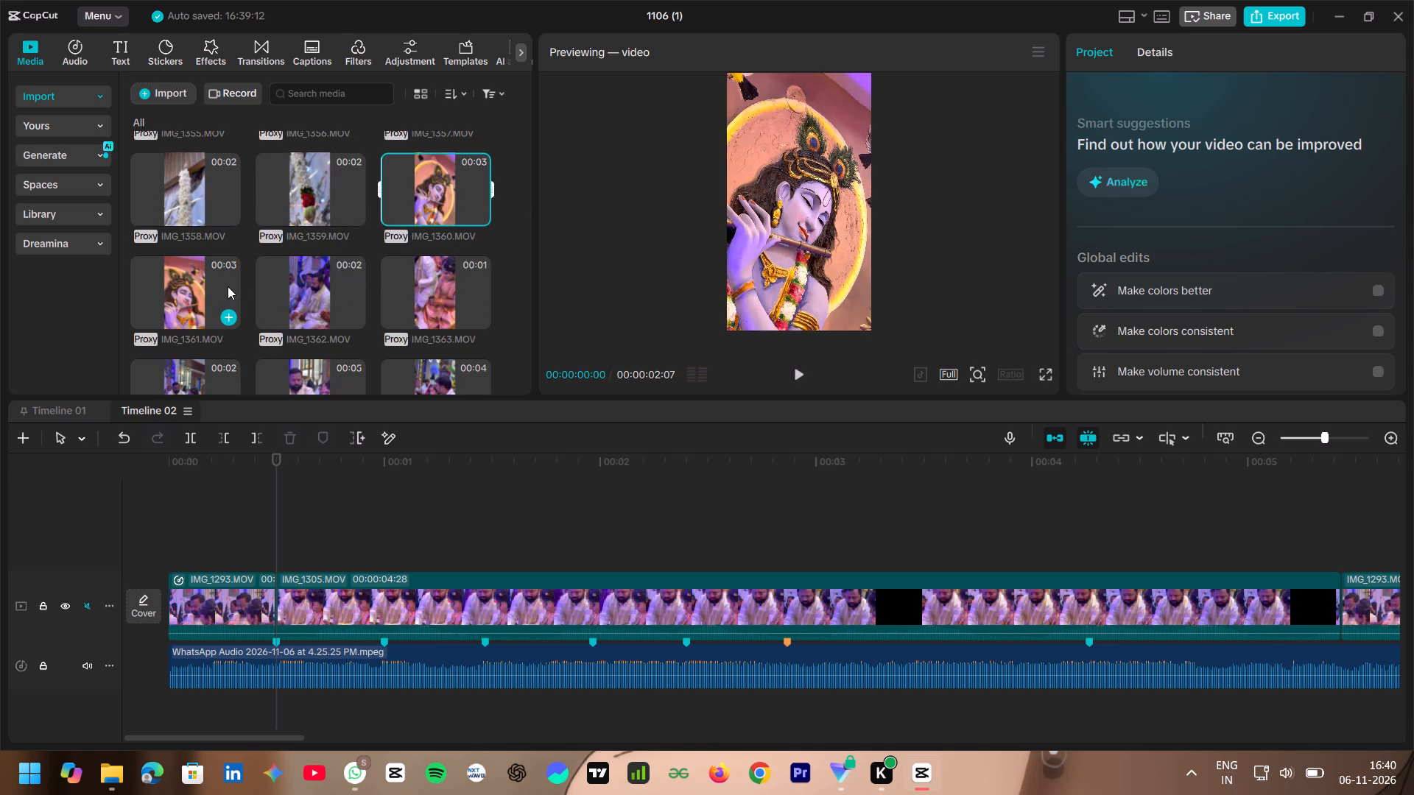
Insert the Krishna idol clip IMG_1360 between the opening piece of IMG_1293 and IMG_1305, starting at 00:00:00:15.
{"action": "left_click", "coordinate": [450, 188]}
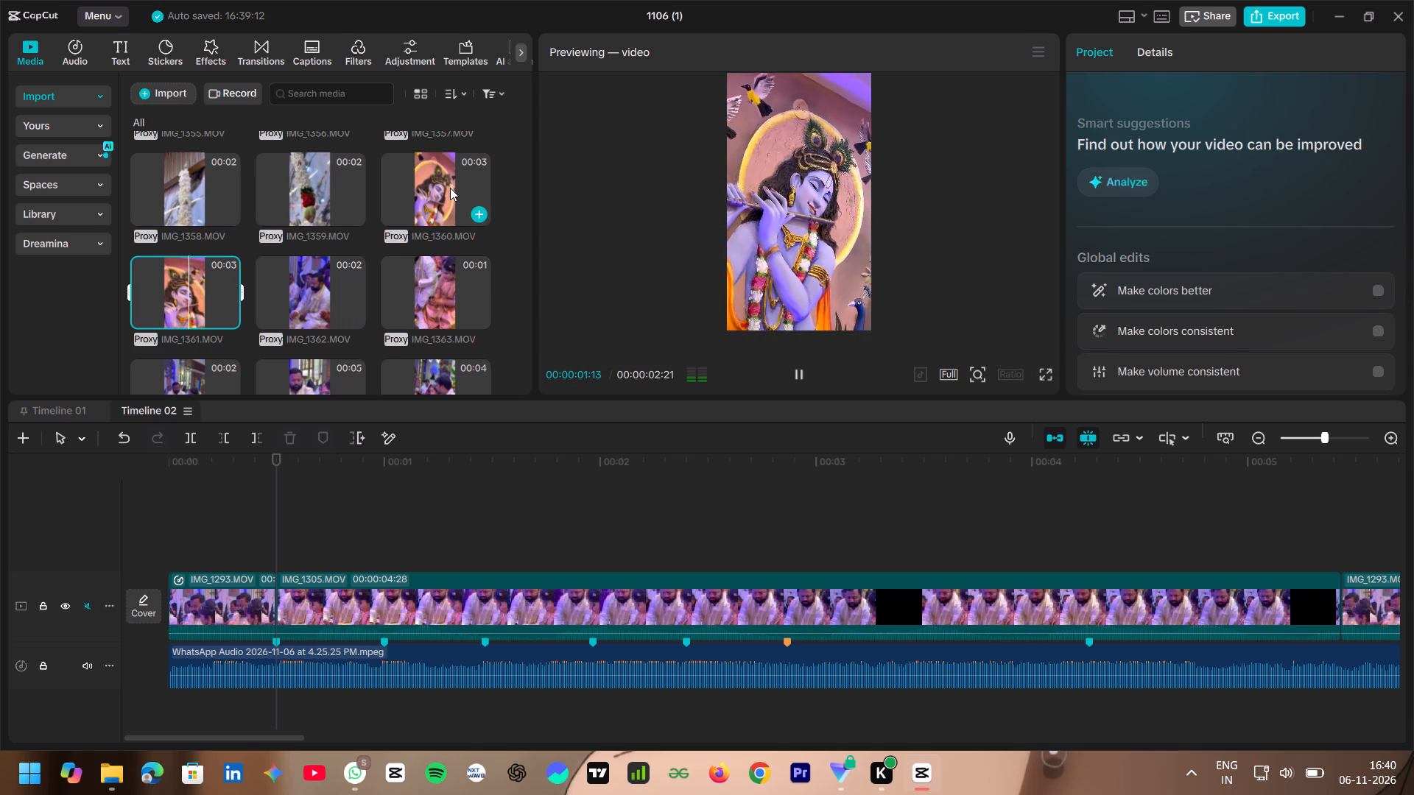
{"action": "left_click_drag", "start_coordinate": [450, 188], "coordinate": [315, 527]}
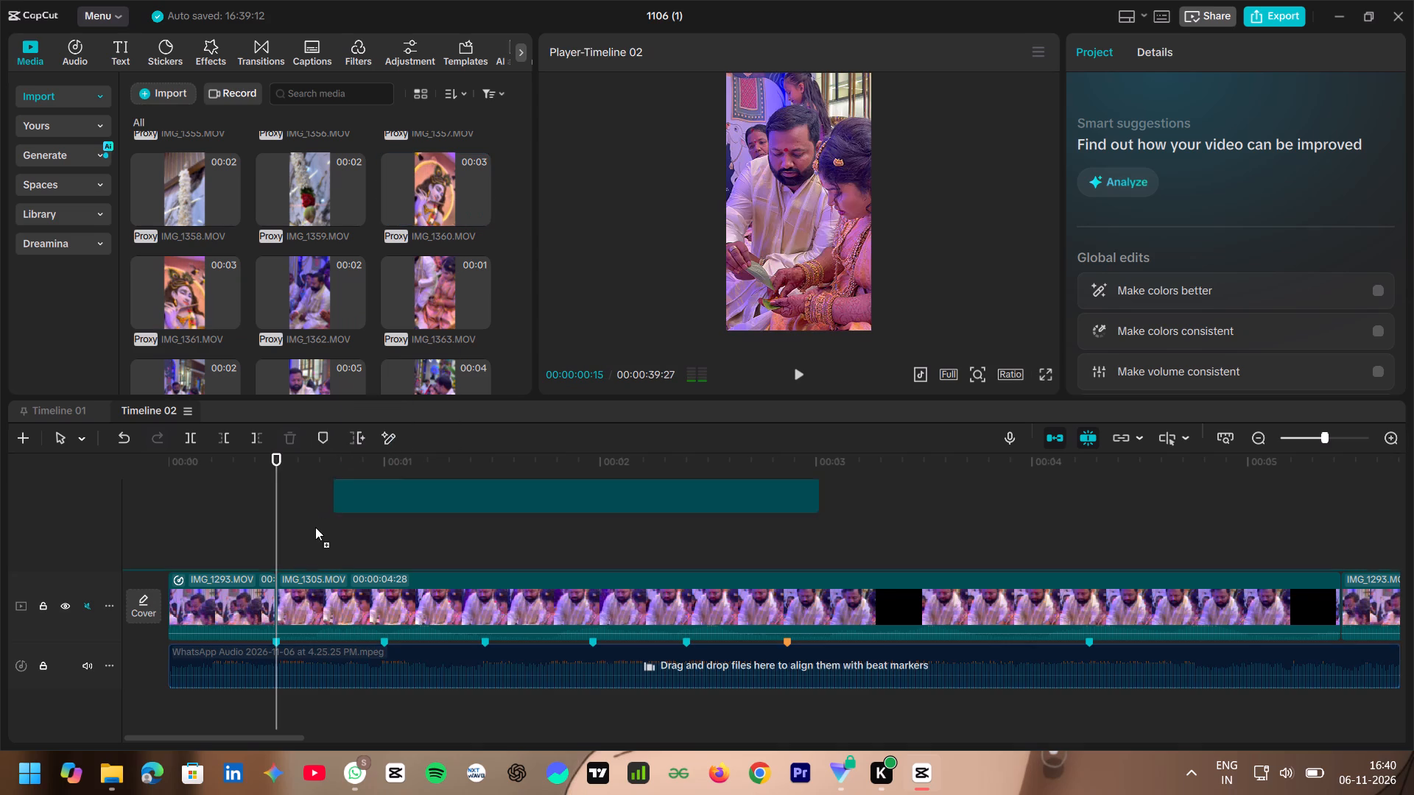
{"action": "left_click_drag", "start_coordinate": [315, 527], "coordinate": [290, 590]}
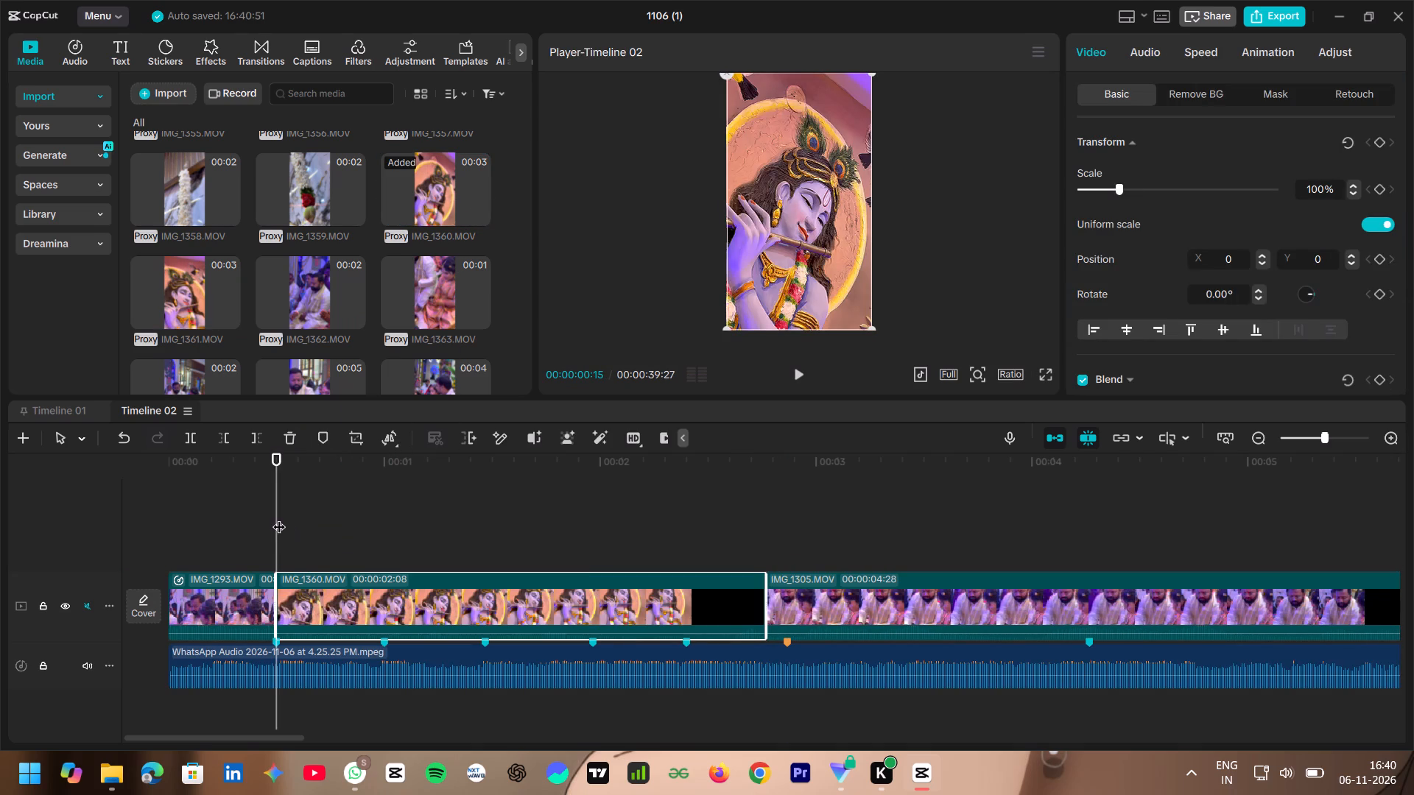
Trim the end of IMG_1360 on the timeline to 00:00:00:24, discarding the remainder.
{"action": "left_click_drag", "start_coordinate": [279, 517], "coordinate": [340, 534]}
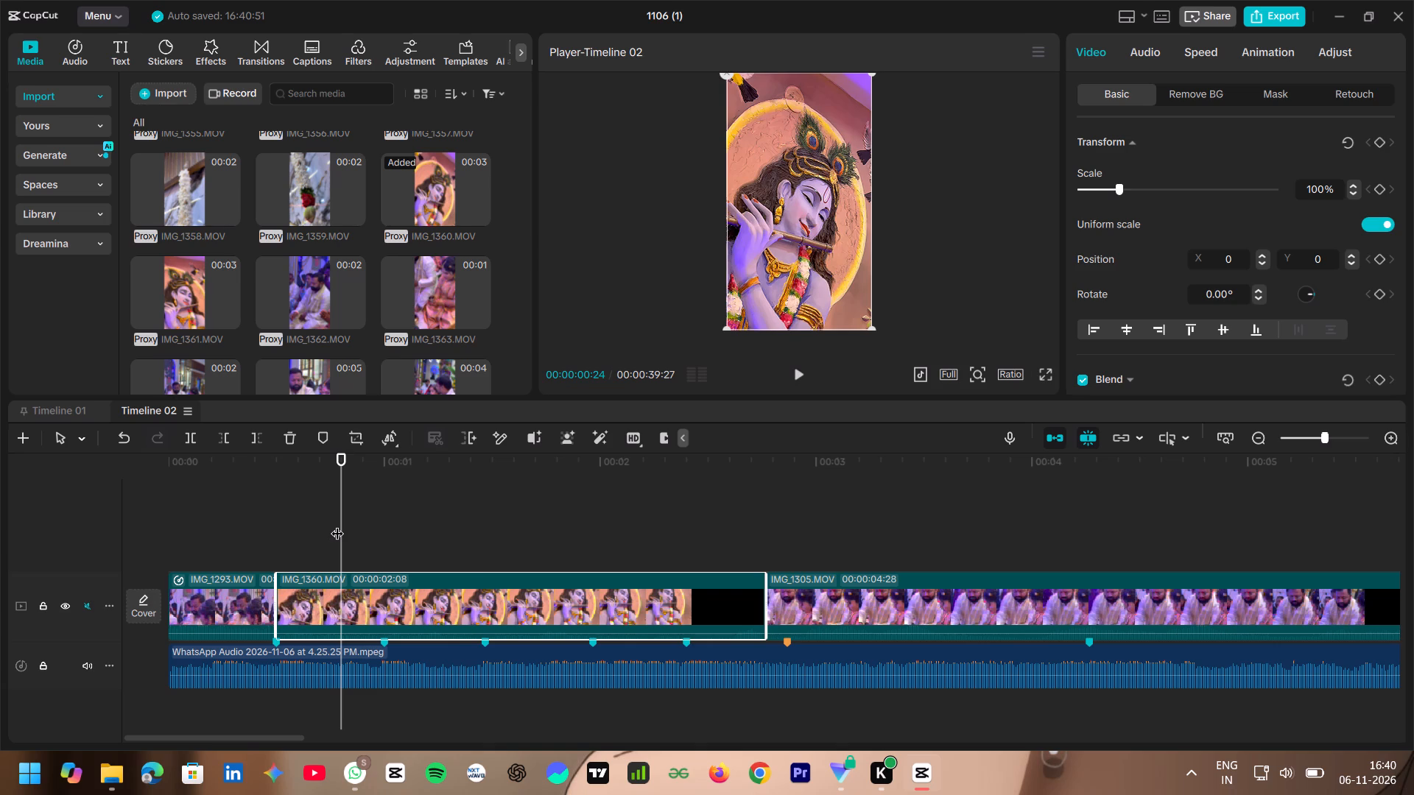
{"action": "key", "text": "w"}
Apply a Custom speed curve to IMG_1360, removing the middle and last inner points and lowering the end point to 0.1x.
{"action": "left_click_drag", "start_coordinate": [340, 509], "coordinate": [276, 530]}
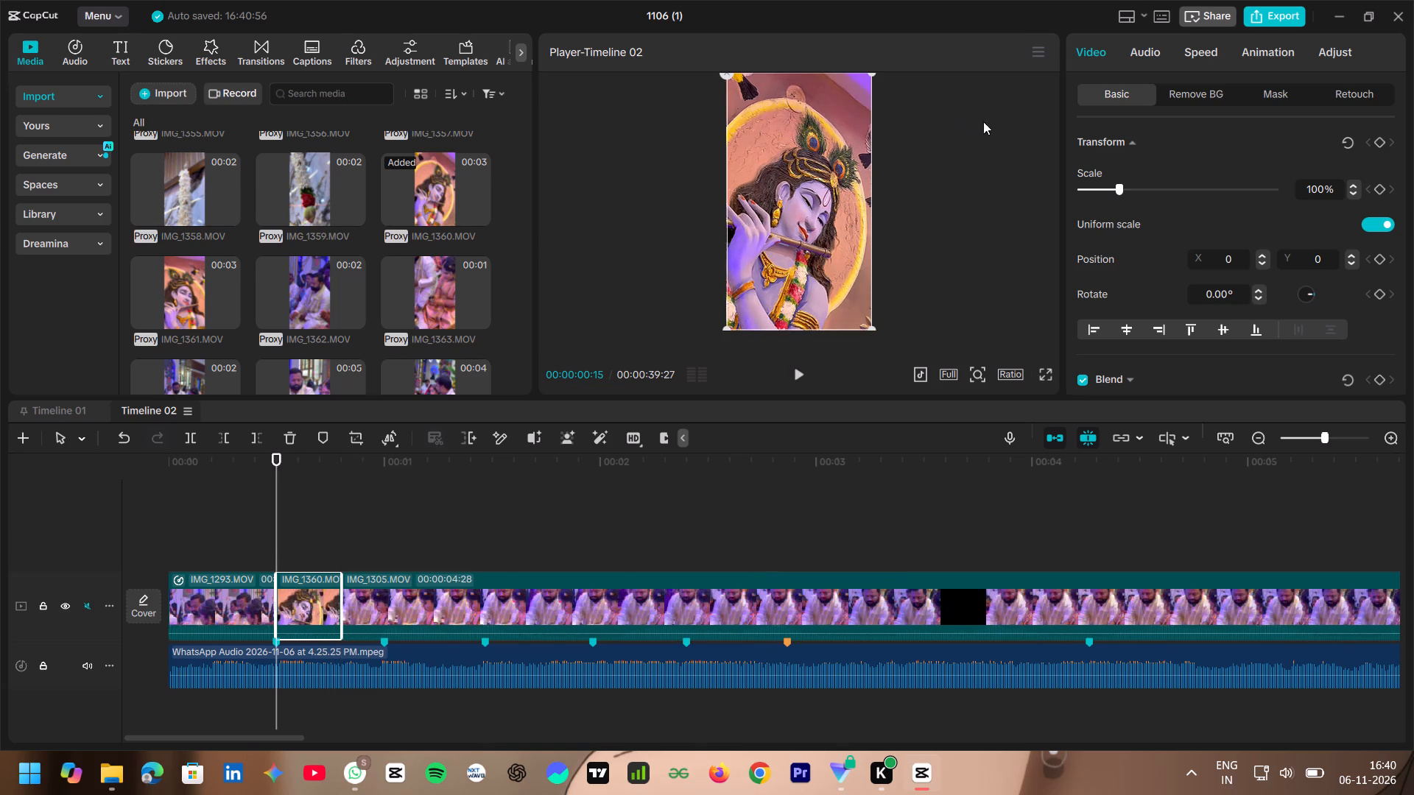
{"action": "left_click", "coordinate": [1202, 57]}
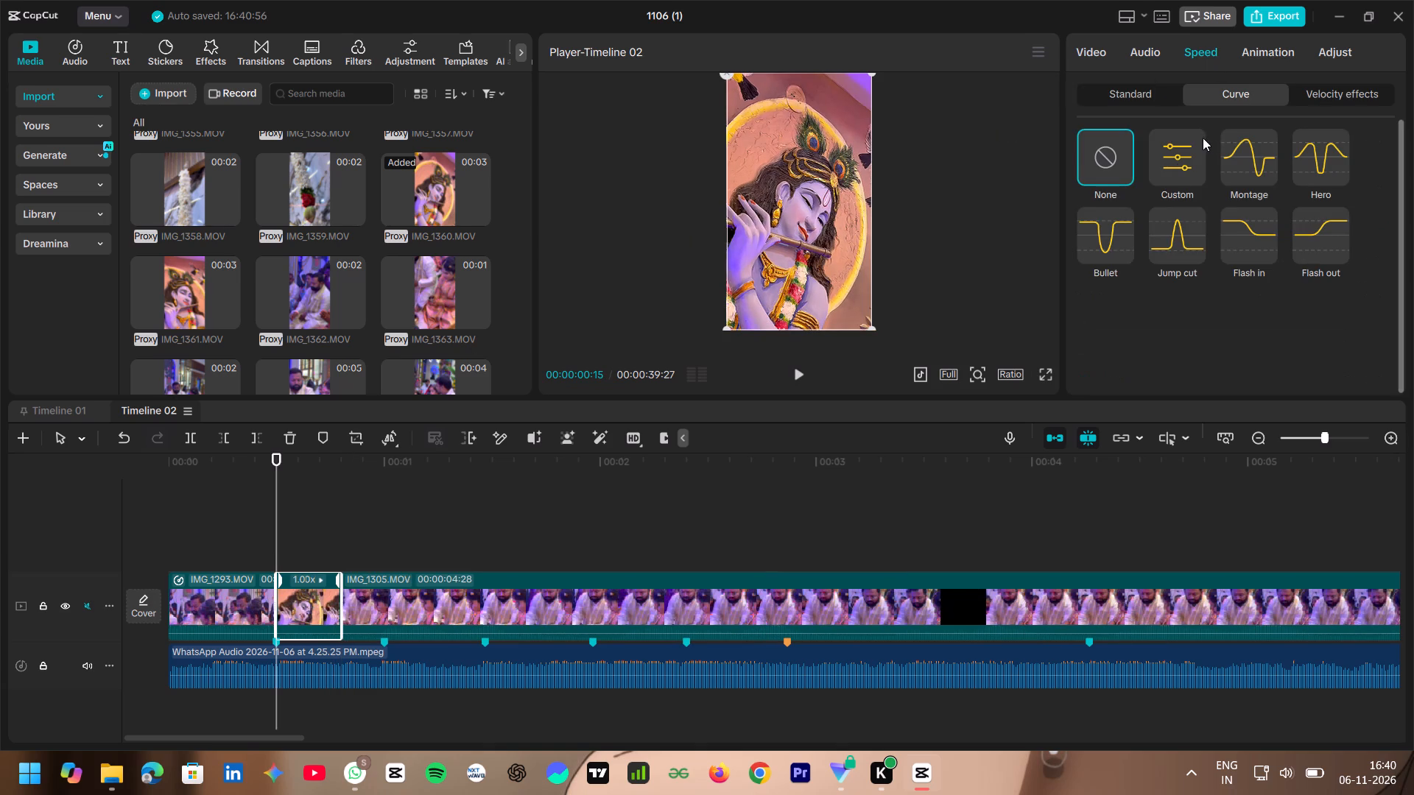
{"action": "left_click", "coordinate": [1176, 164]}
{"action": "scroll", "coordinate": [1189, 336], "scroll_direction": "down", "scroll_amount": 2}
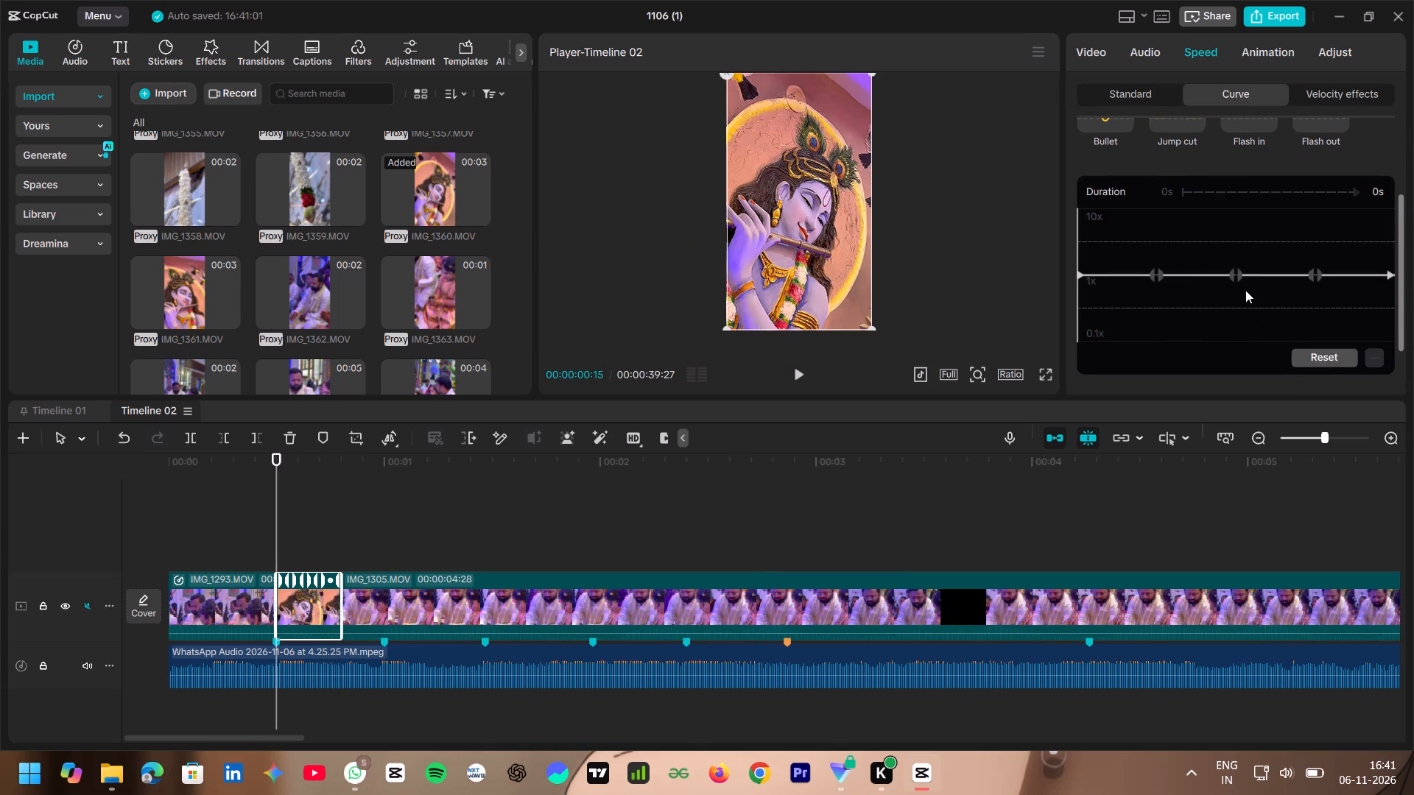
{"action": "left_click", "coordinate": [1235, 284]}
{"action": "left_click", "coordinate": [1375, 356]}
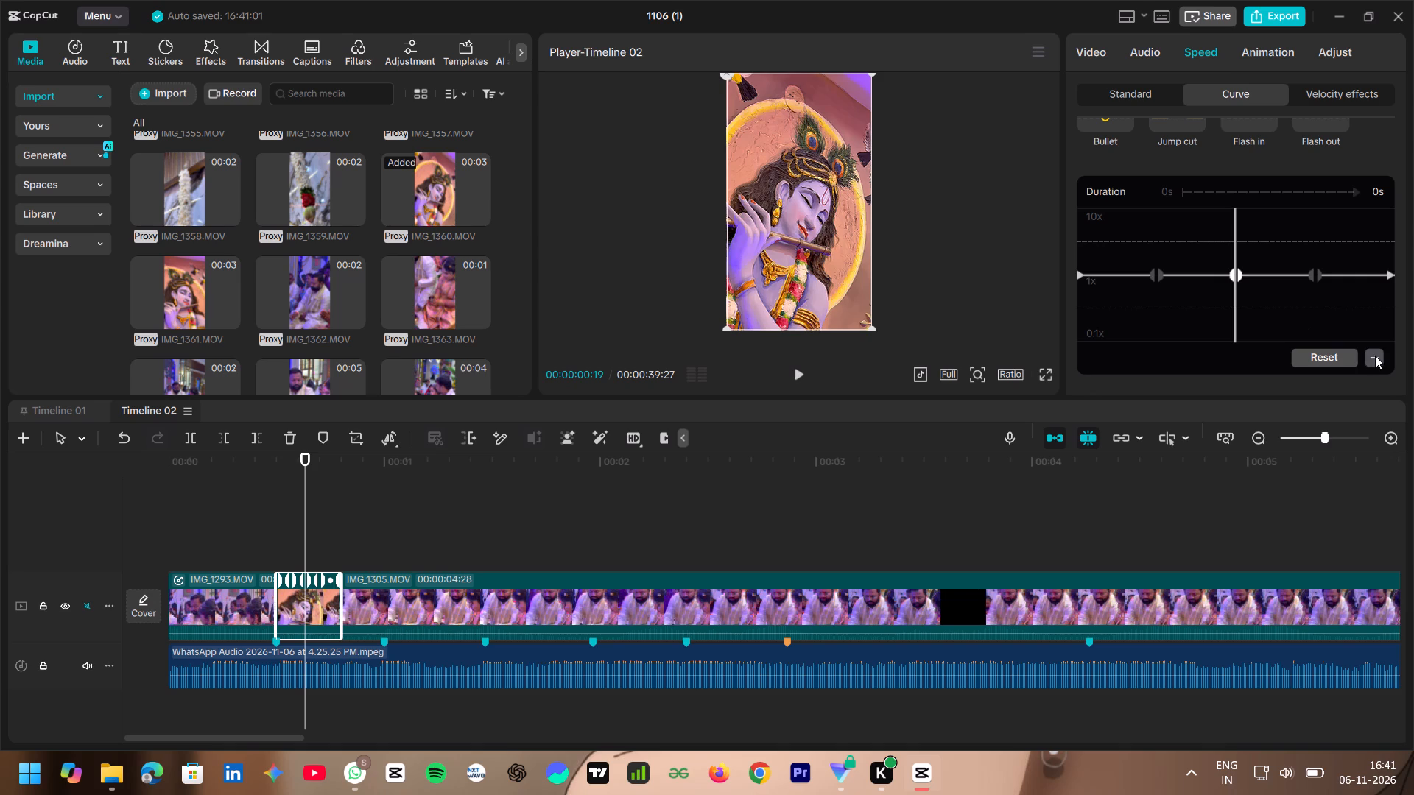
{"action": "left_click", "coordinate": [1309, 285]}
{"action": "left_click", "coordinate": [1375, 353]}
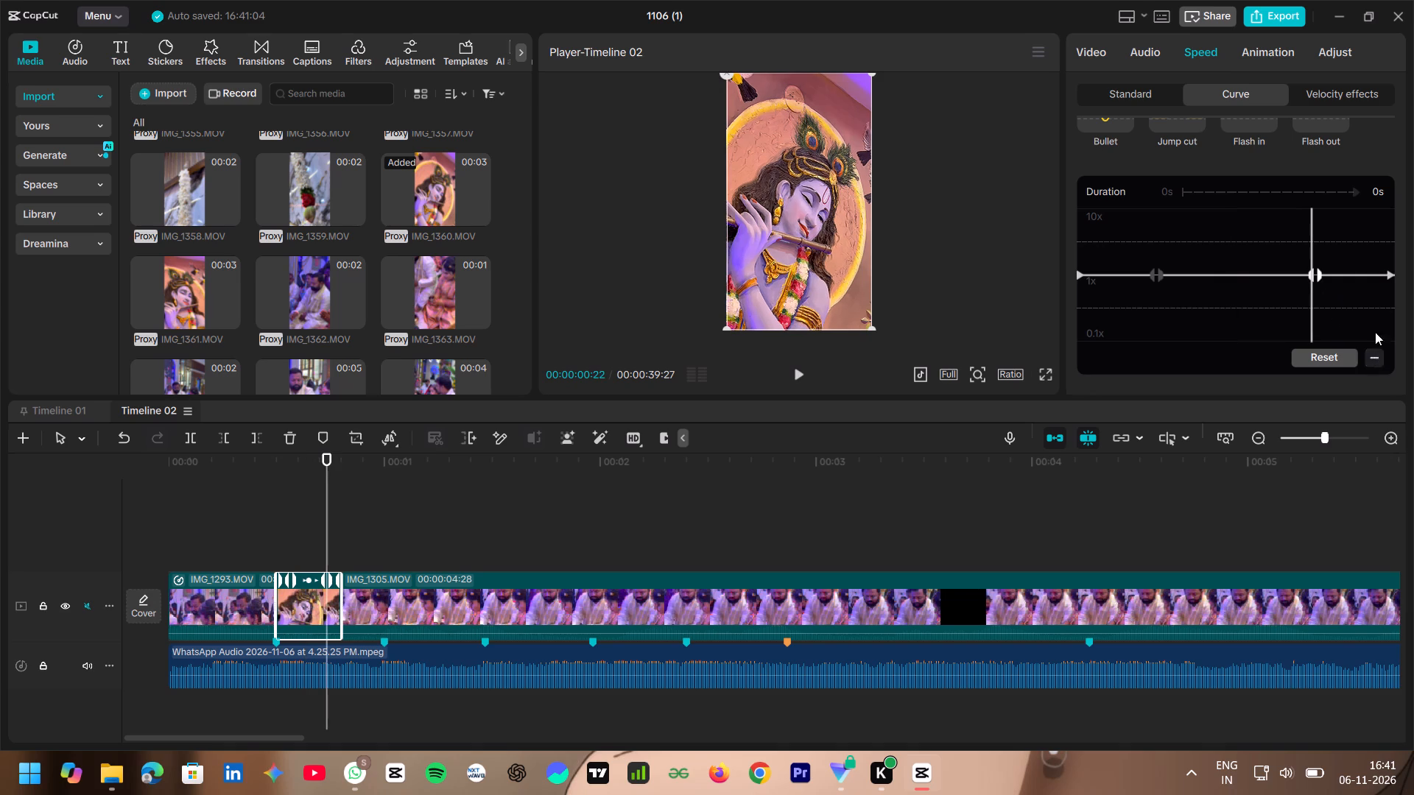
{"action": "left_click_drag", "start_coordinate": [1388, 273], "coordinate": [1365, 437]}
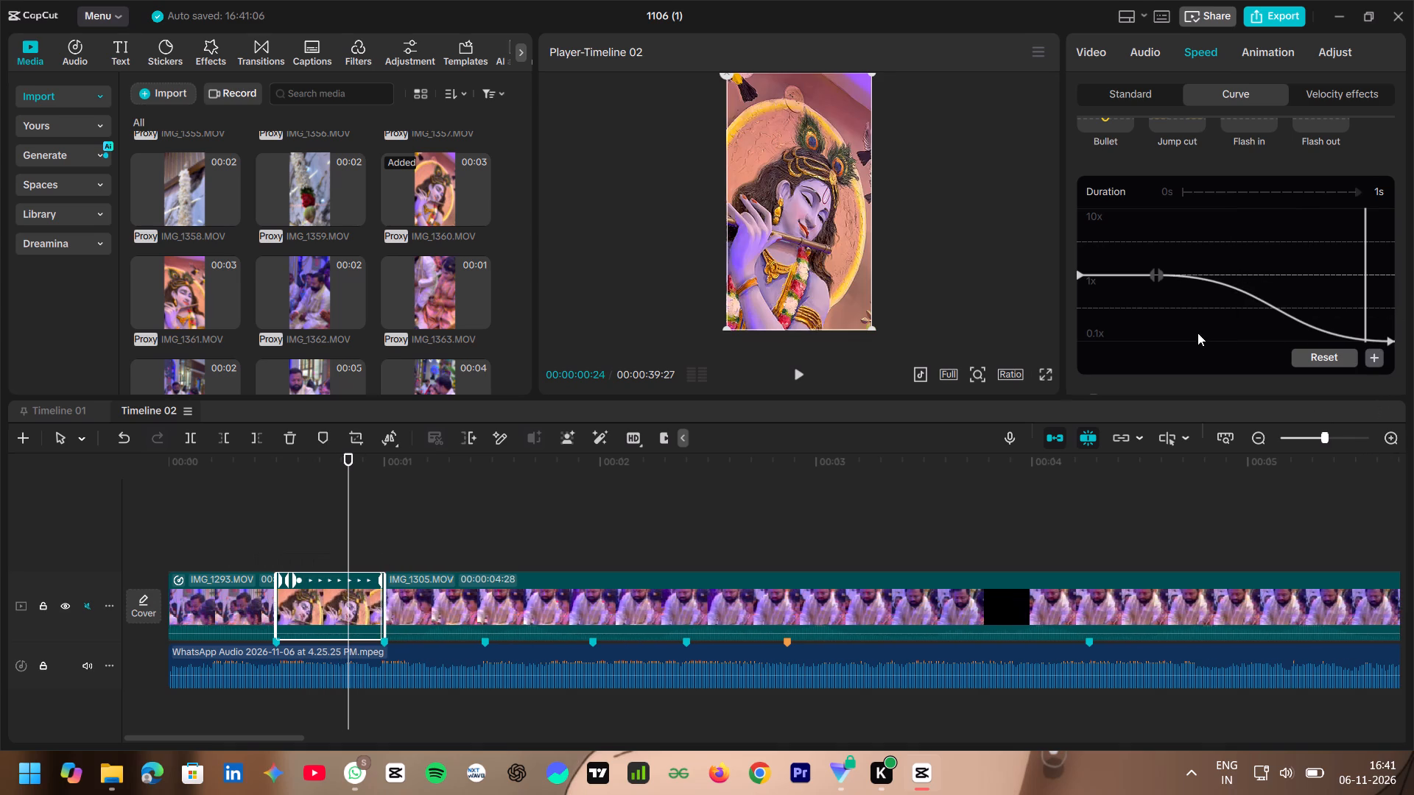
Enable Smooth slow-mo on IMG_1360 using the Optical flow method.
{"action": "scroll", "coordinate": [1140, 290], "scroll_direction": "down", "scroll_amount": 4}
{"action": "left_click", "coordinate": [1092, 322]}
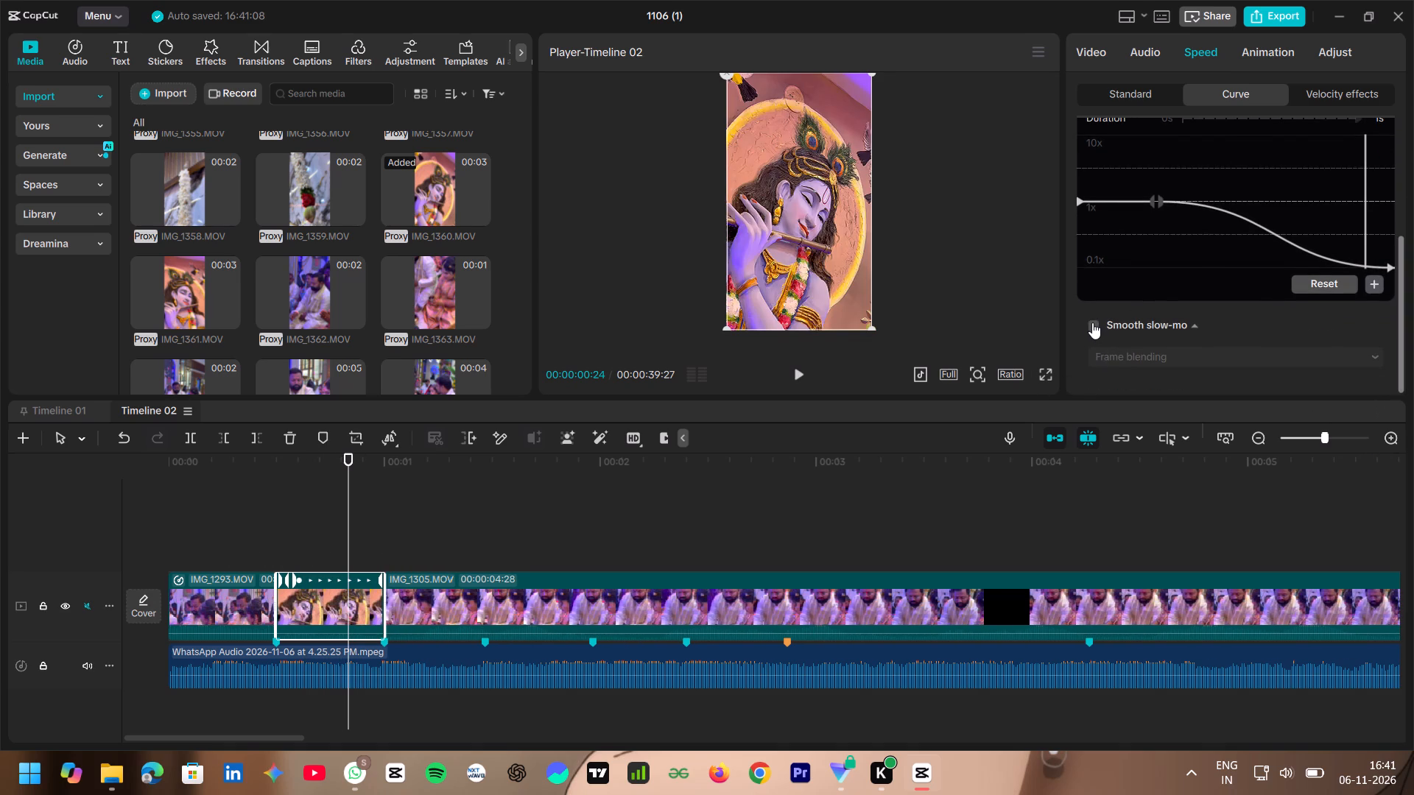
{"action": "left_click", "coordinate": [1125, 361]}
{"action": "left_click", "coordinate": [1147, 442]}
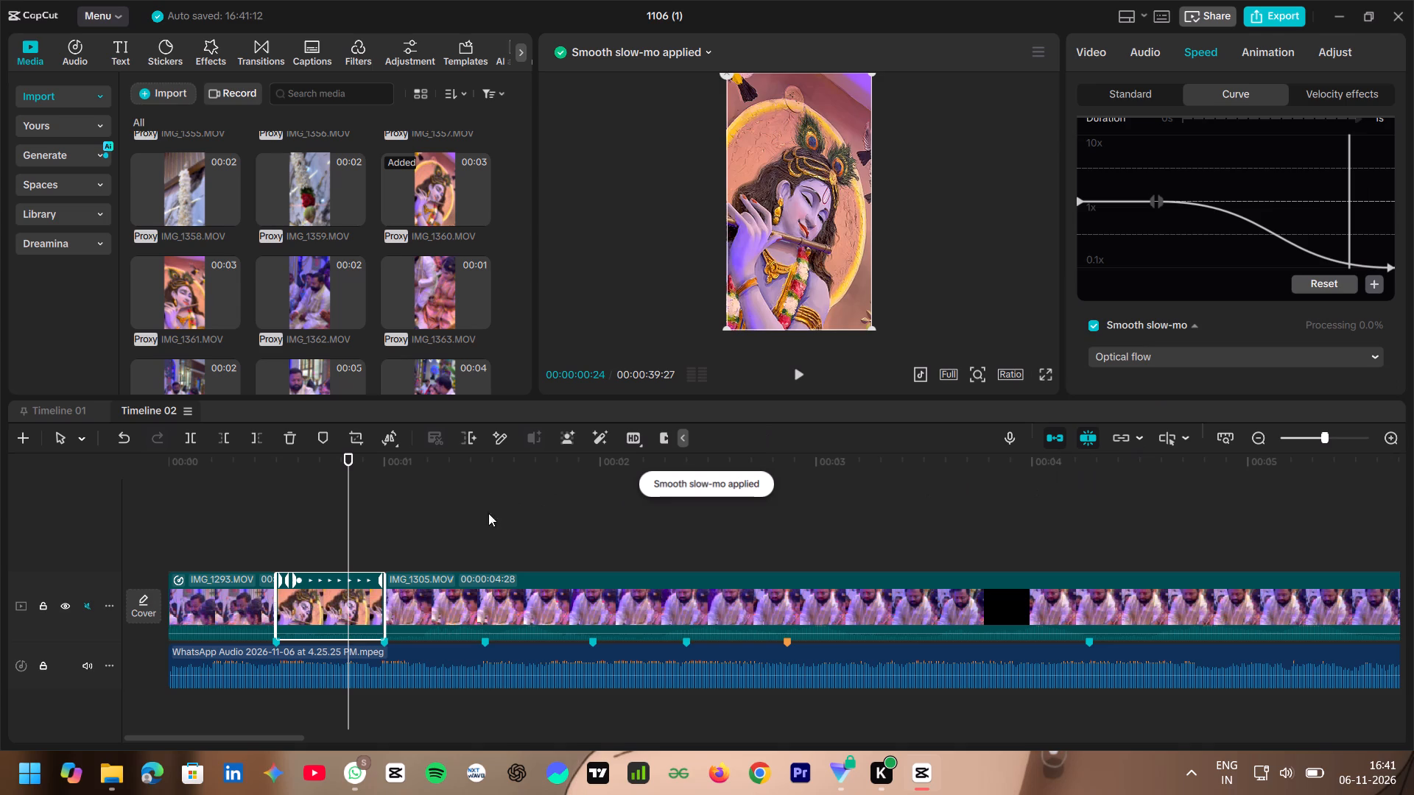
Preview the ritual clips from IMG_1364 to IMG_1372 in the media library to choose the shot following IMG_1360.
{"action": "left_click", "coordinate": [393, 534]}
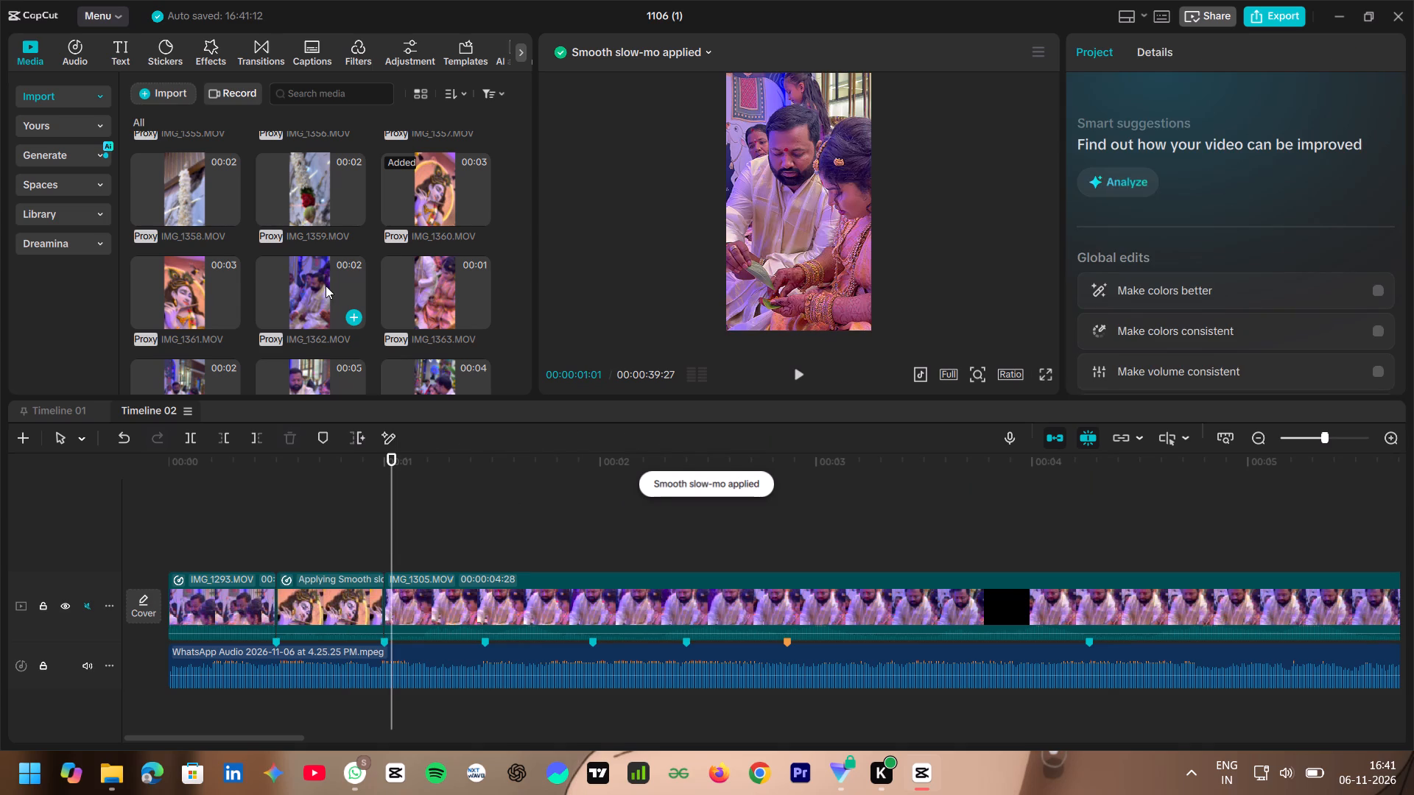
{"action": "scroll", "coordinate": [326, 286], "scroll_direction": "down", "scroll_amount": 1}
{"action": "left_click", "coordinate": [292, 303]}
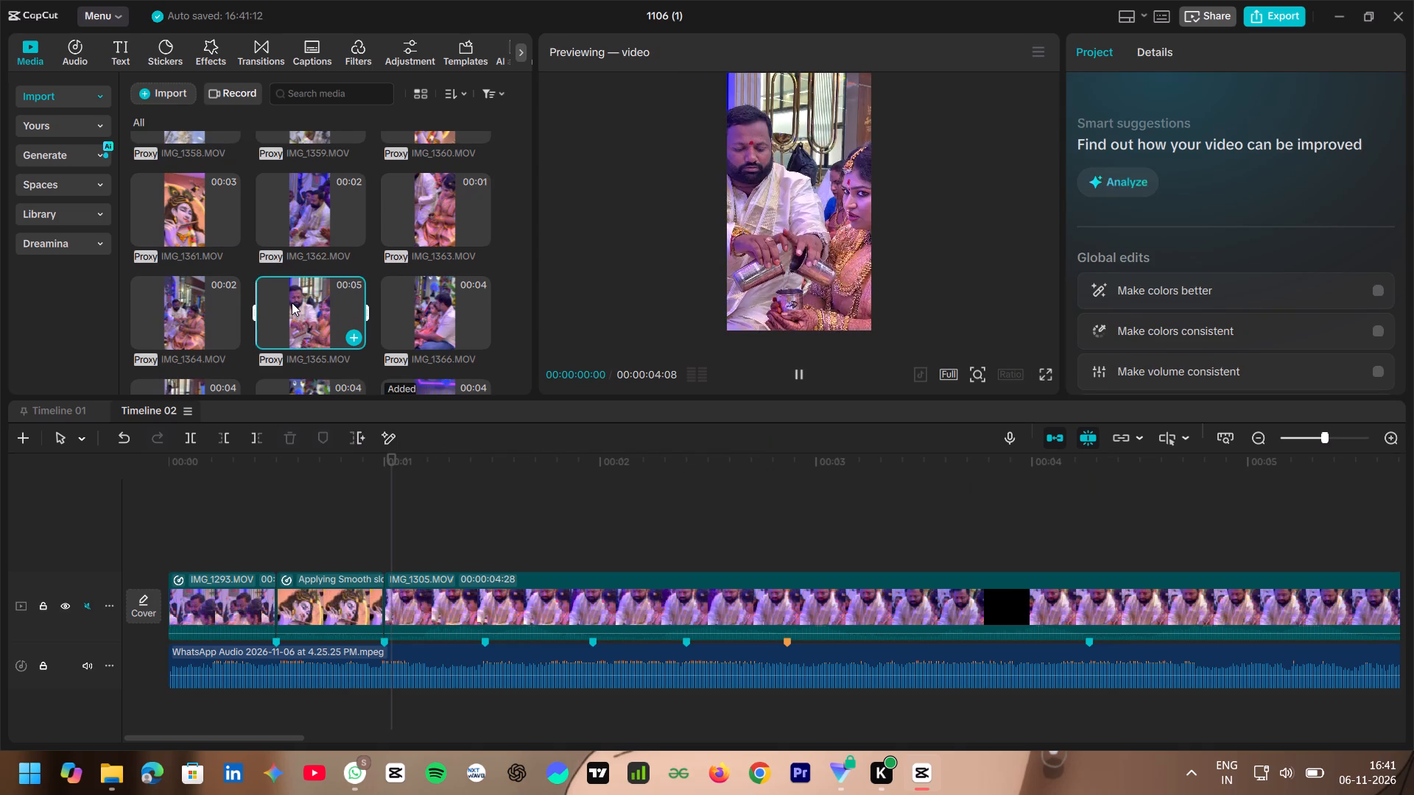
{"action": "left_click", "coordinate": [201, 302]}
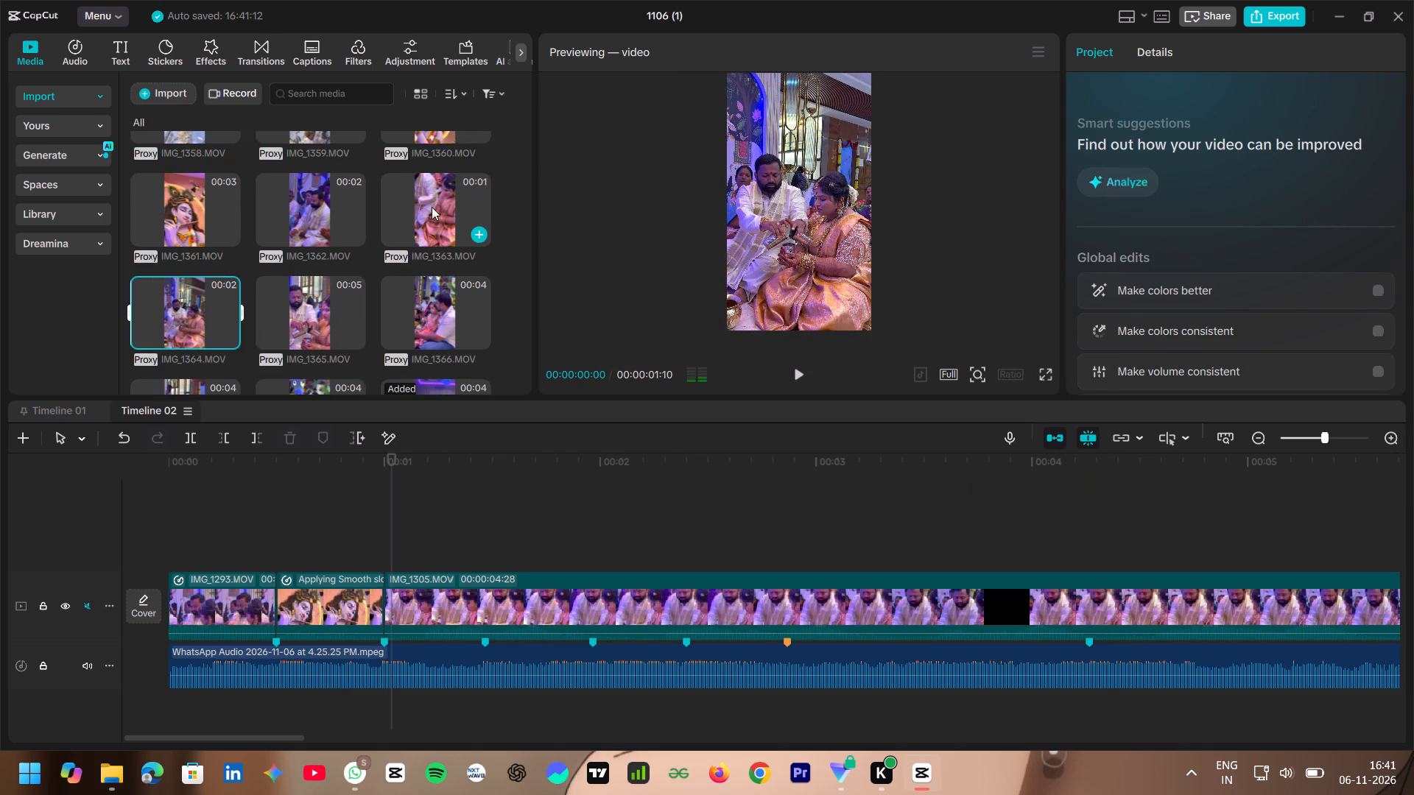
{"action": "scroll", "coordinate": [285, 206], "scroll_direction": "down", "scroll_amount": 1}
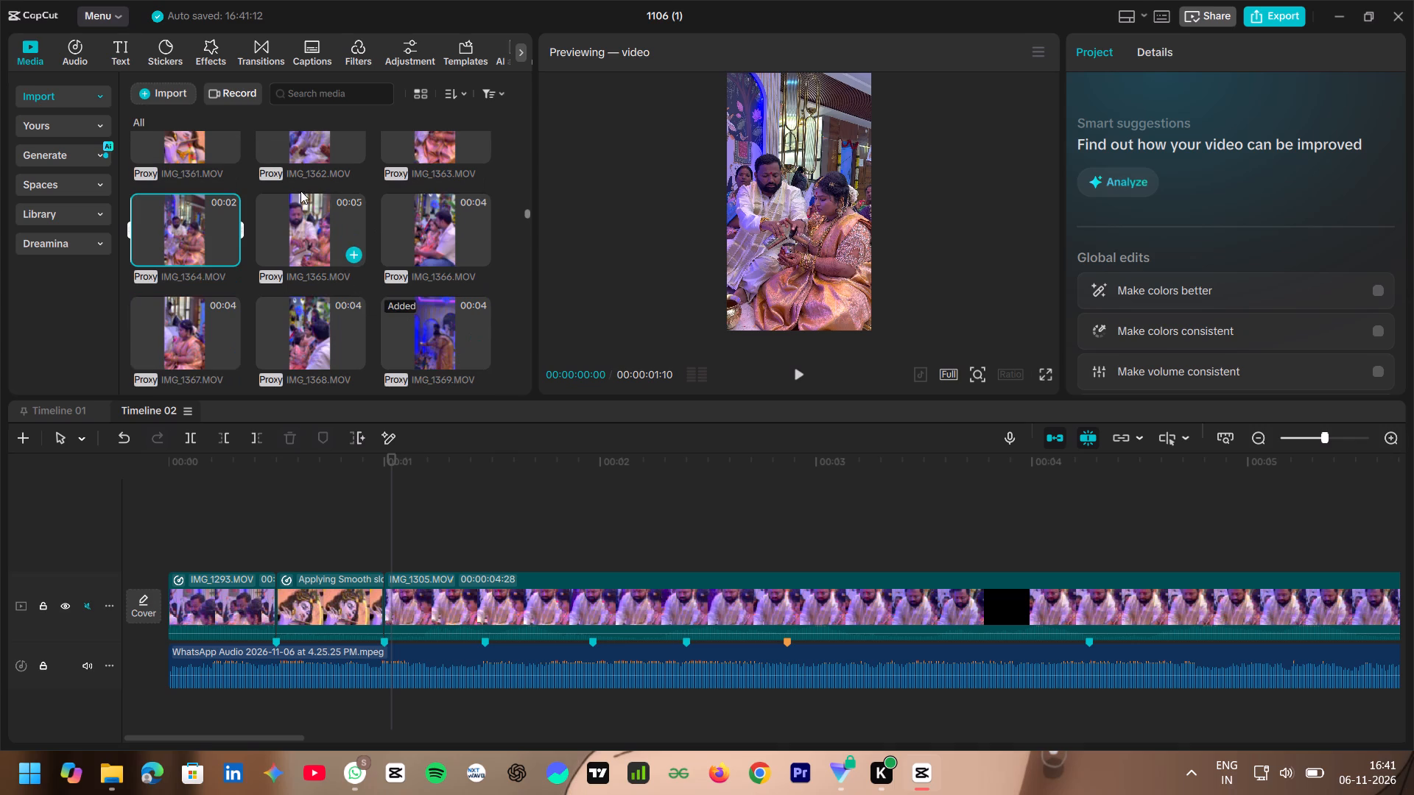
{"action": "left_click", "coordinate": [428, 225]}
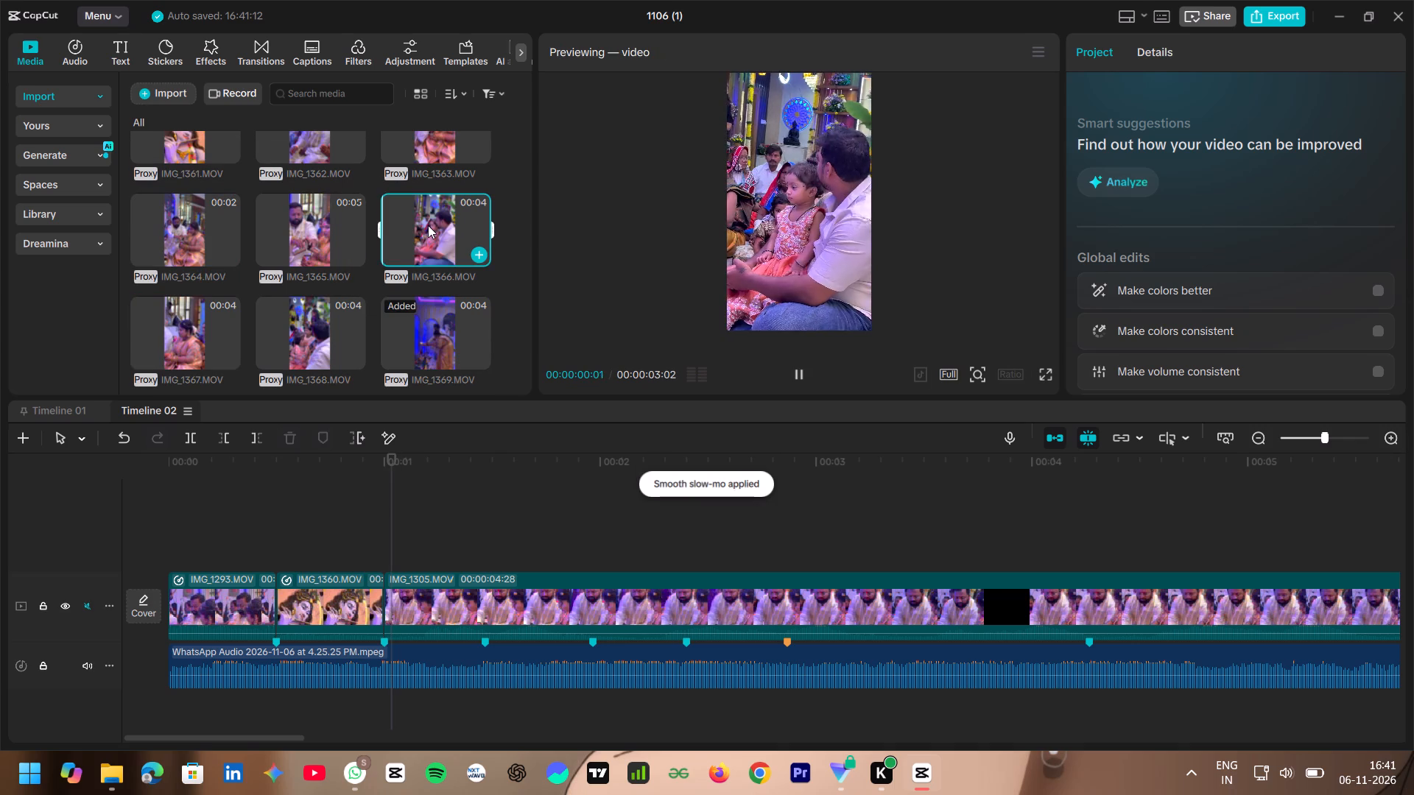
{"action": "scroll", "coordinate": [265, 280], "scroll_direction": "down", "scroll_amount": 1}
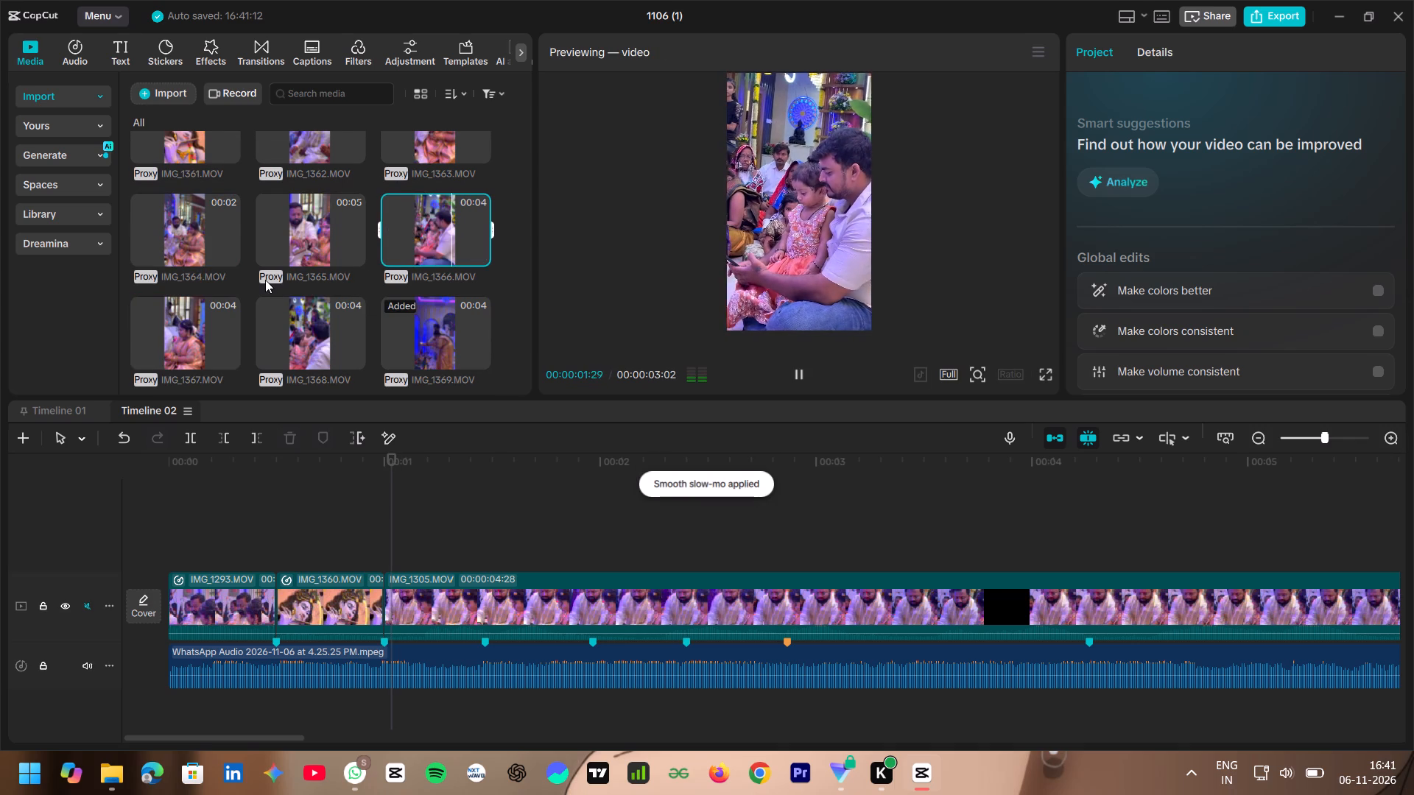
{"action": "left_click", "coordinate": [203, 242]}
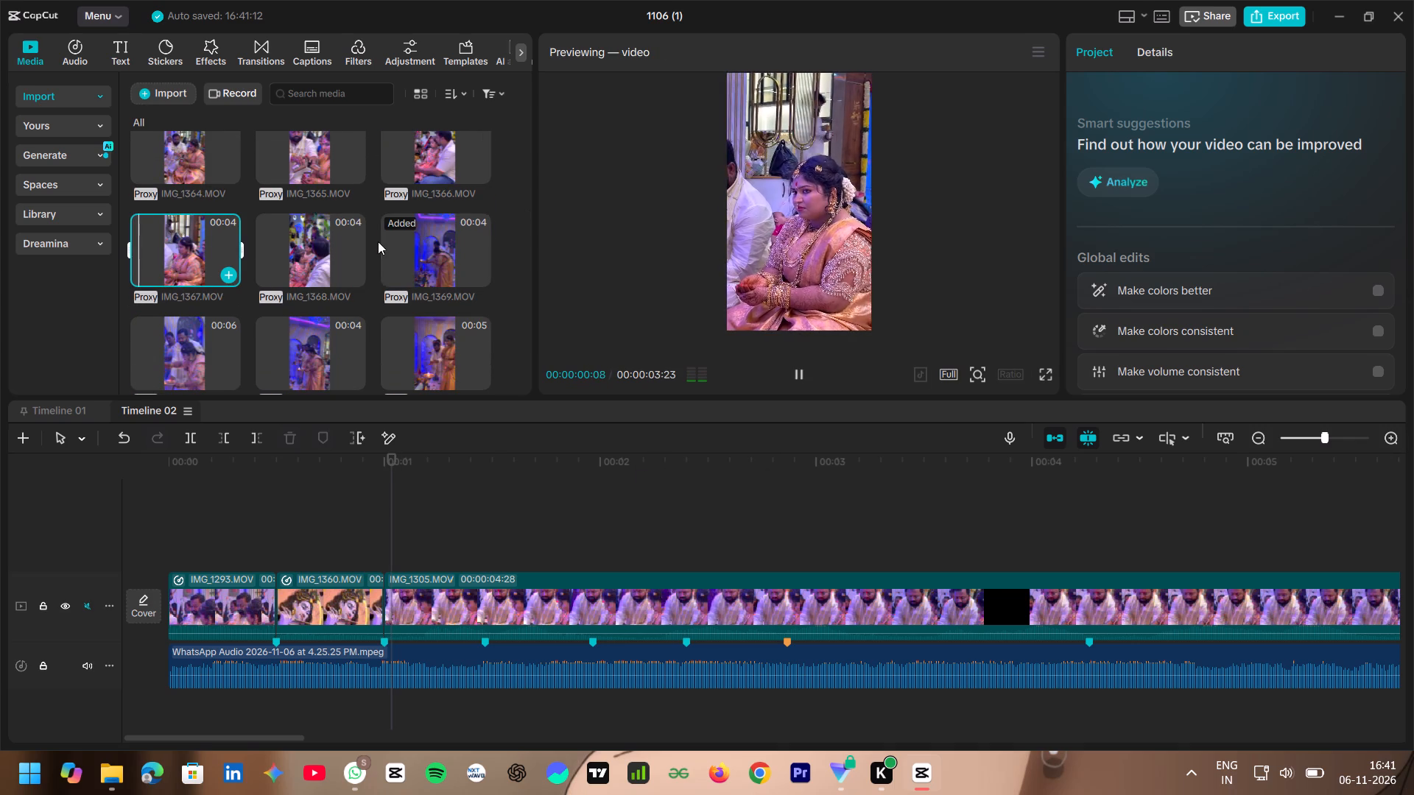
{"action": "left_click", "coordinate": [328, 248]}
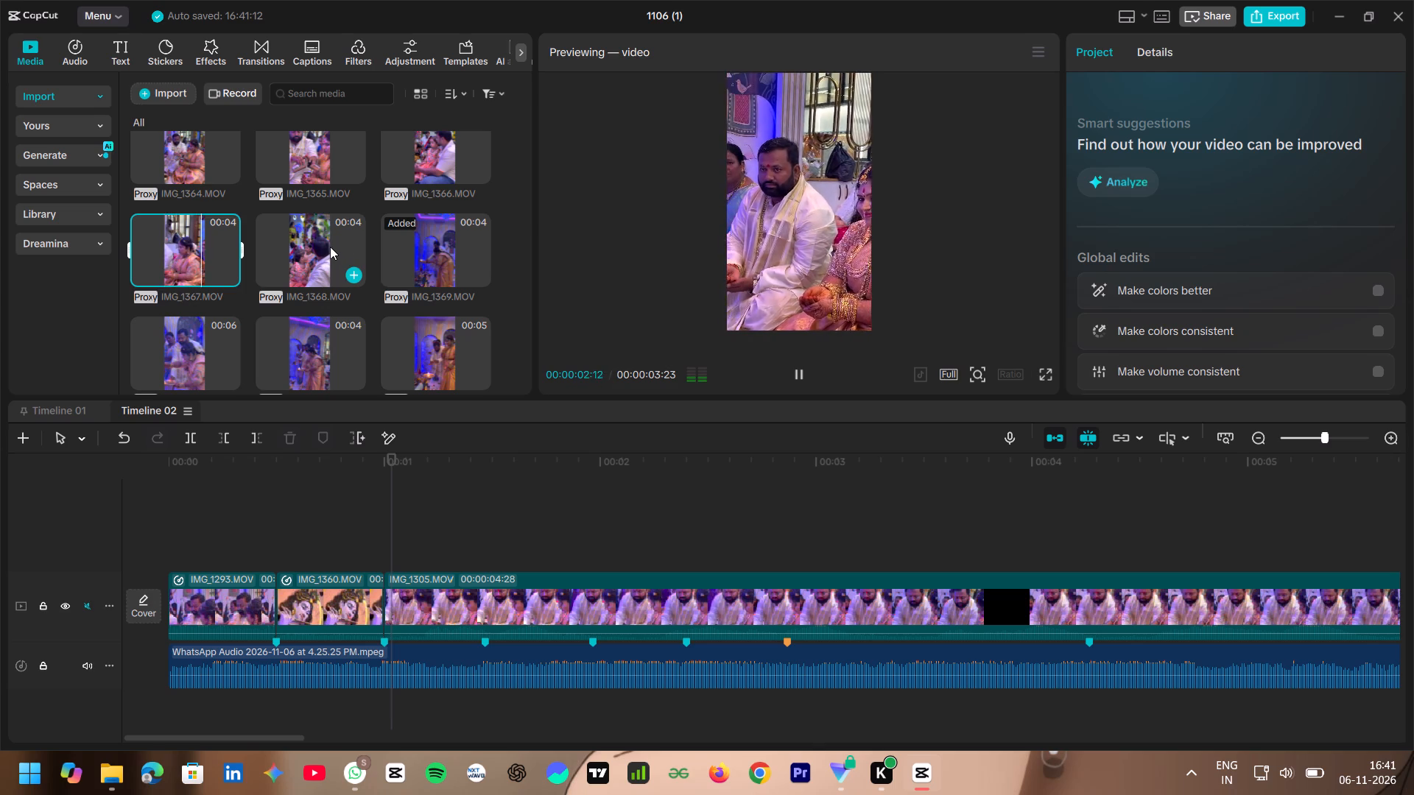
{"action": "left_click", "coordinate": [423, 238]}
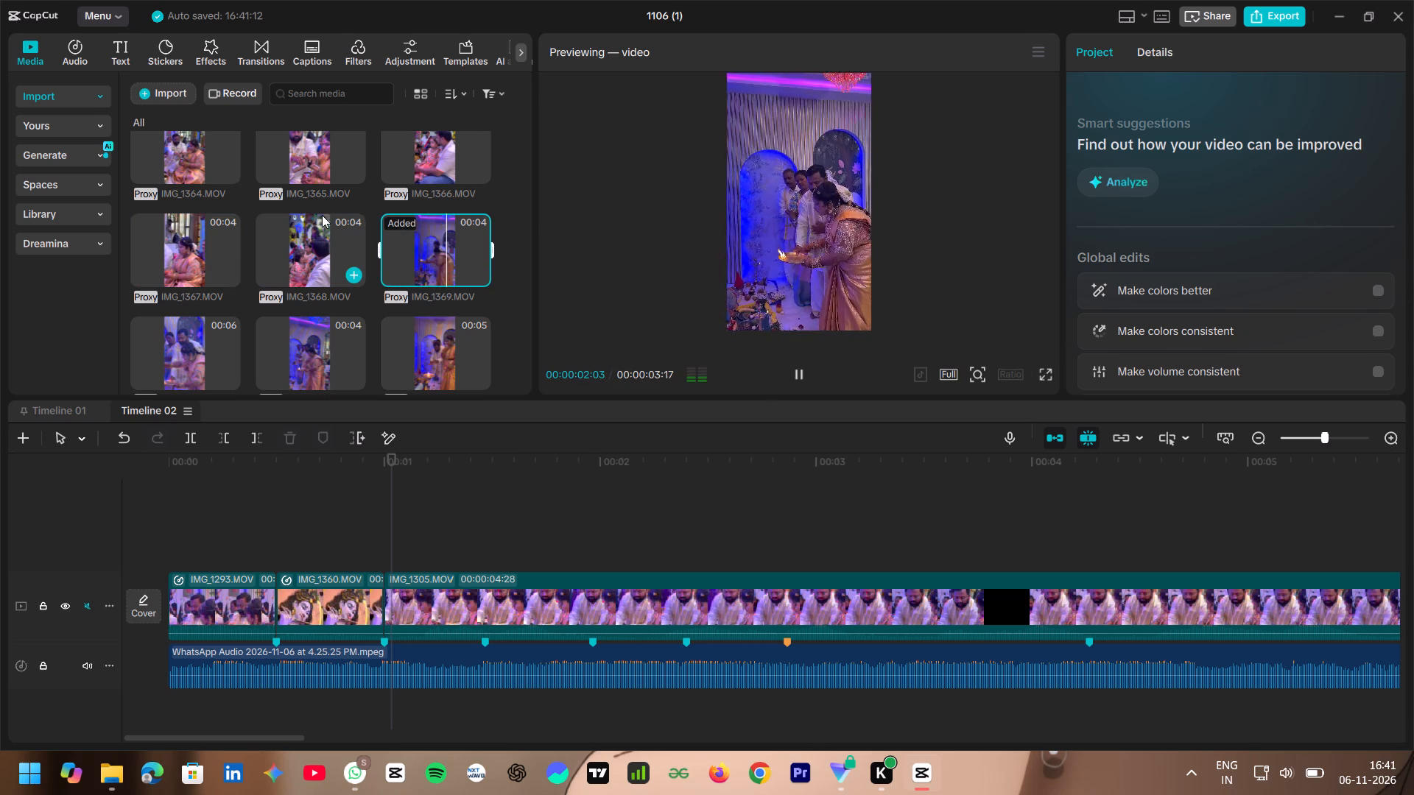
{"action": "scroll", "coordinate": [322, 215], "scroll_direction": "down", "scroll_amount": 1}
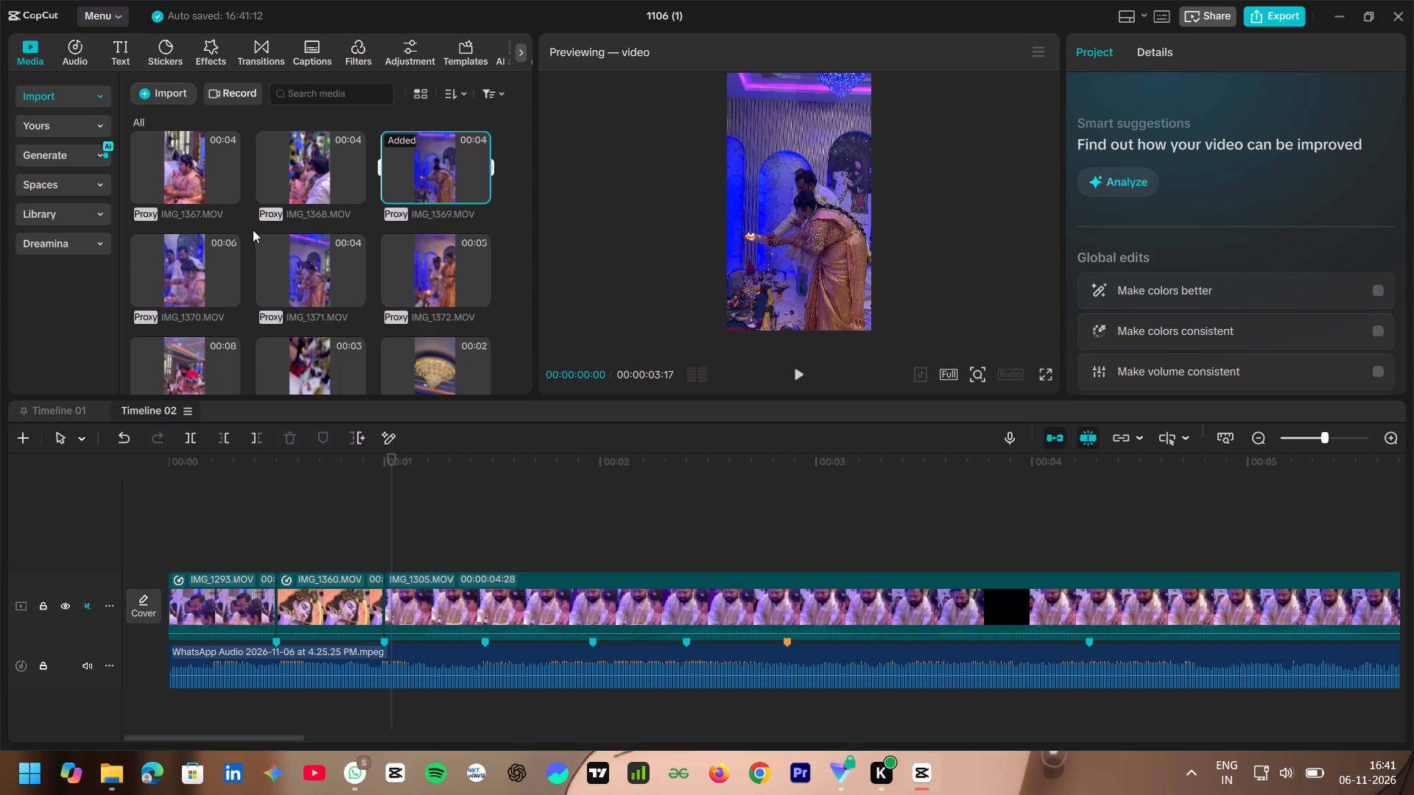
{"action": "left_click", "coordinate": [208, 250]}
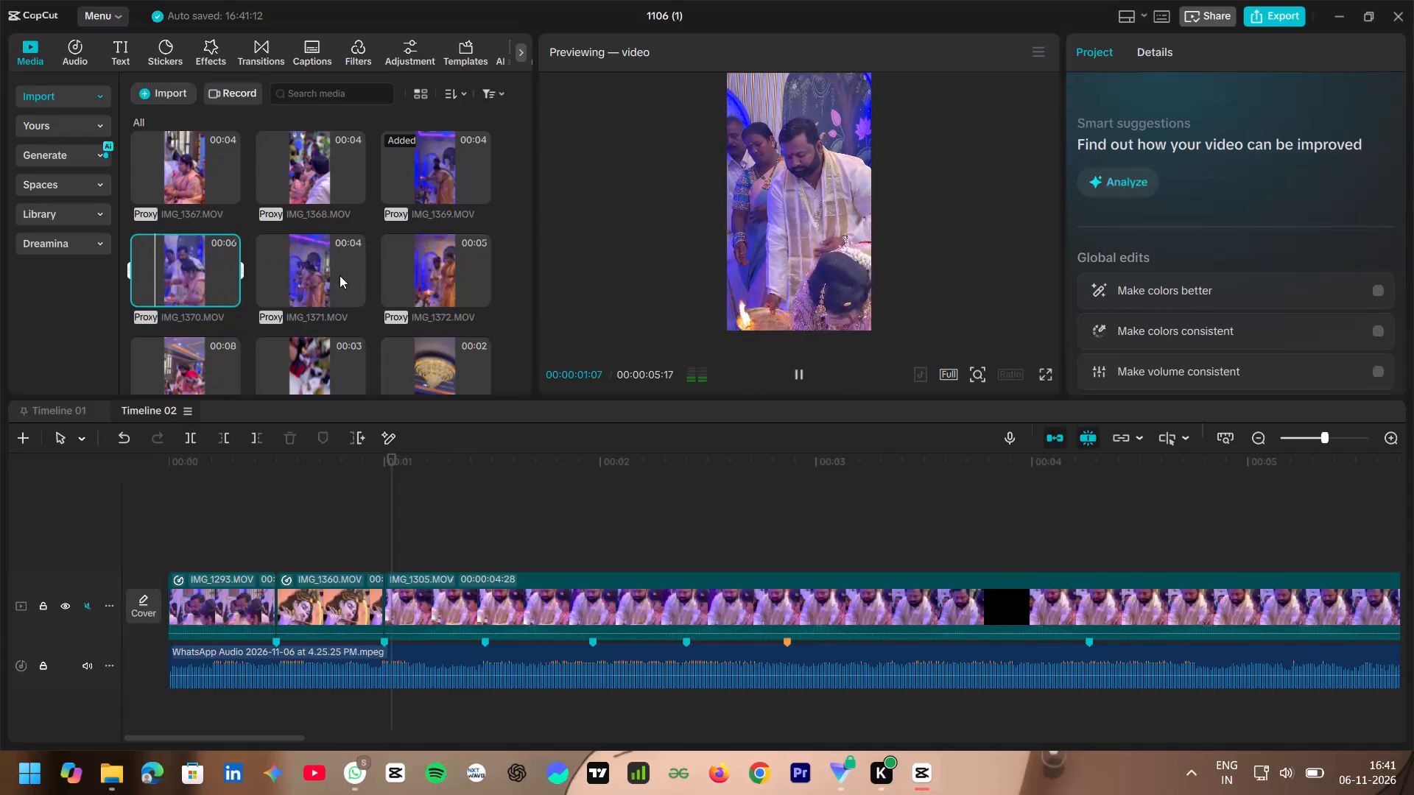
{"action": "left_click", "coordinate": [322, 264]}
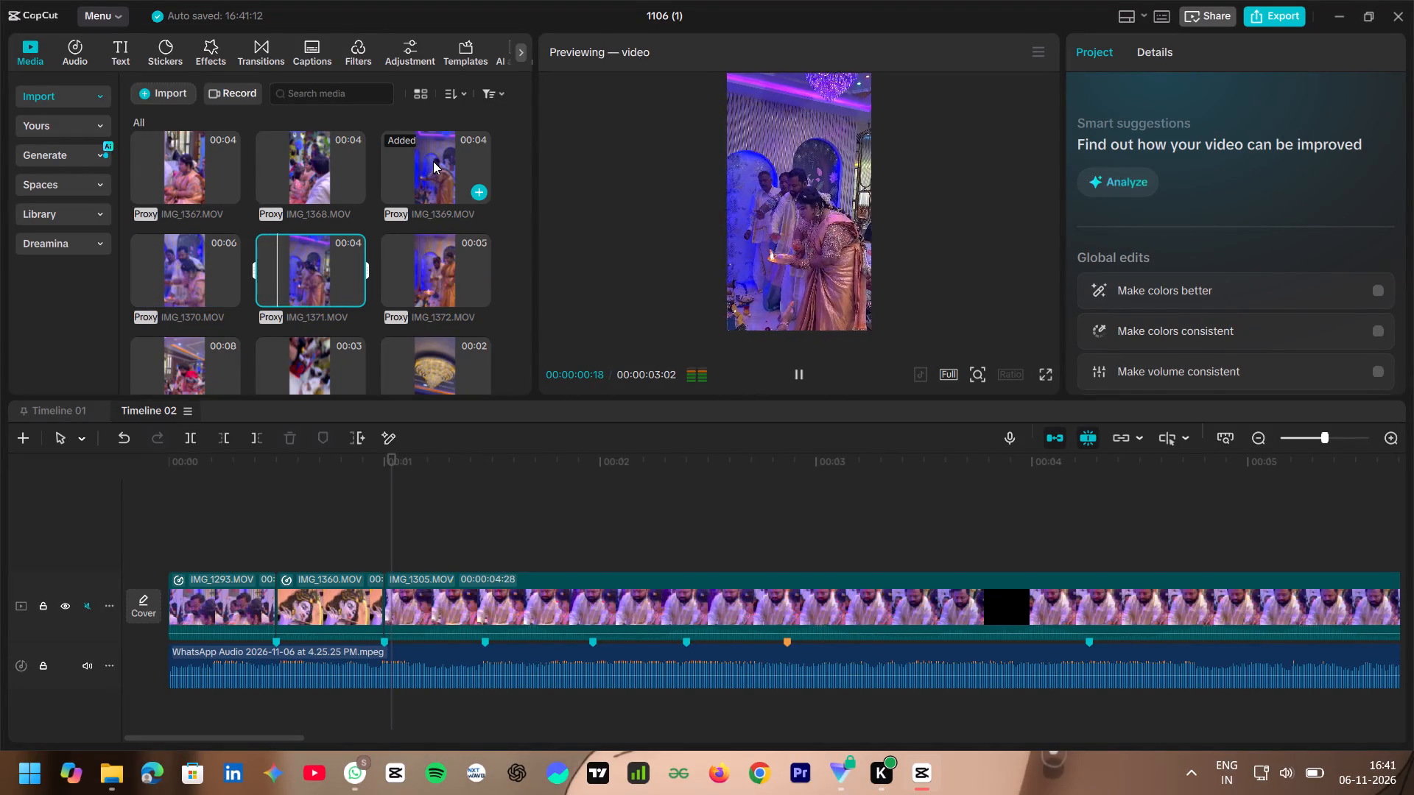
{"action": "left_click", "coordinate": [407, 260]}
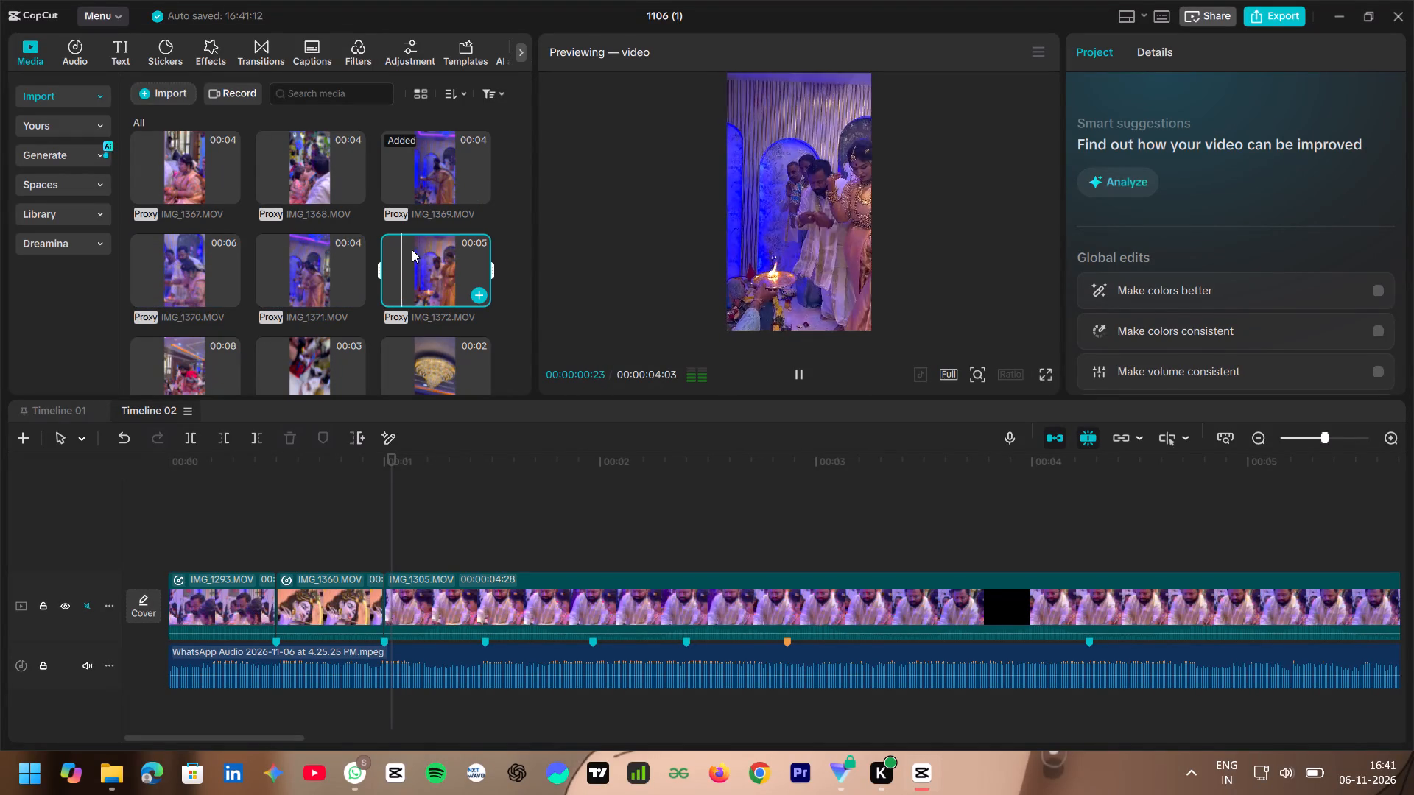
{"action": "left_click", "coordinate": [220, 362]}
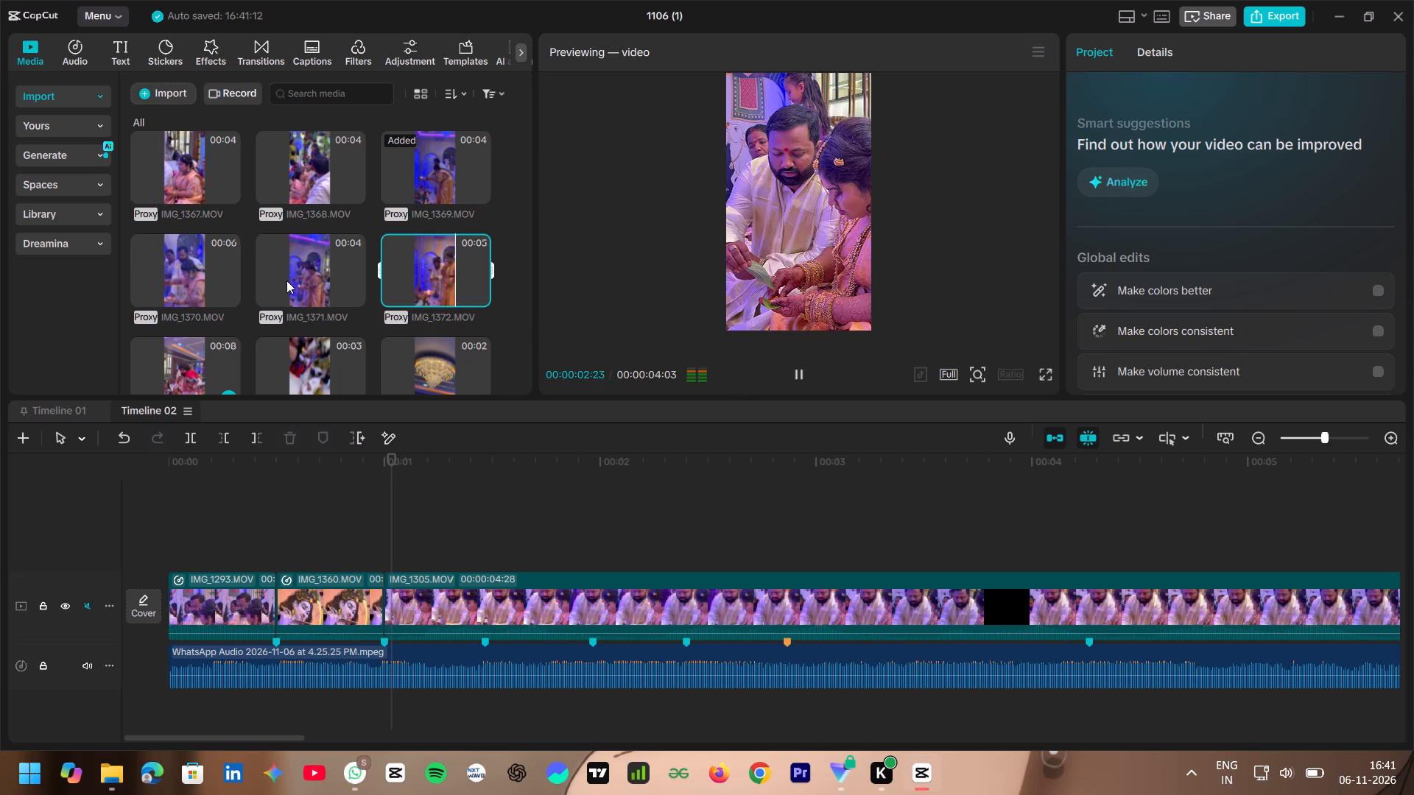
Insert the lamp-offering clip IMG_1369 on the main track between IMG_1360 and IMG_1305.
{"action": "left_click", "coordinate": [425, 177]}
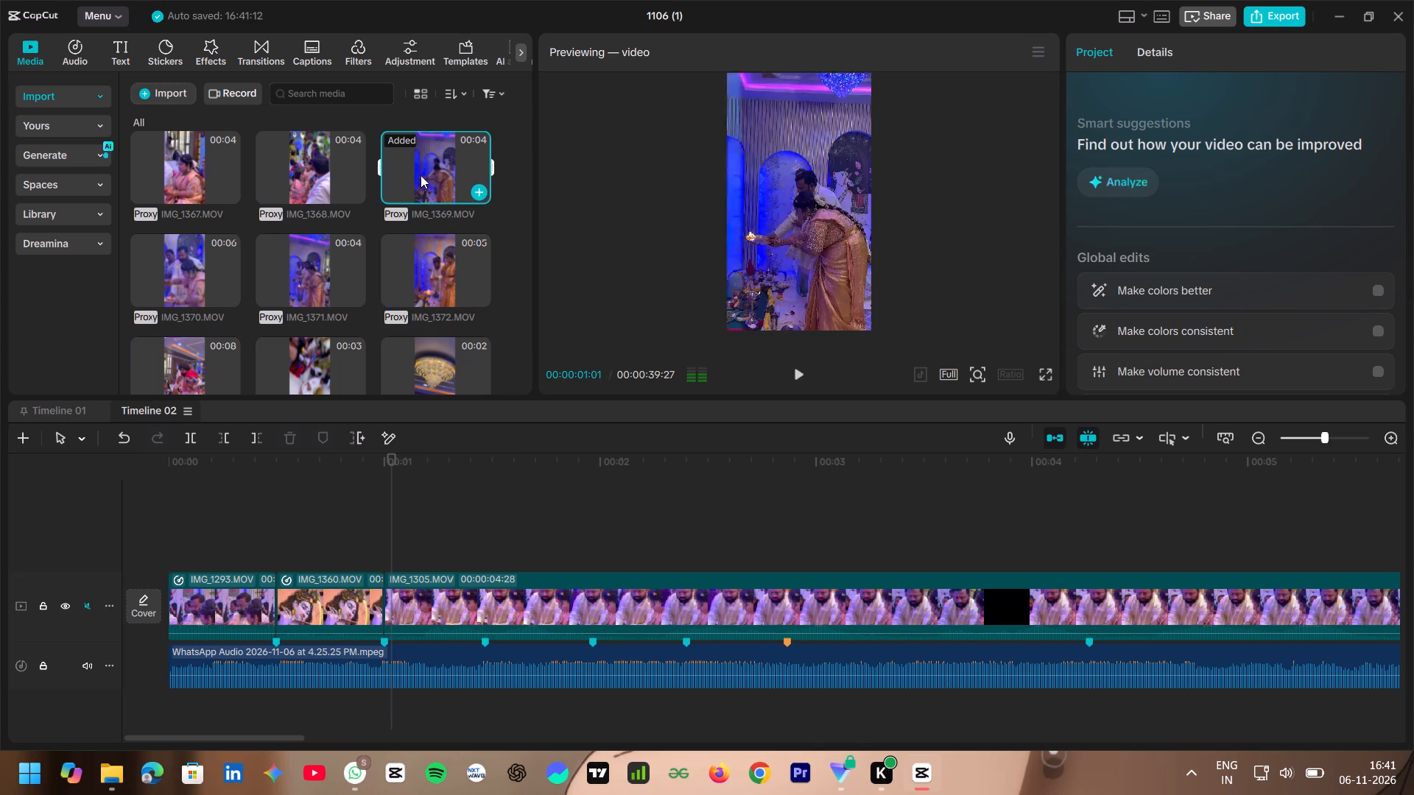
{"action": "left_click_drag", "start_coordinate": [421, 175], "coordinate": [395, 604]}
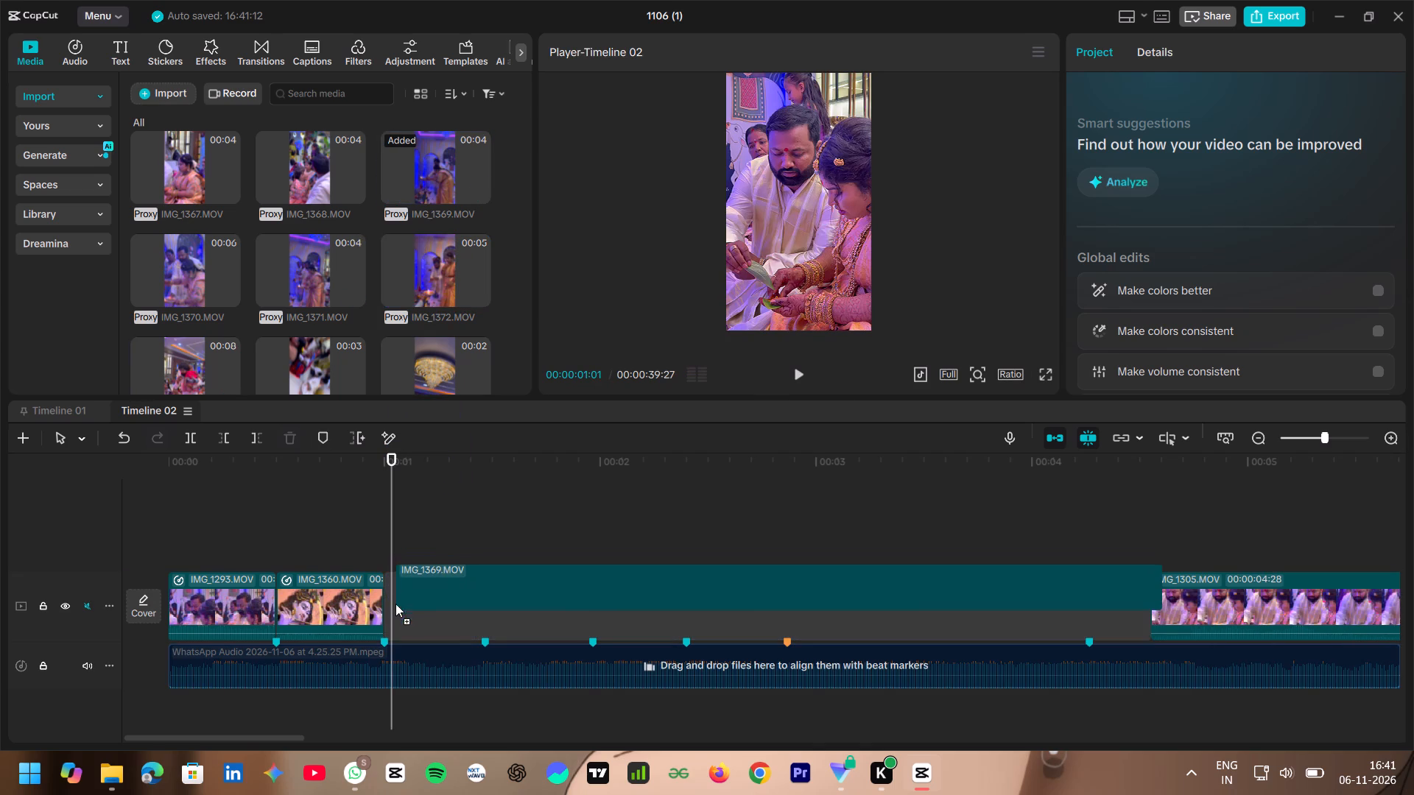
{"action": "left_click_drag", "start_coordinate": [395, 604], "coordinate": [395, 606]}
Trim away the opening part of IMG_1369 on the timeline, leaving a duration of 00:00:02:21.
{"action": "left_click_drag", "start_coordinate": [395, 501], "coordinate": [398, 501]}
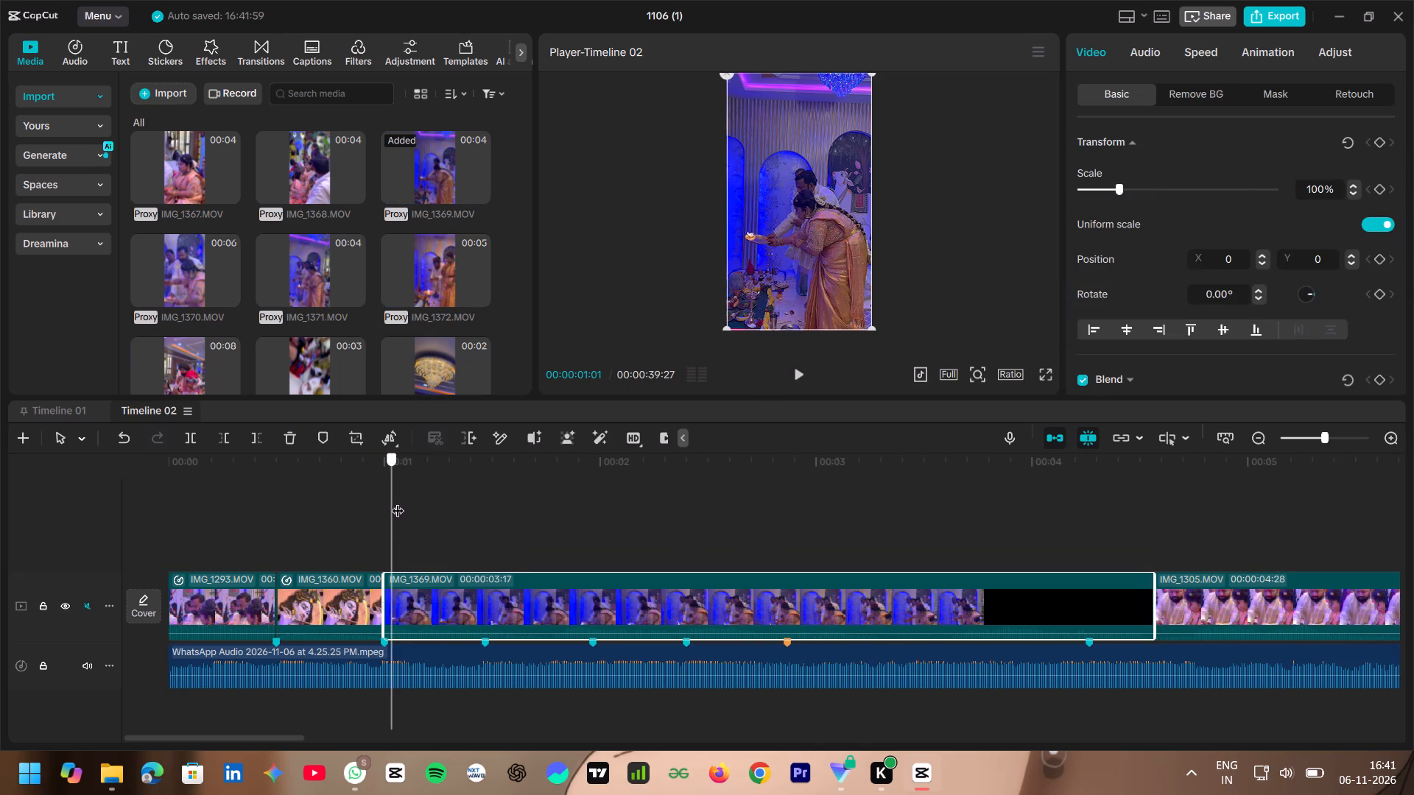
{"action": "left_click_drag", "start_coordinate": [398, 501], "coordinate": [530, 511]}
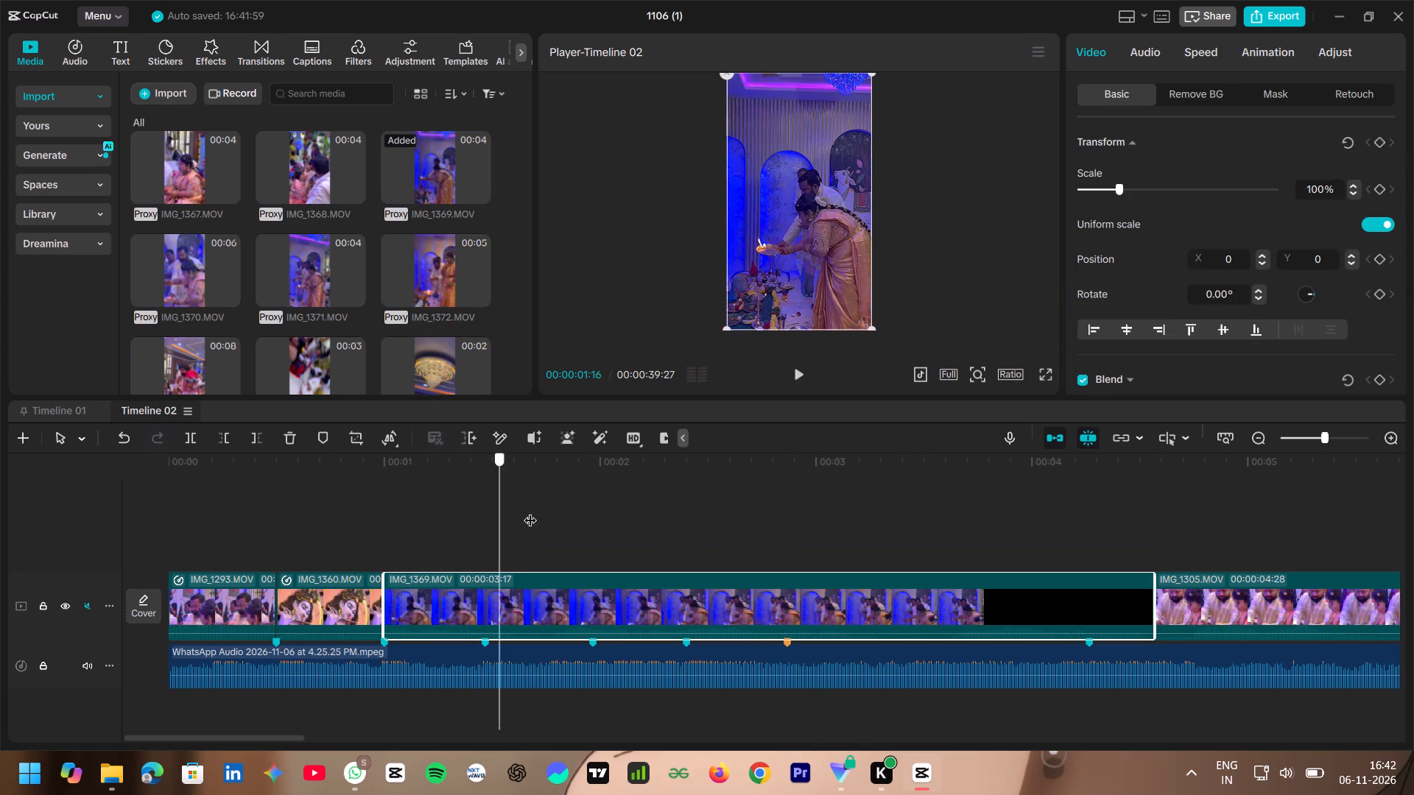
{"action": "left_click_drag", "start_coordinate": [530, 511], "coordinate": [570, 527]}
{"action": "key", "text": "q"}
Trim the end of IMG_1369 at about 00:00:01:10, just before the third beat marker, discarding the remainder.
{"action": "left_click_drag", "start_coordinate": [384, 517], "coordinate": [451, 524]}
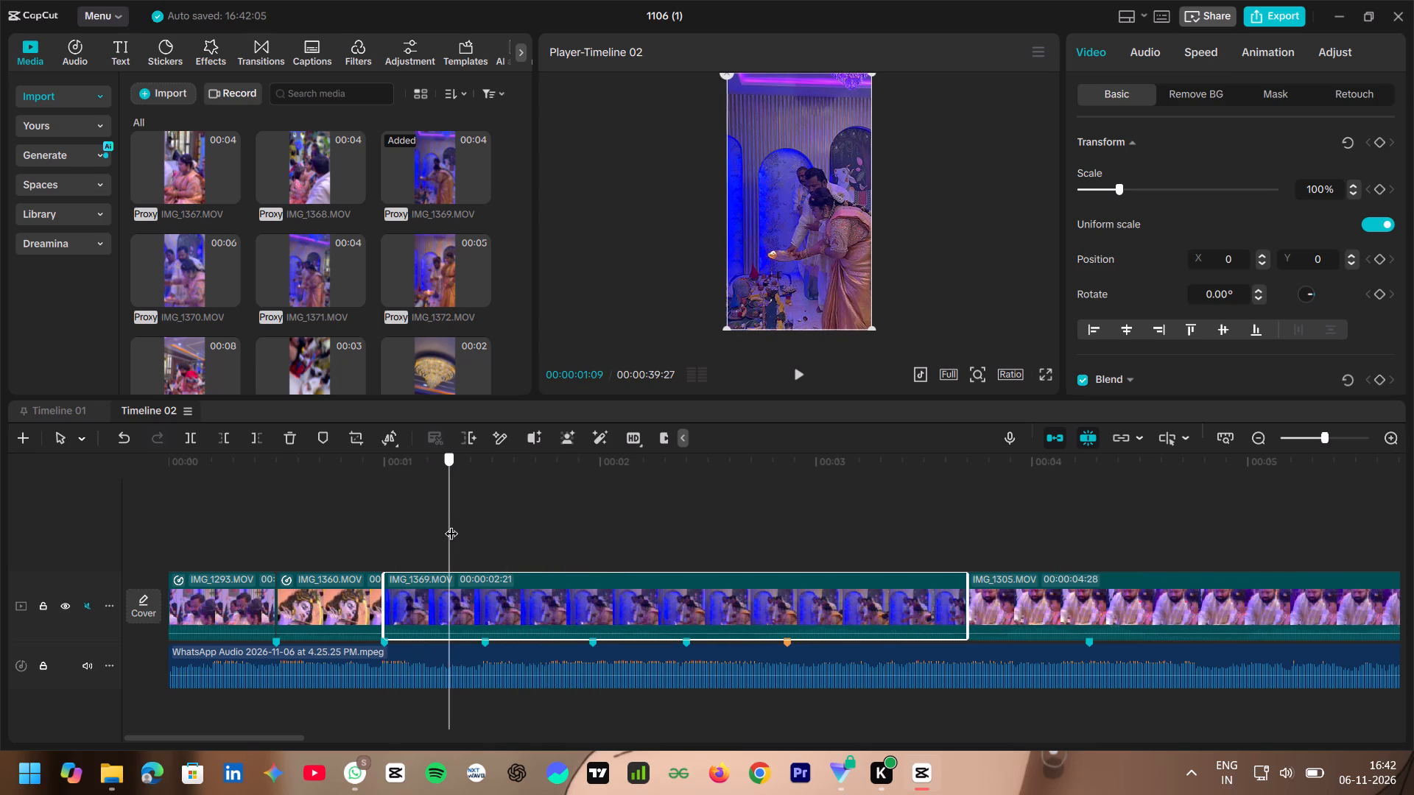
{"action": "left_click_drag", "start_coordinate": [451, 524], "coordinate": [458, 527]}
{"action": "key", "text": "w"}
{"action": "left_click_drag", "start_coordinate": [451, 512], "coordinate": [440, 515]}
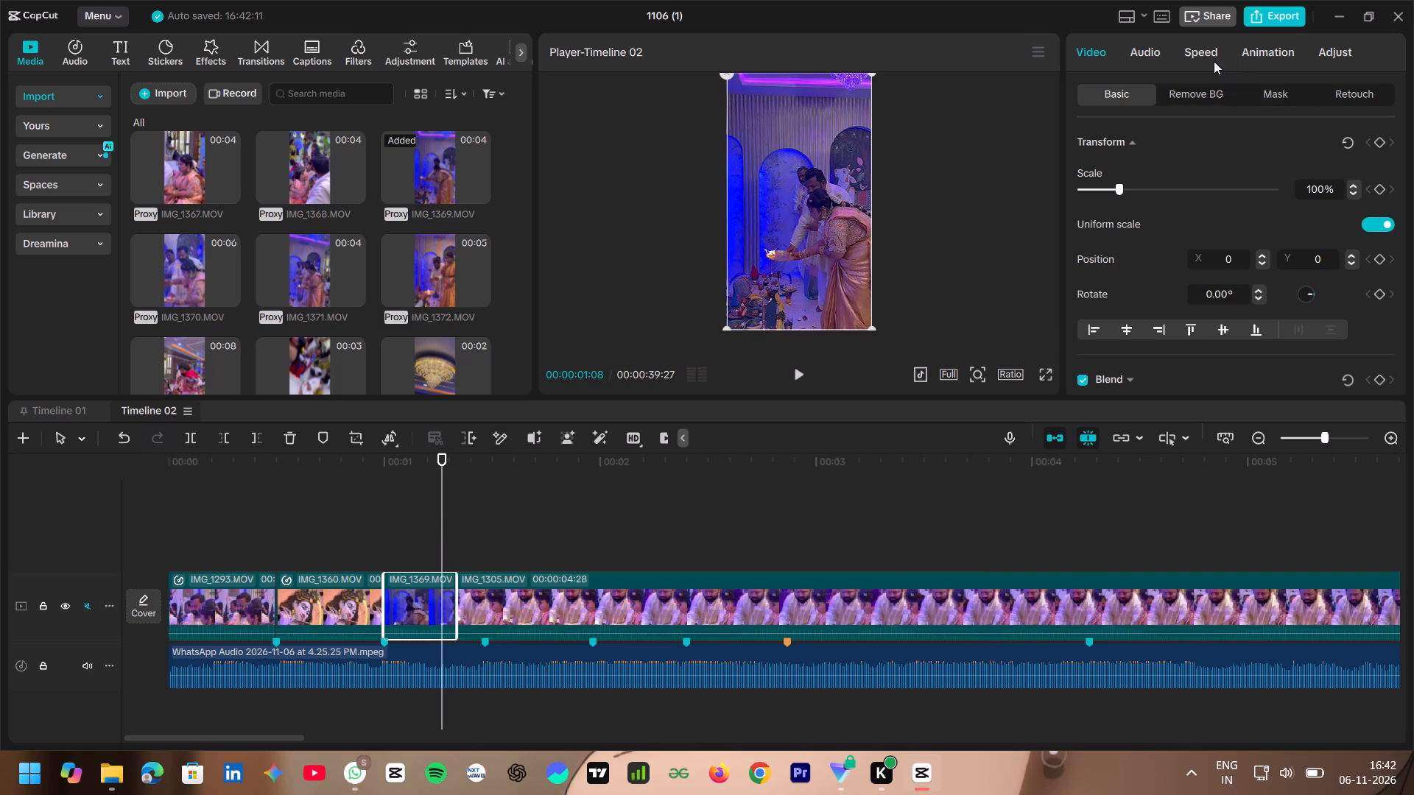
Apply a Custom speed curve to IMG_1369, removing the middle and last inner points and lowering the end point to about 0.25x to reach the third marker.
{"action": "left_click", "coordinate": [1214, 60]}
{"action": "left_click", "coordinate": [1191, 144]}
{"action": "scroll", "coordinate": [1244, 322], "scroll_direction": "down", "scroll_amount": 3}
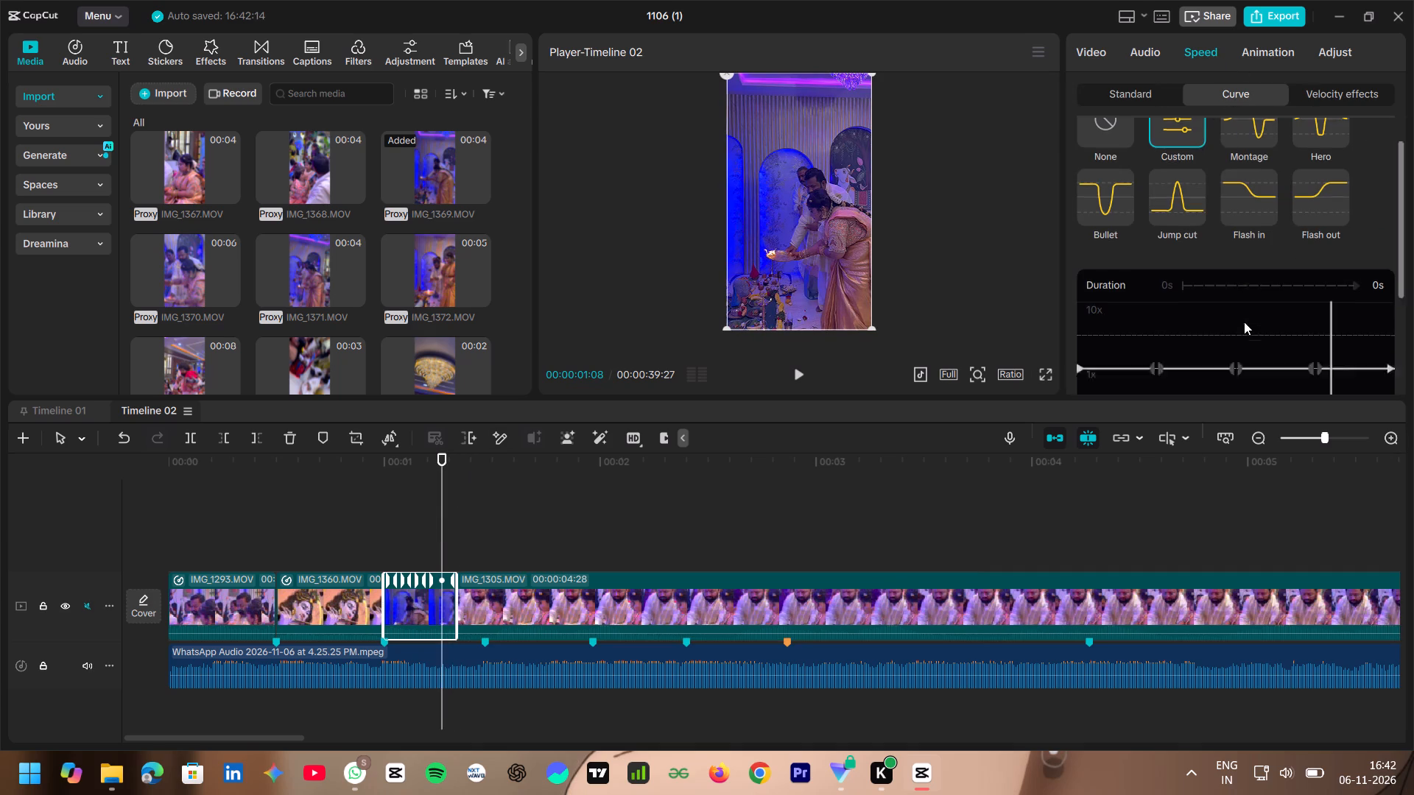
{"action": "left_click", "coordinate": [1235, 219]}
{"action": "left_click", "coordinate": [1374, 300]}
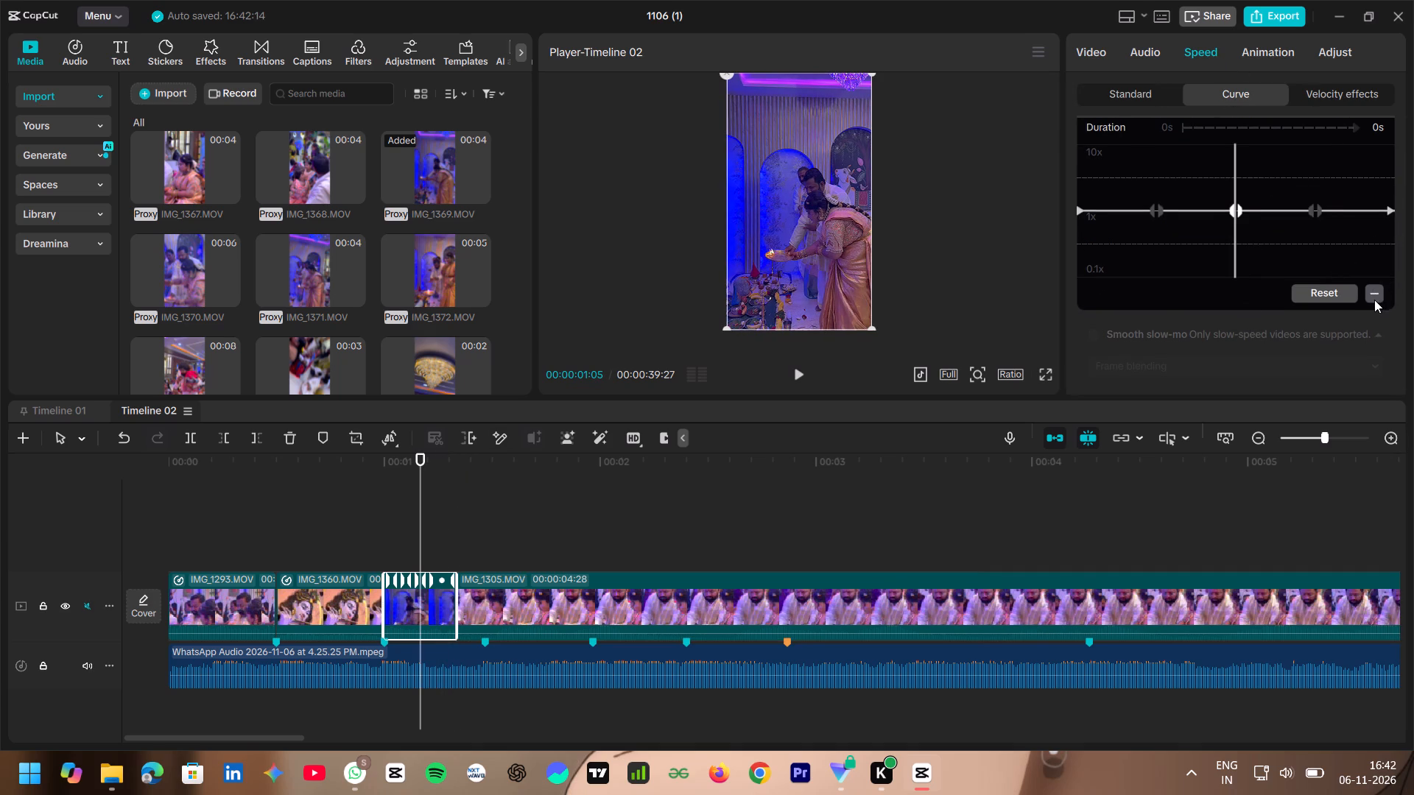
{"action": "left_click", "coordinate": [1311, 221]}
{"action": "left_click", "coordinate": [1369, 299]}
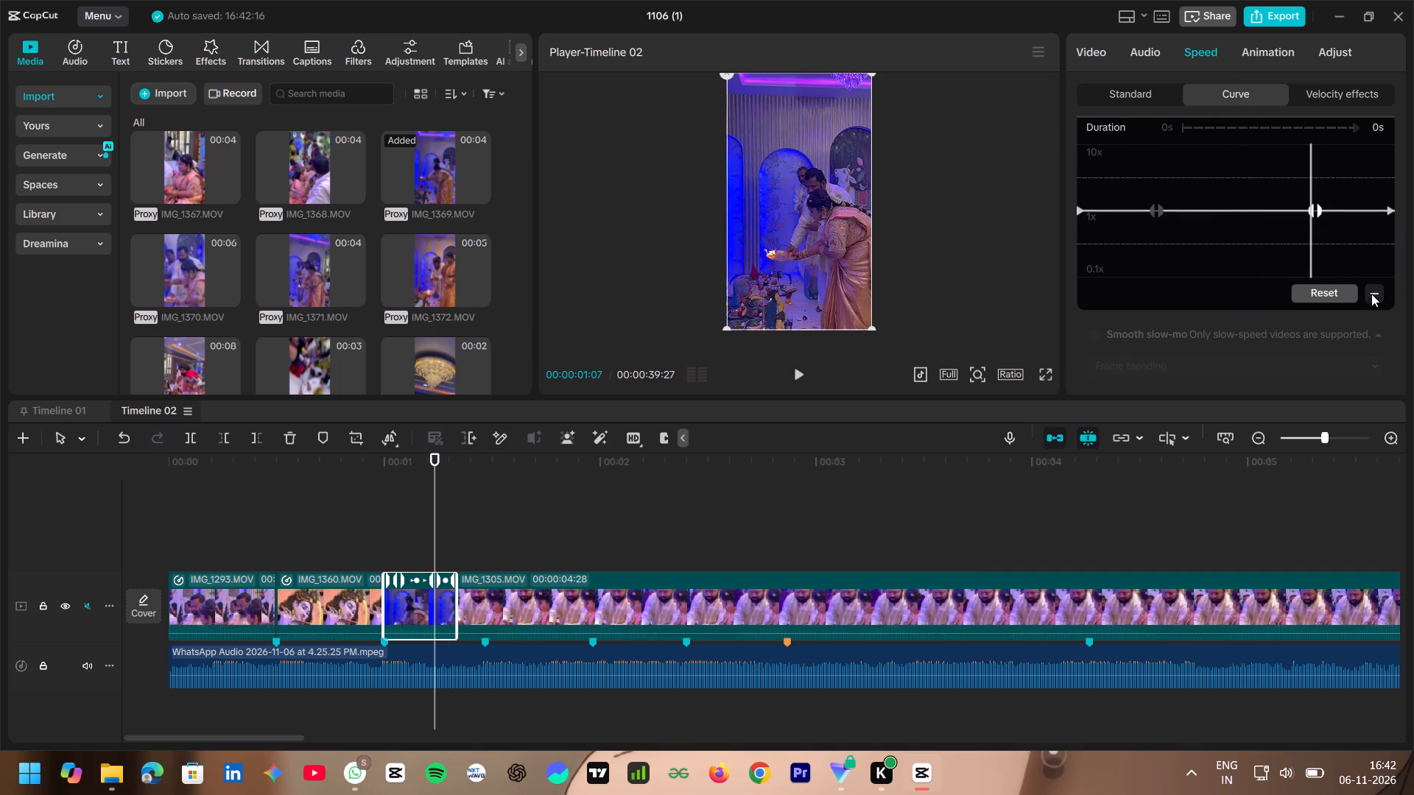
{"action": "left_click_drag", "start_coordinate": [1388, 208], "coordinate": [1383, 324]}
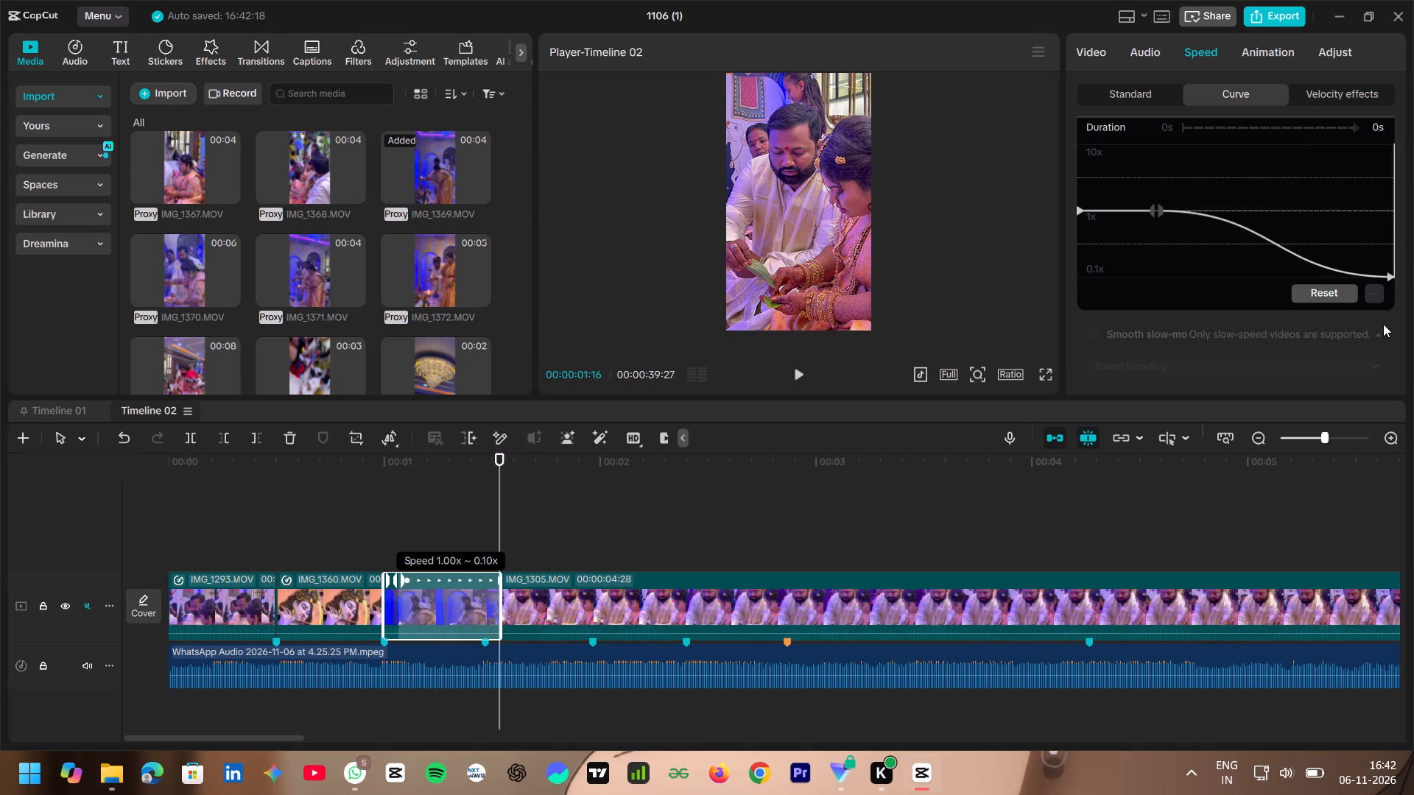
{"action": "left_click_drag", "start_coordinate": [1383, 324], "coordinate": [1391, 265]}
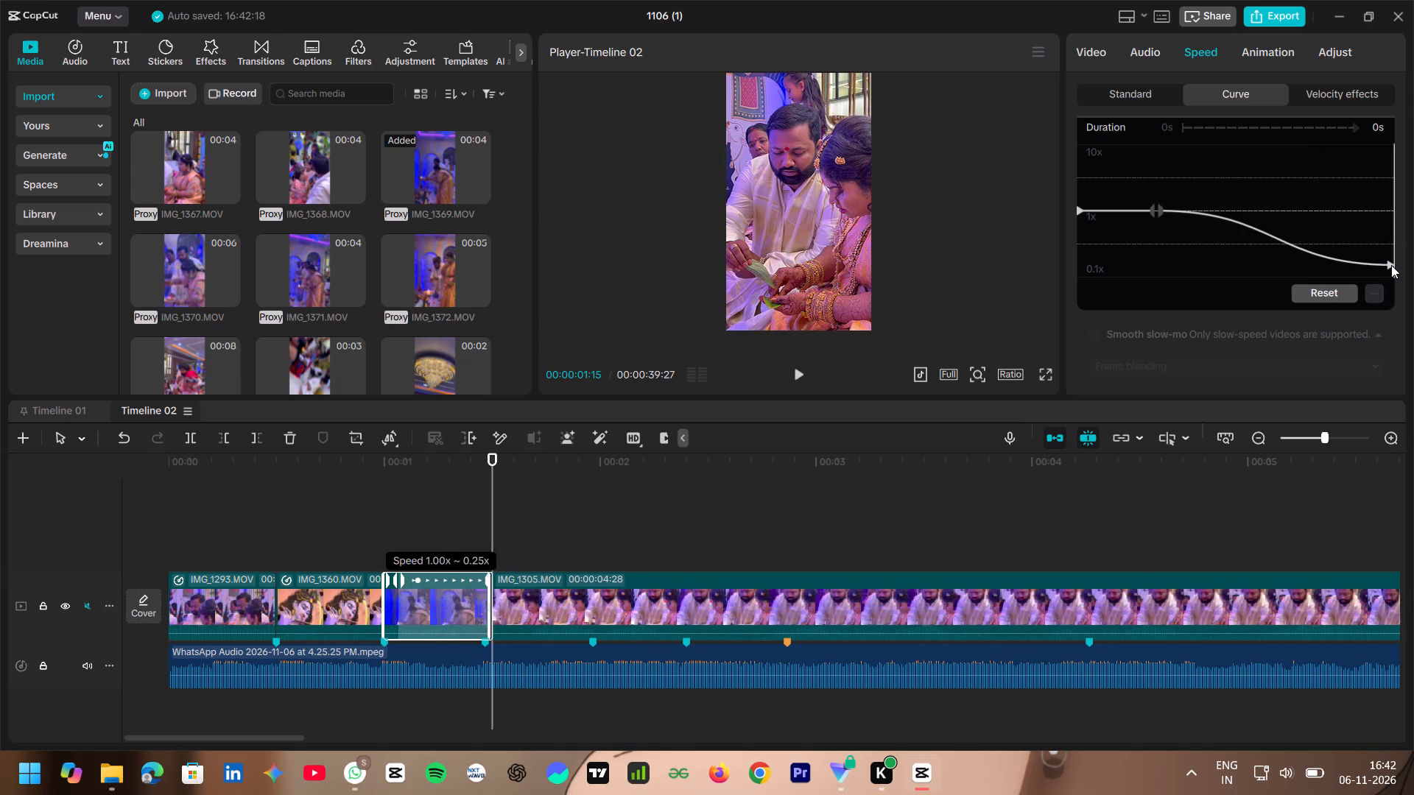
{"action": "left_click_drag", "start_coordinate": [1391, 265], "coordinate": [1391, 264]}
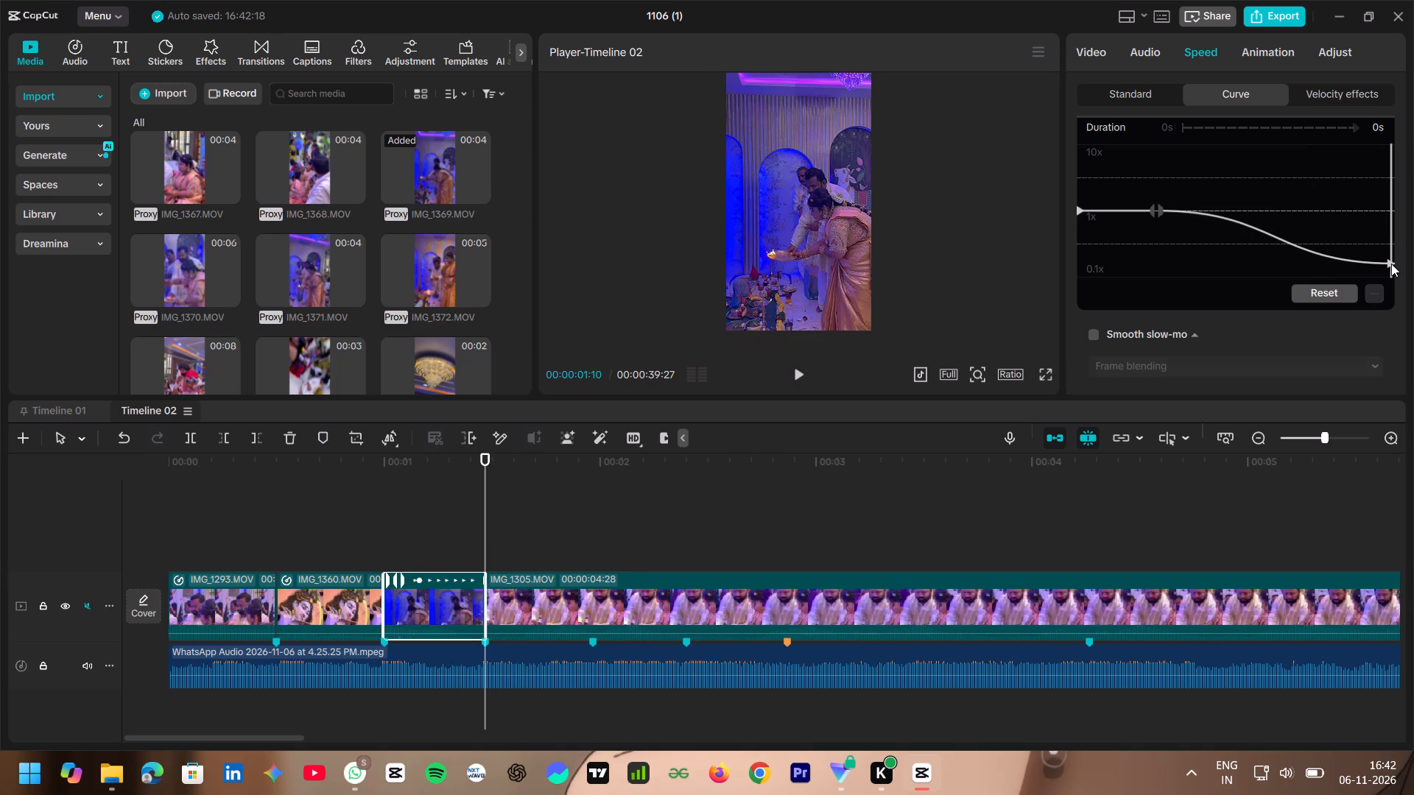
Enable Smooth slow-mo on IMG_1369 using the Optical flow method.
{"action": "left_click", "coordinate": [1097, 336]}
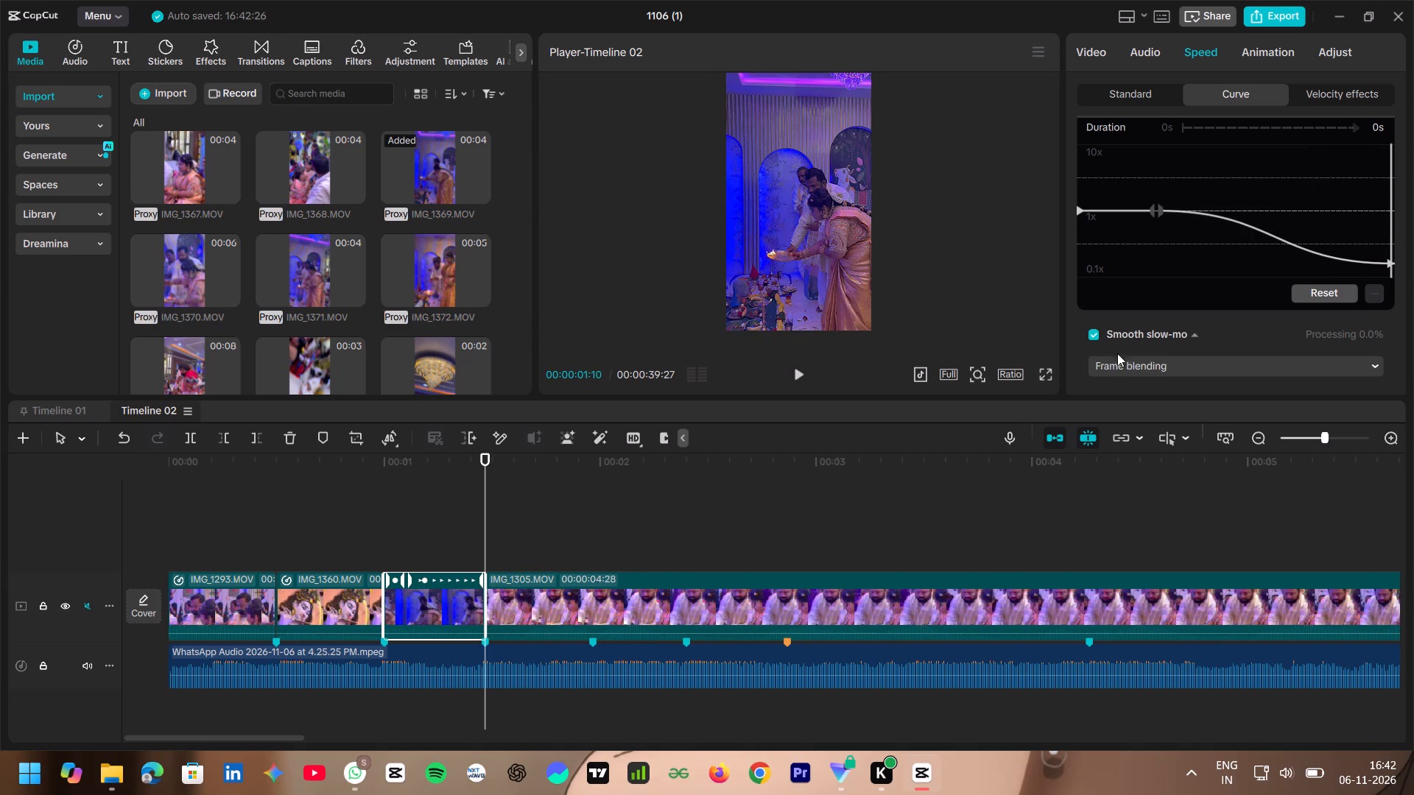
{"action": "left_click", "coordinate": [1120, 366]}
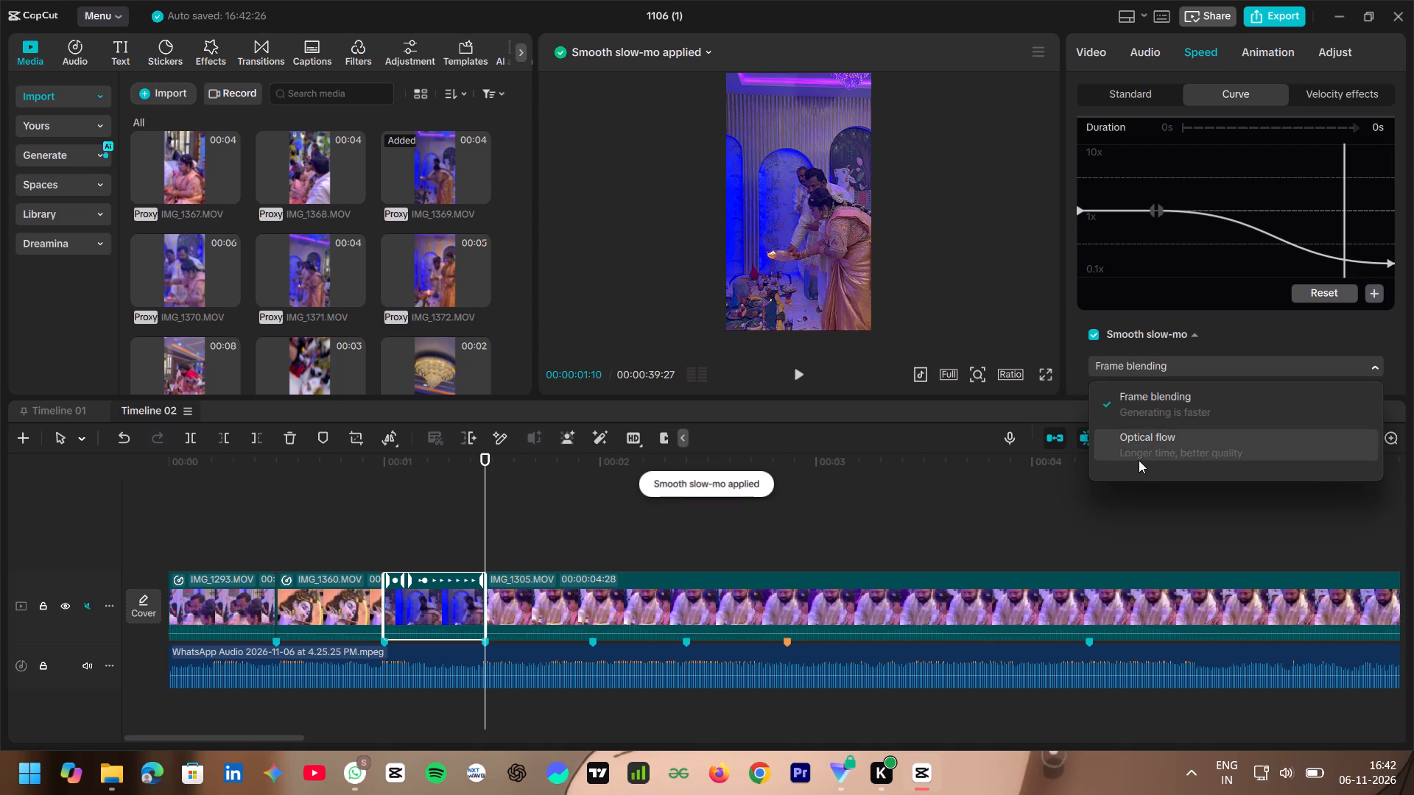
{"action": "left_click", "coordinate": [1139, 460]}
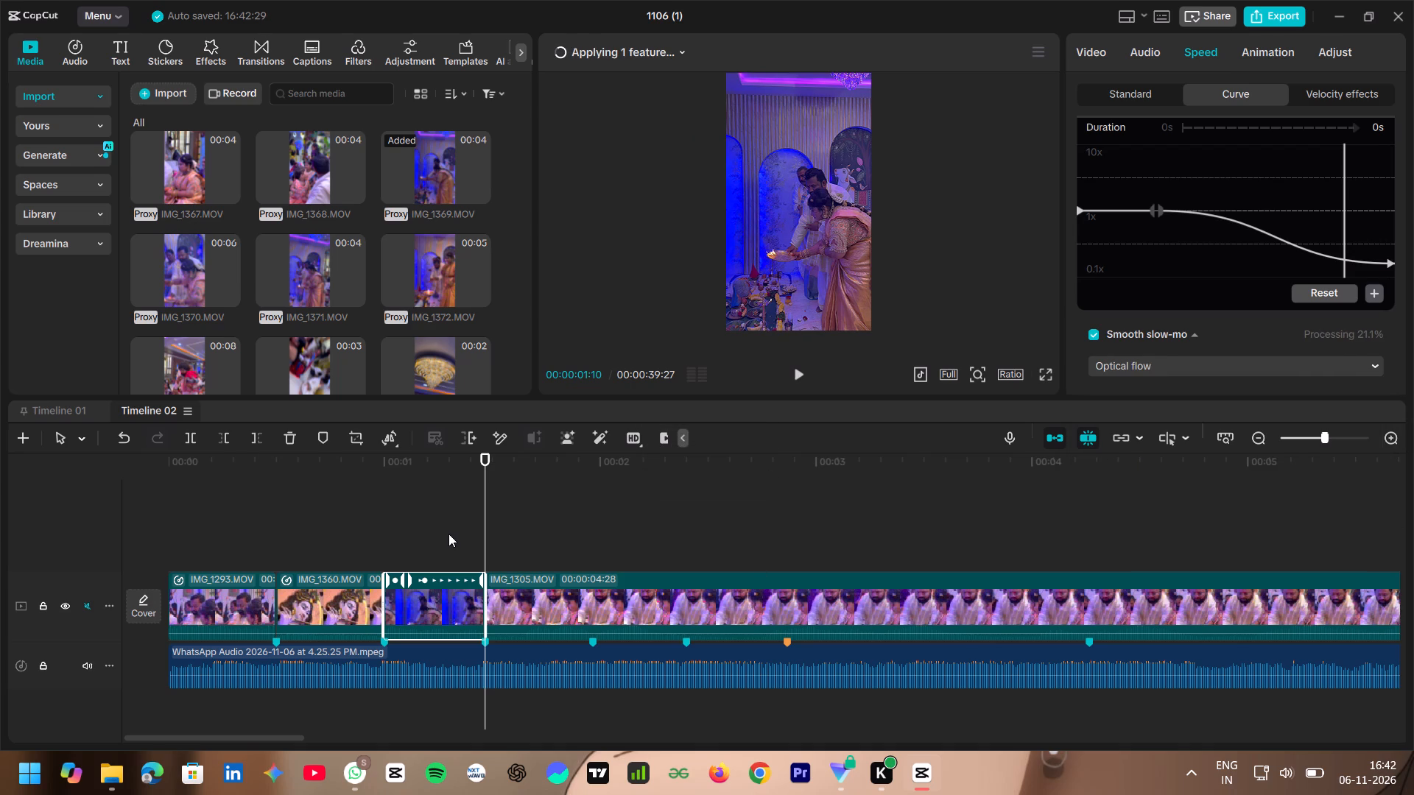
{"action": "left_click", "coordinate": [448, 528]}
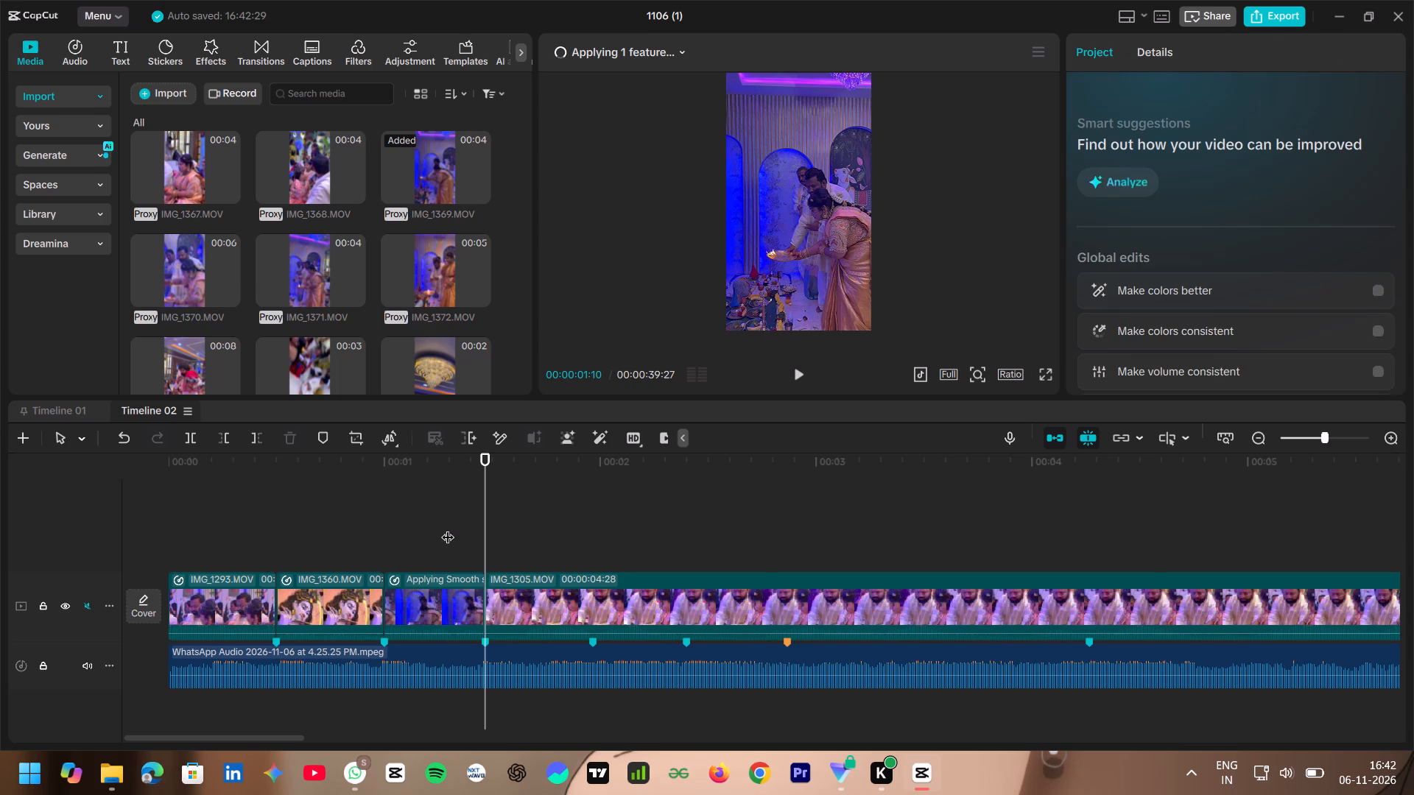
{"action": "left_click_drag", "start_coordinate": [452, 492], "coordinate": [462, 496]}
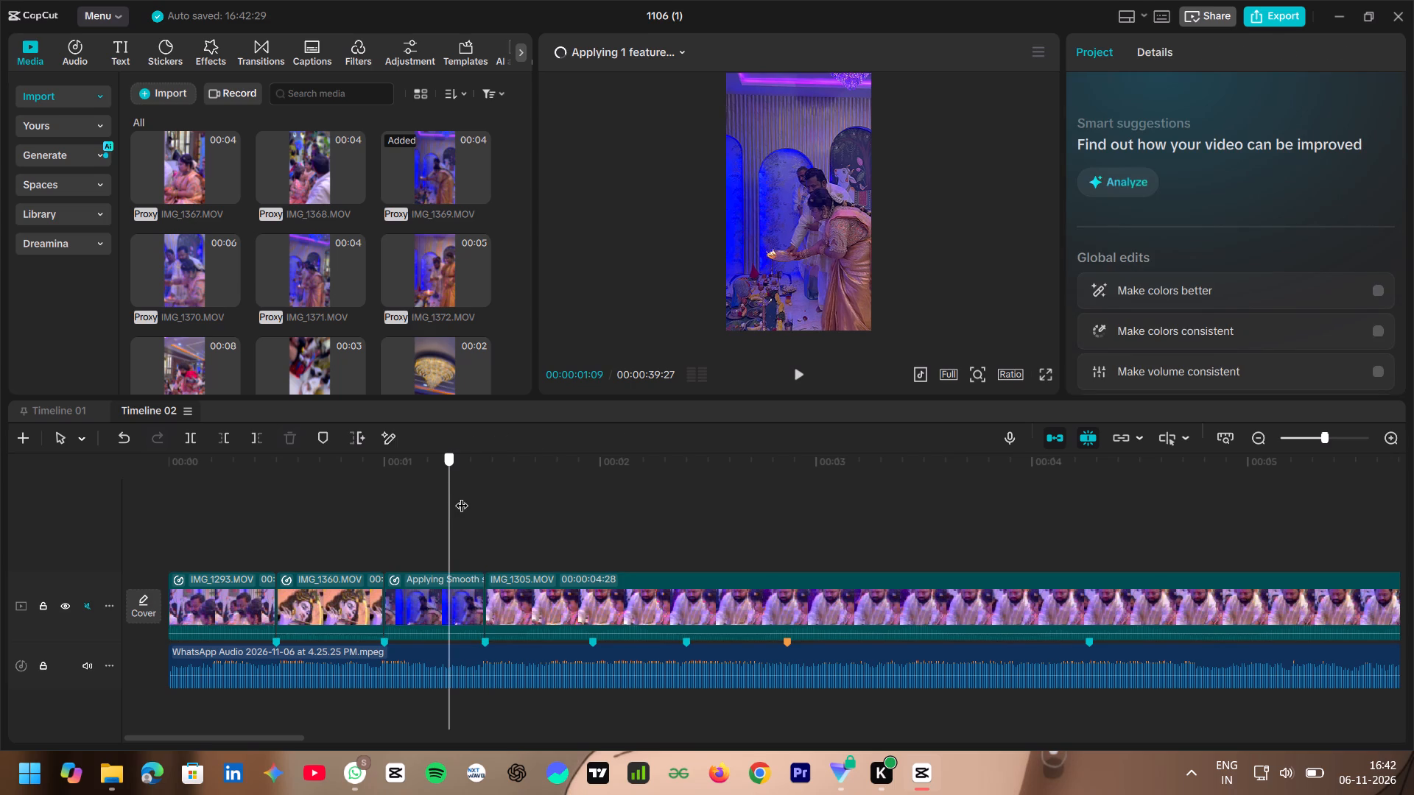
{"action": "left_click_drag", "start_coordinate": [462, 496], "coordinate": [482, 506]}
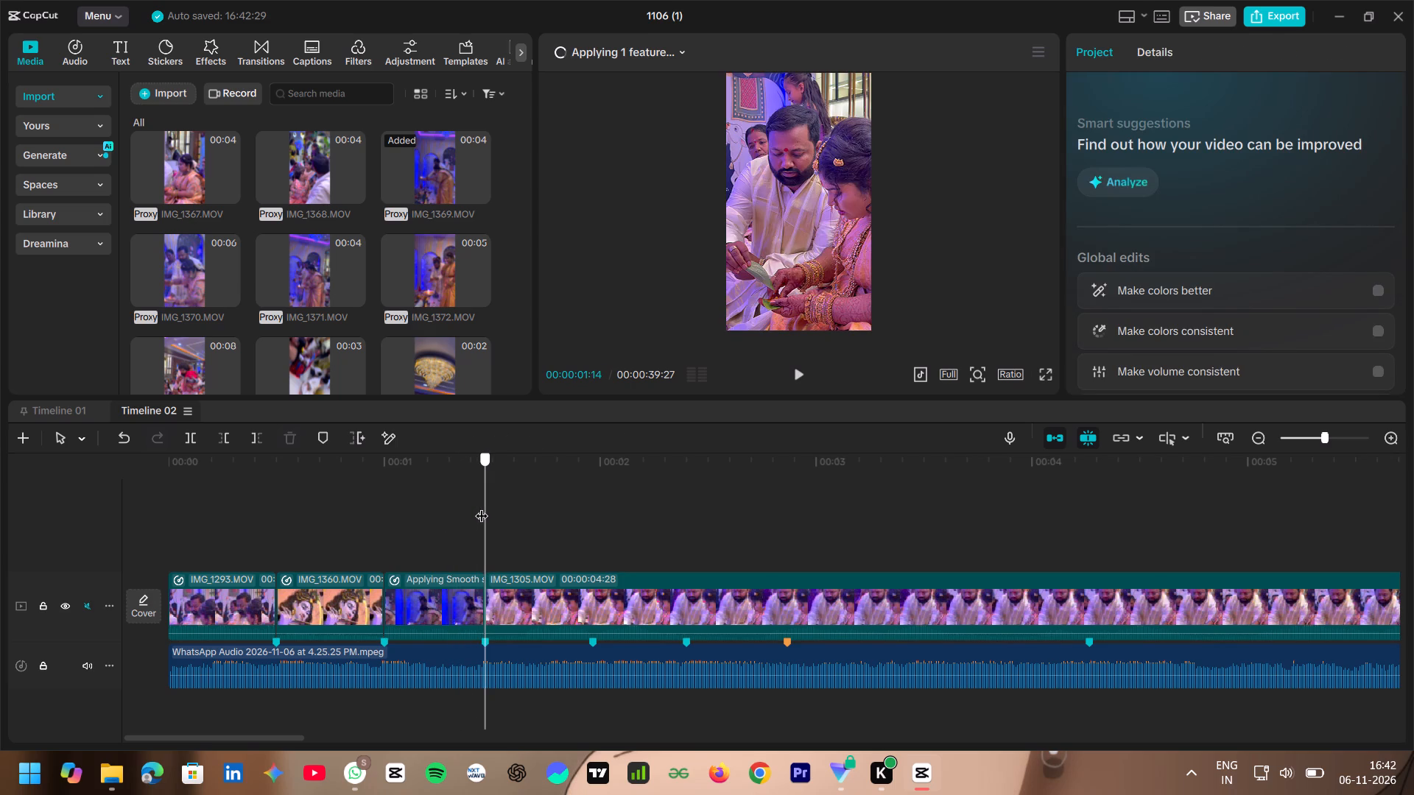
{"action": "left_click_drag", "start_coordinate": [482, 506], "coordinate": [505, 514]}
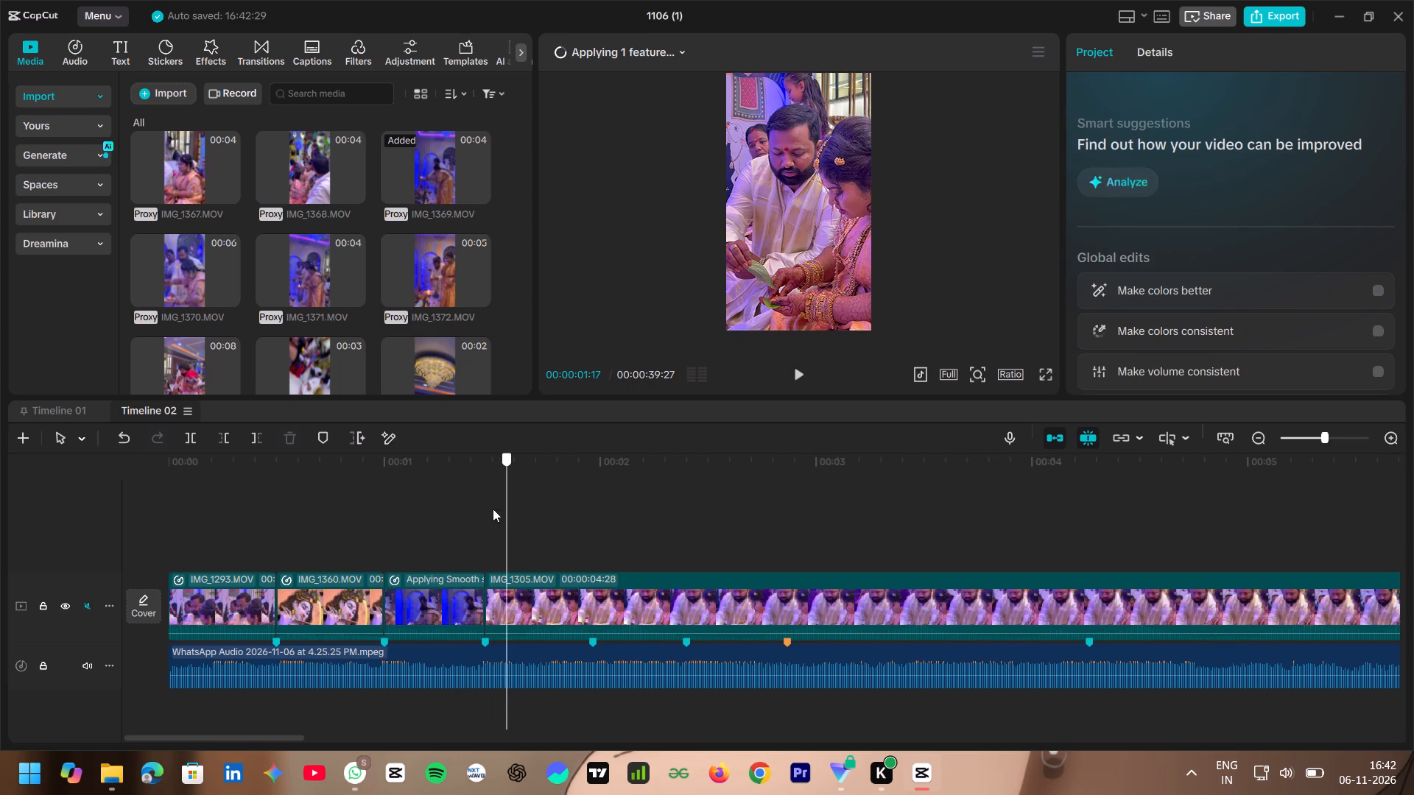
Browse the imported media and preview ritual clips such as IMG_1374, IMG_1382, IMG_1389 and IMG_1394 to find the next shot.
{"action": "scroll", "coordinate": [338, 239], "scroll_direction": "down", "scroll_amount": 1}
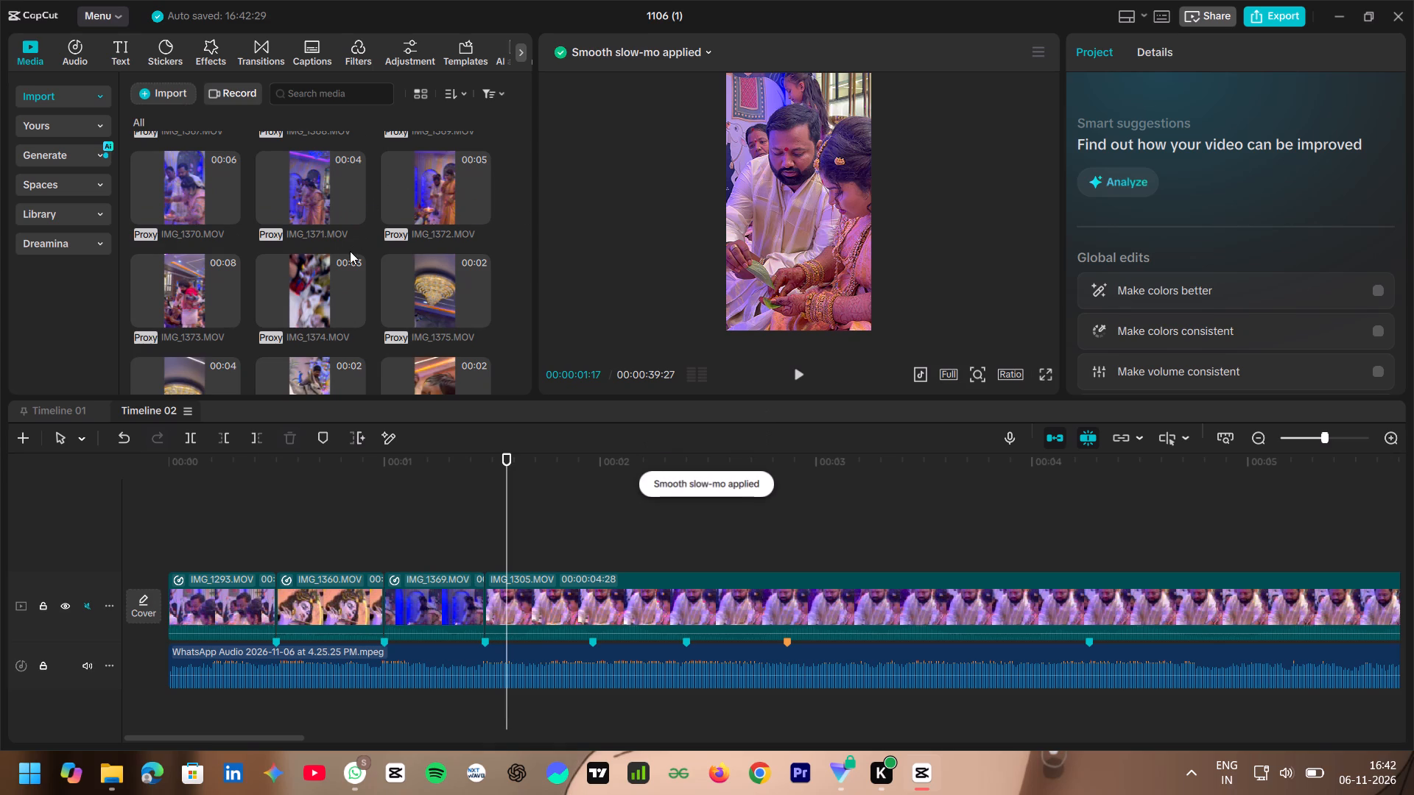
{"action": "scroll", "coordinate": [355, 251], "scroll_direction": "down", "scroll_amount": 1}
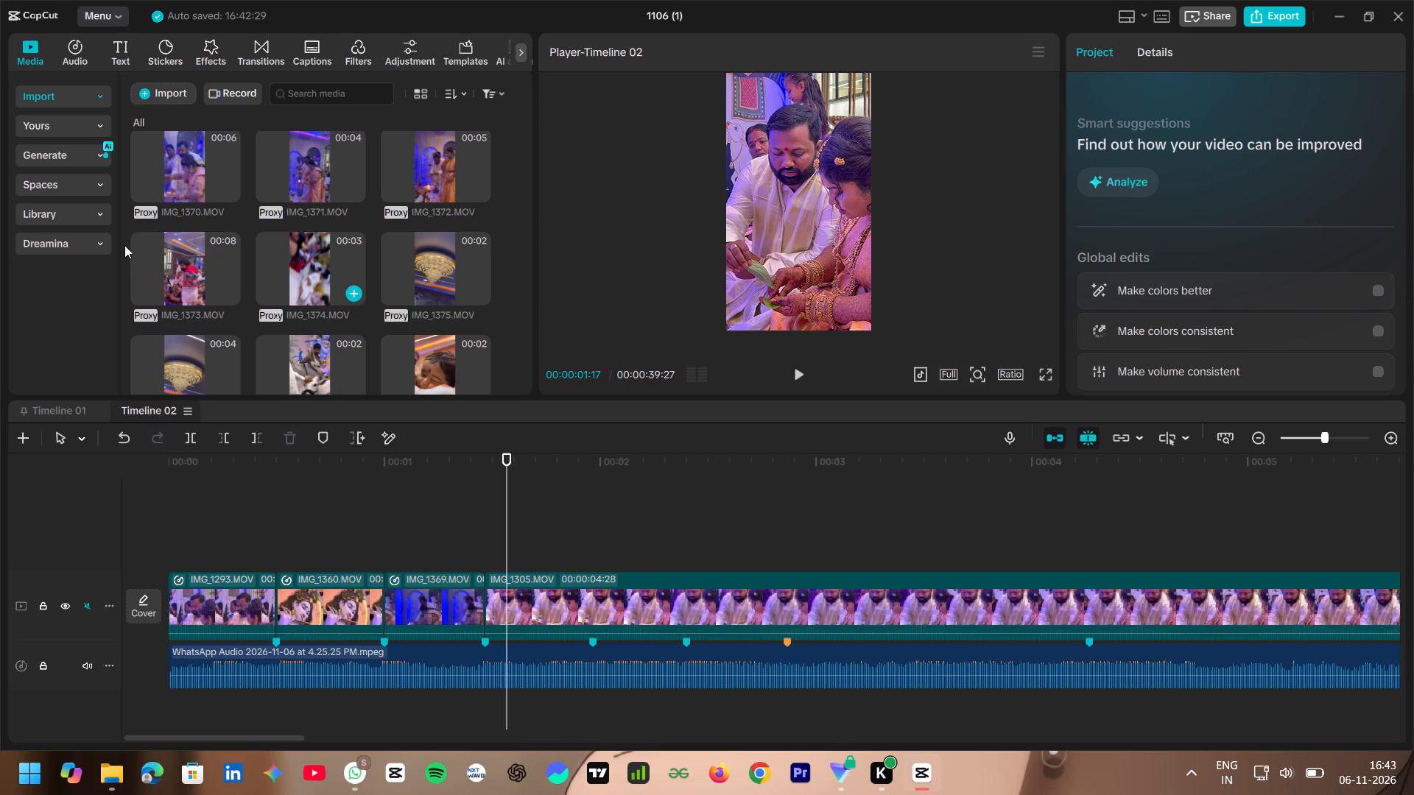
{"action": "left_click", "coordinate": [306, 264]}
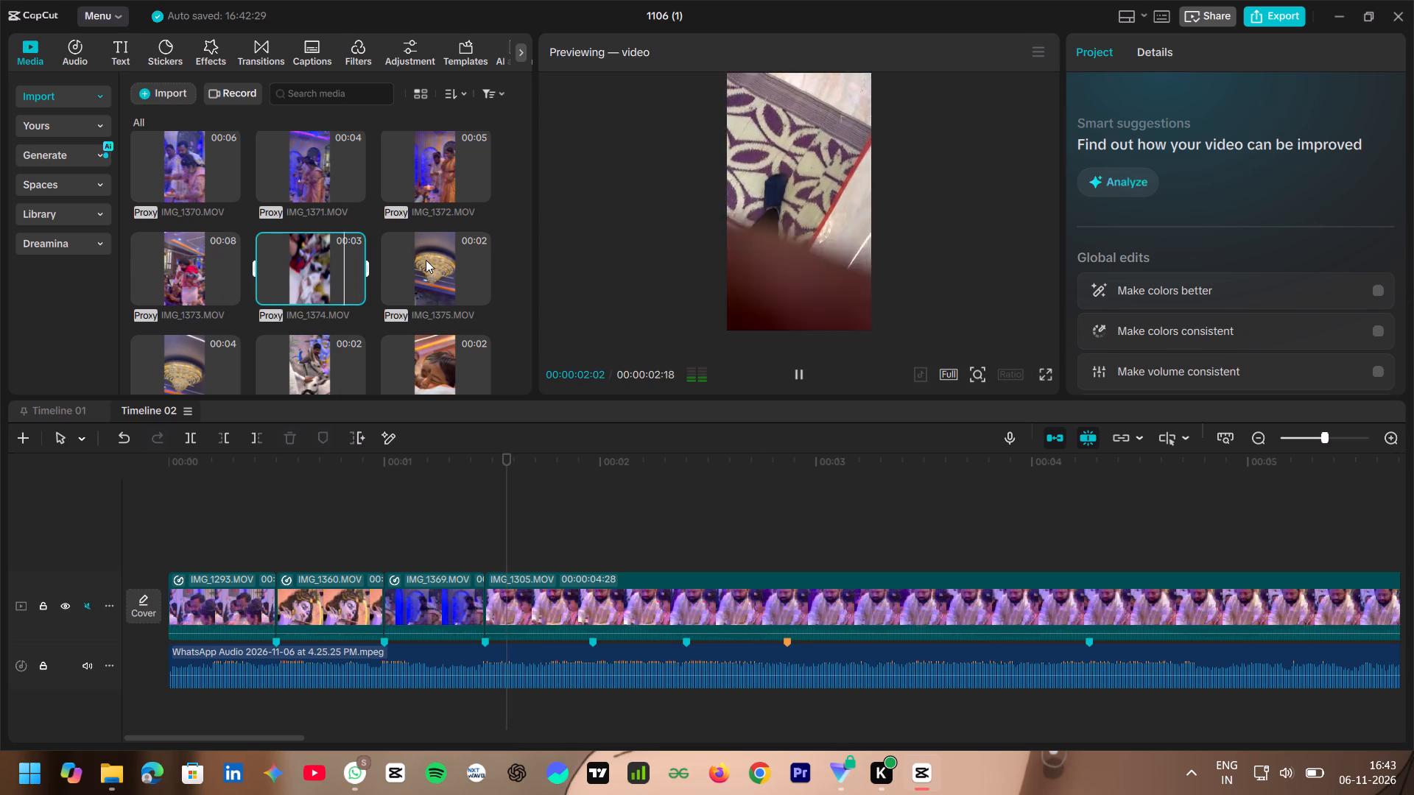
{"action": "scroll", "coordinate": [286, 238], "scroll_direction": "down", "scroll_amount": 1}
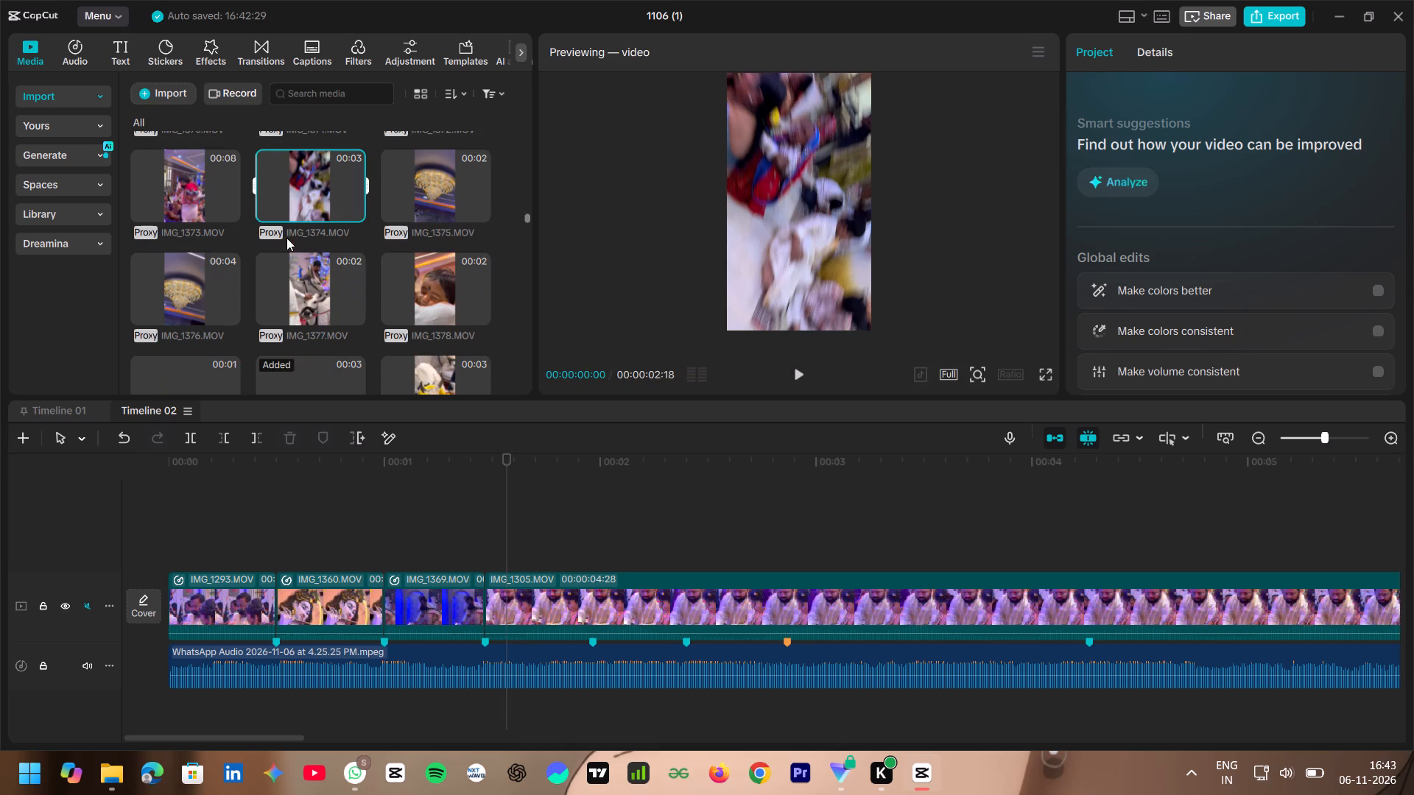
{"action": "scroll", "coordinate": [344, 254], "scroll_direction": "down", "scroll_amount": 1}
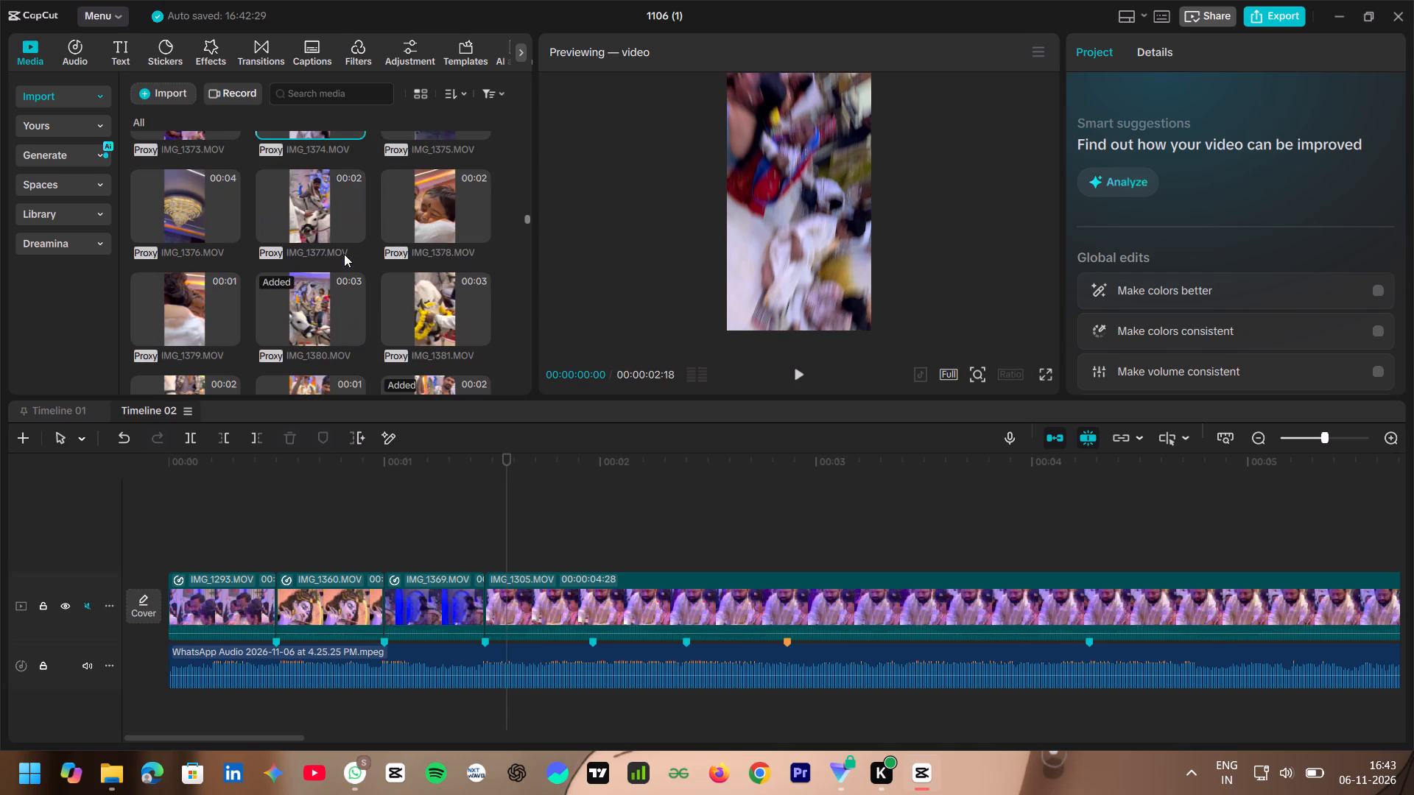
{"action": "scroll", "coordinate": [286, 278], "scroll_direction": "down", "scroll_amount": 1}
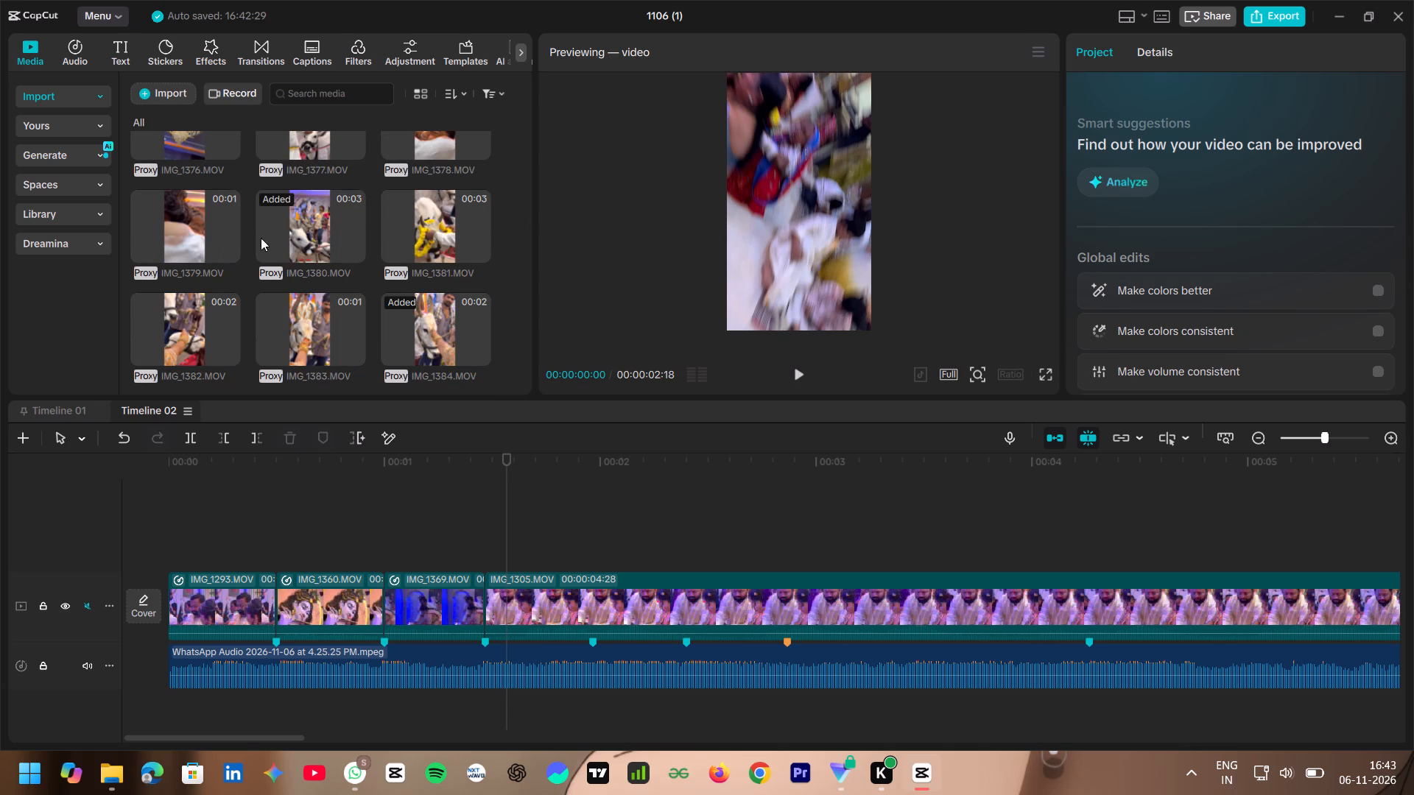
{"action": "left_click", "coordinate": [208, 328]}
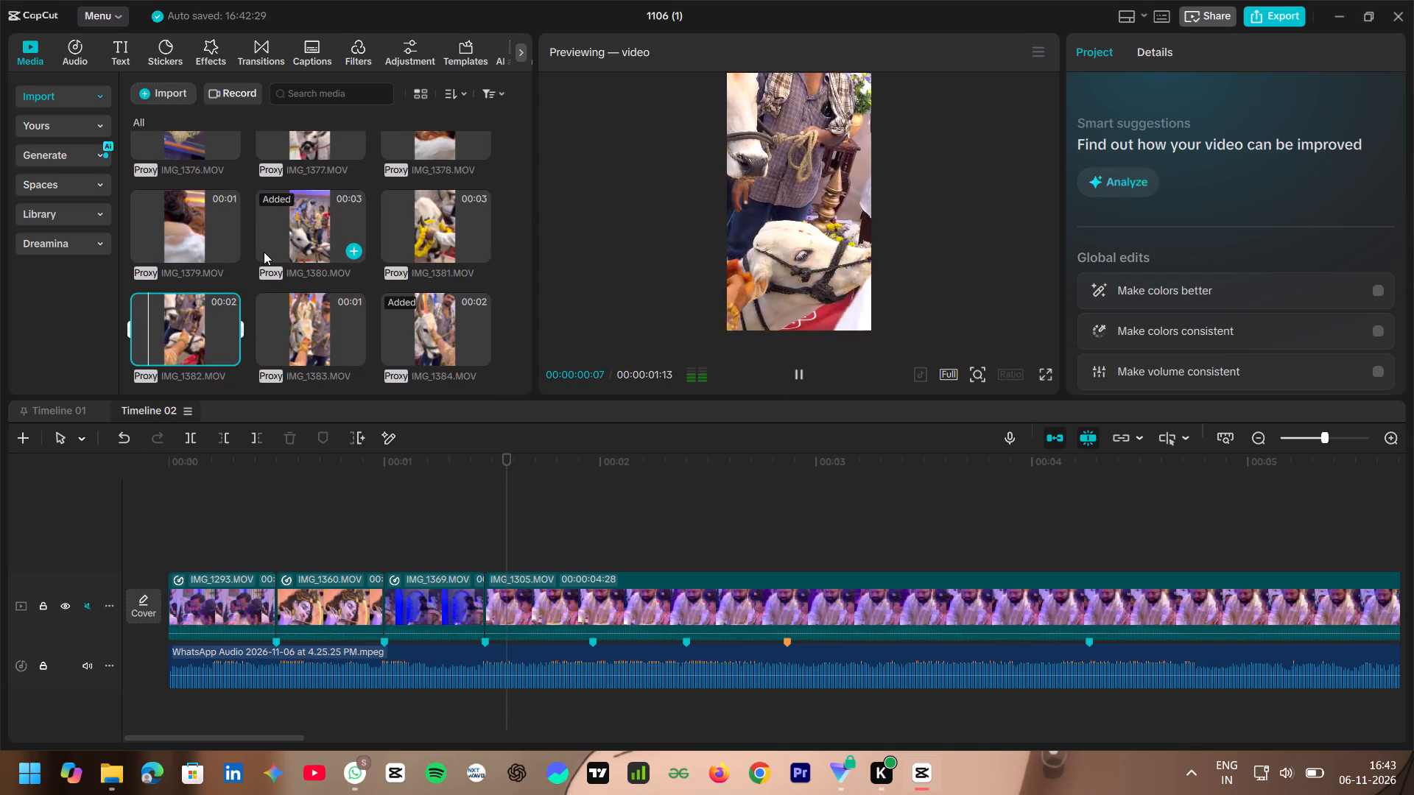
{"action": "scroll", "coordinate": [305, 301], "scroll_direction": "down", "scroll_amount": 2}
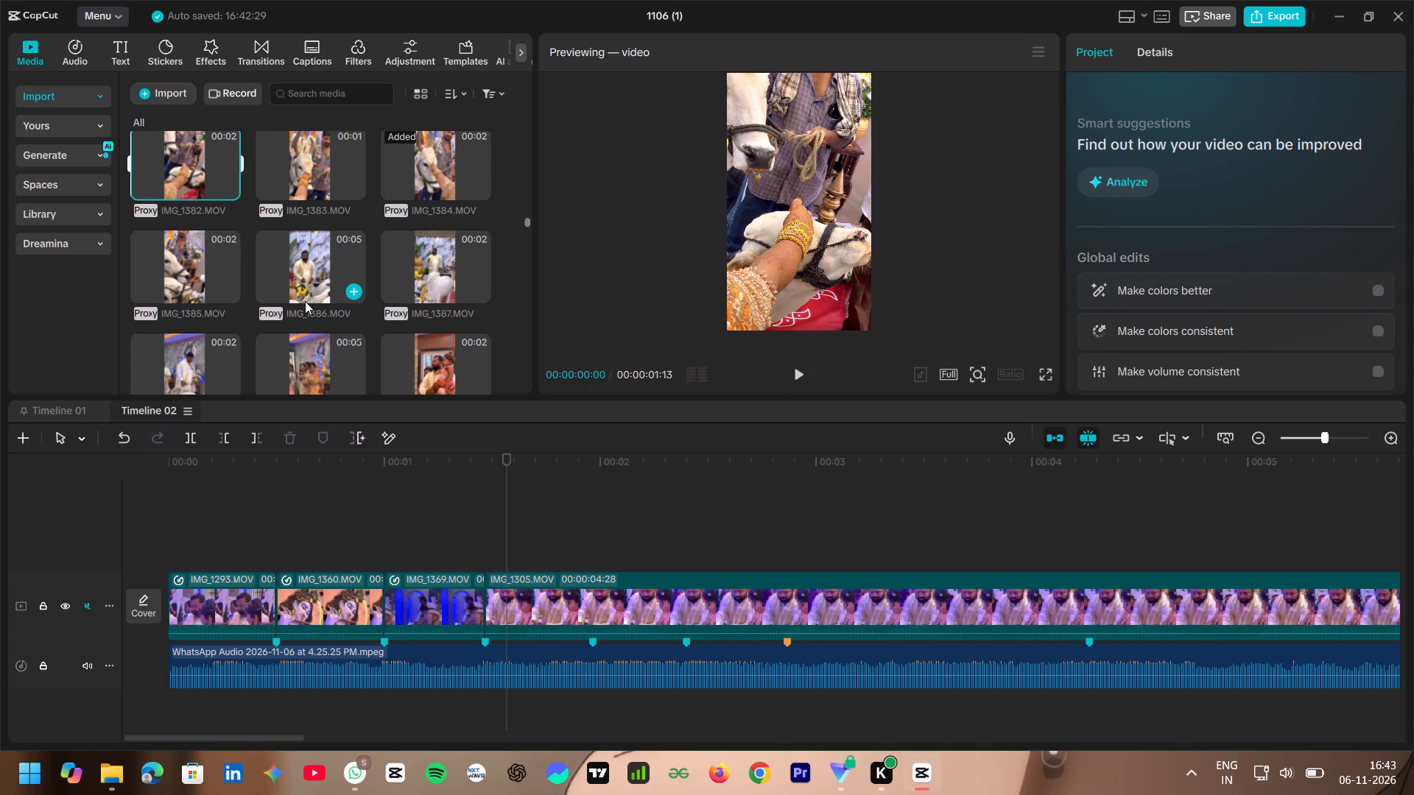
{"action": "scroll", "coordinate": [305, 300], "scroll_direction": "down", "scroll_amount": 1}
{"action": "left_click", "coordinate": [328, 278]}
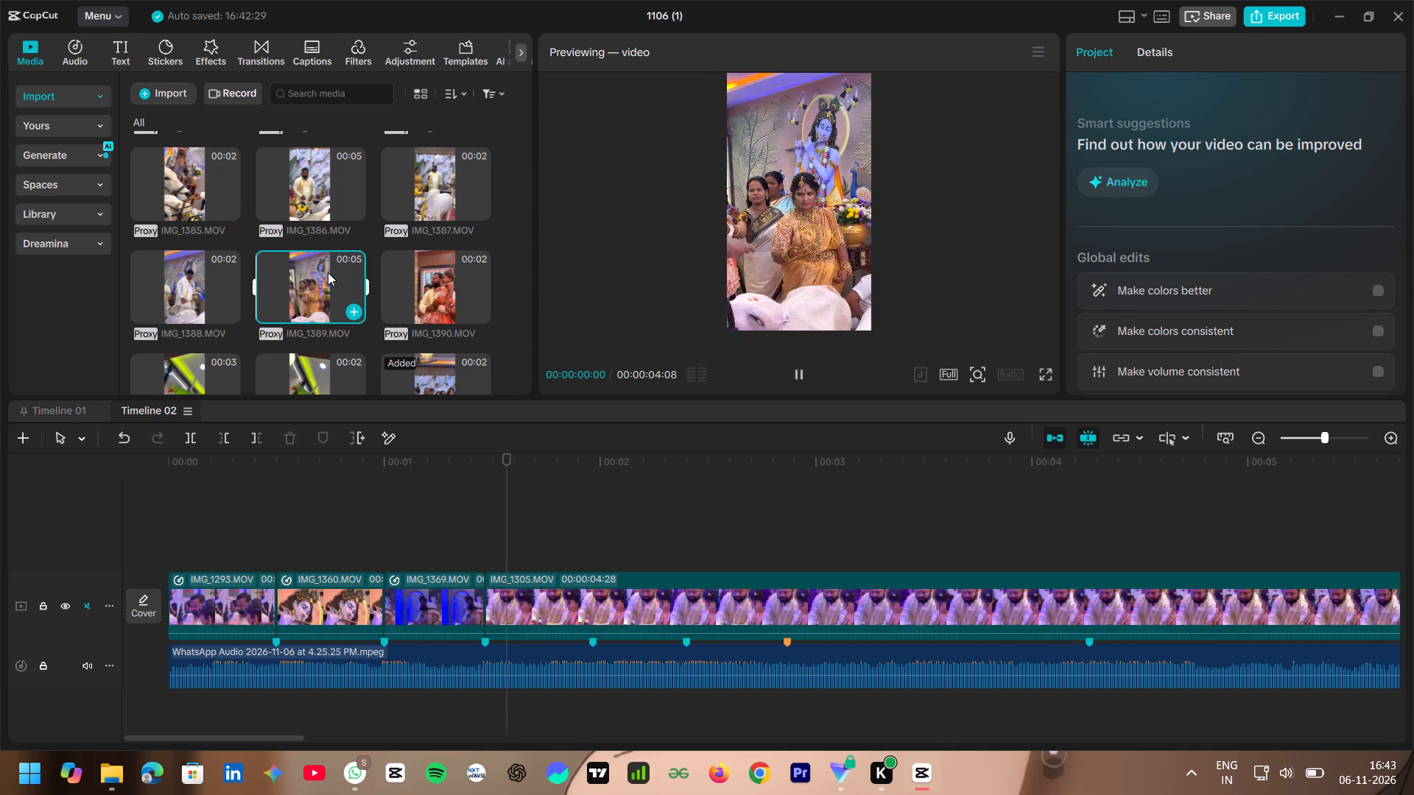
{"action": "scroll", "coordinate": [328, 272], "scroll_direction": "down", "scroll_amount": 1}
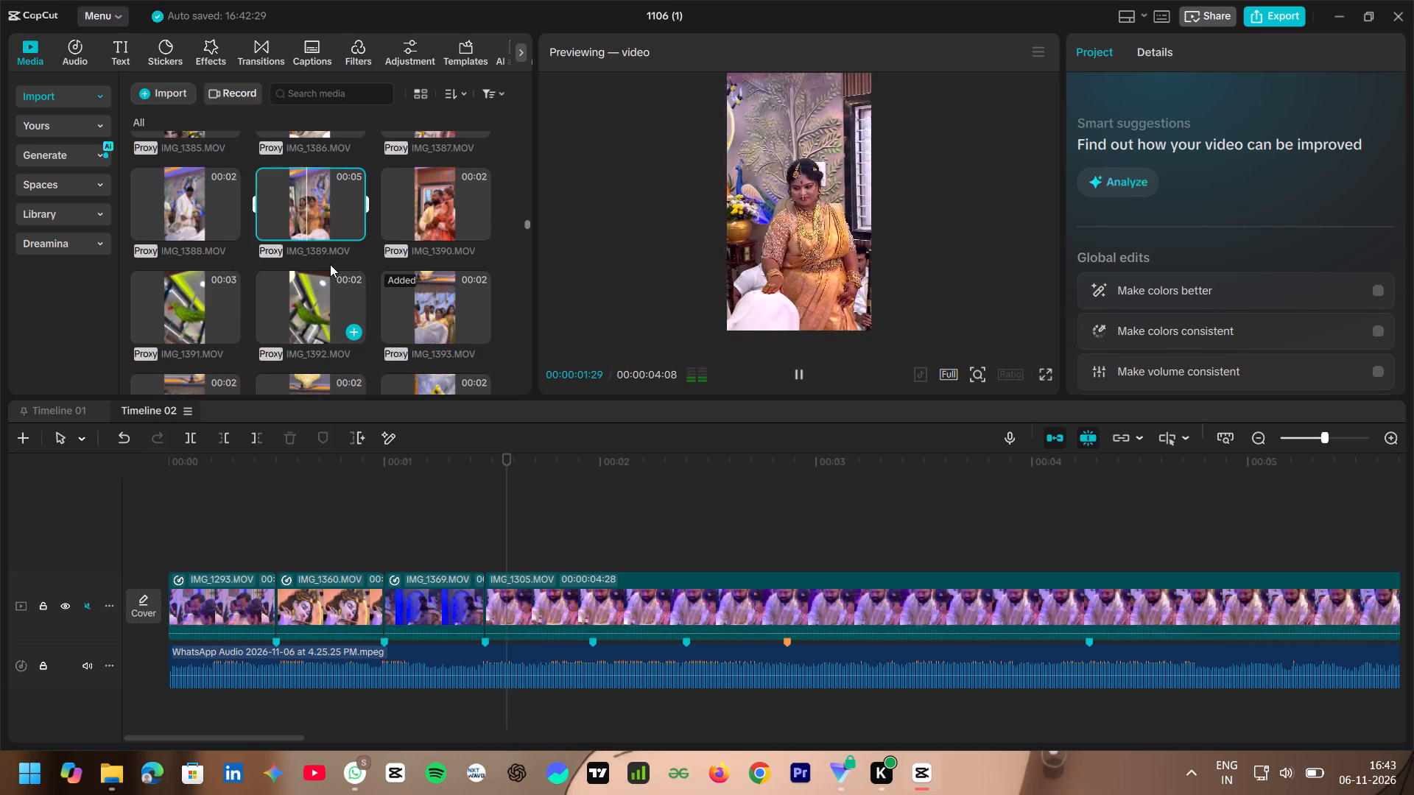
{"action": "scroll", "coordinate": [330, 262], "scroll_direction": "down", "scroll_amount": 2}
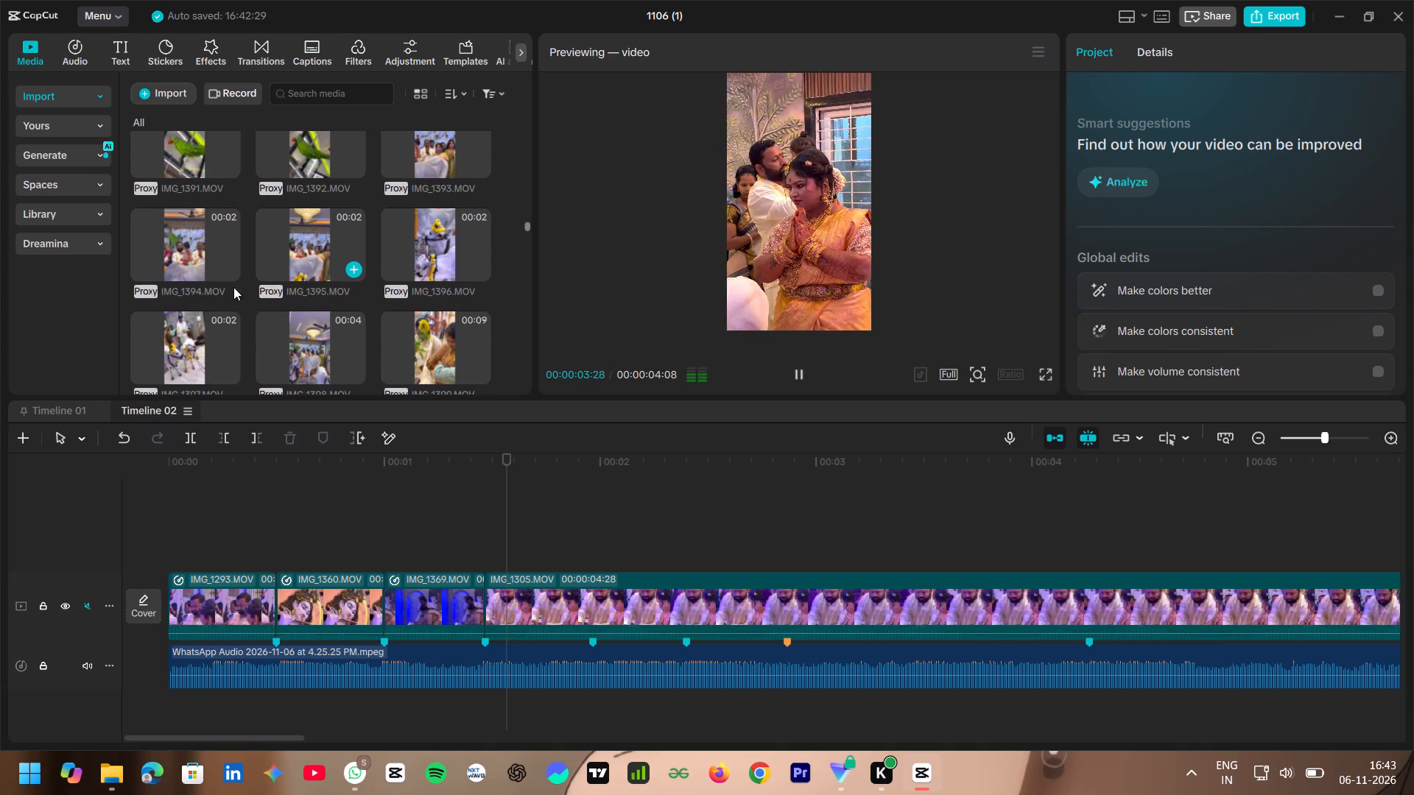
{"action": "left_click", "coordinate": [191, 247]}
{"action": "scroll", "coordinate": [310, 238], "scroll_direction": "down", "scroll_amount": 1}
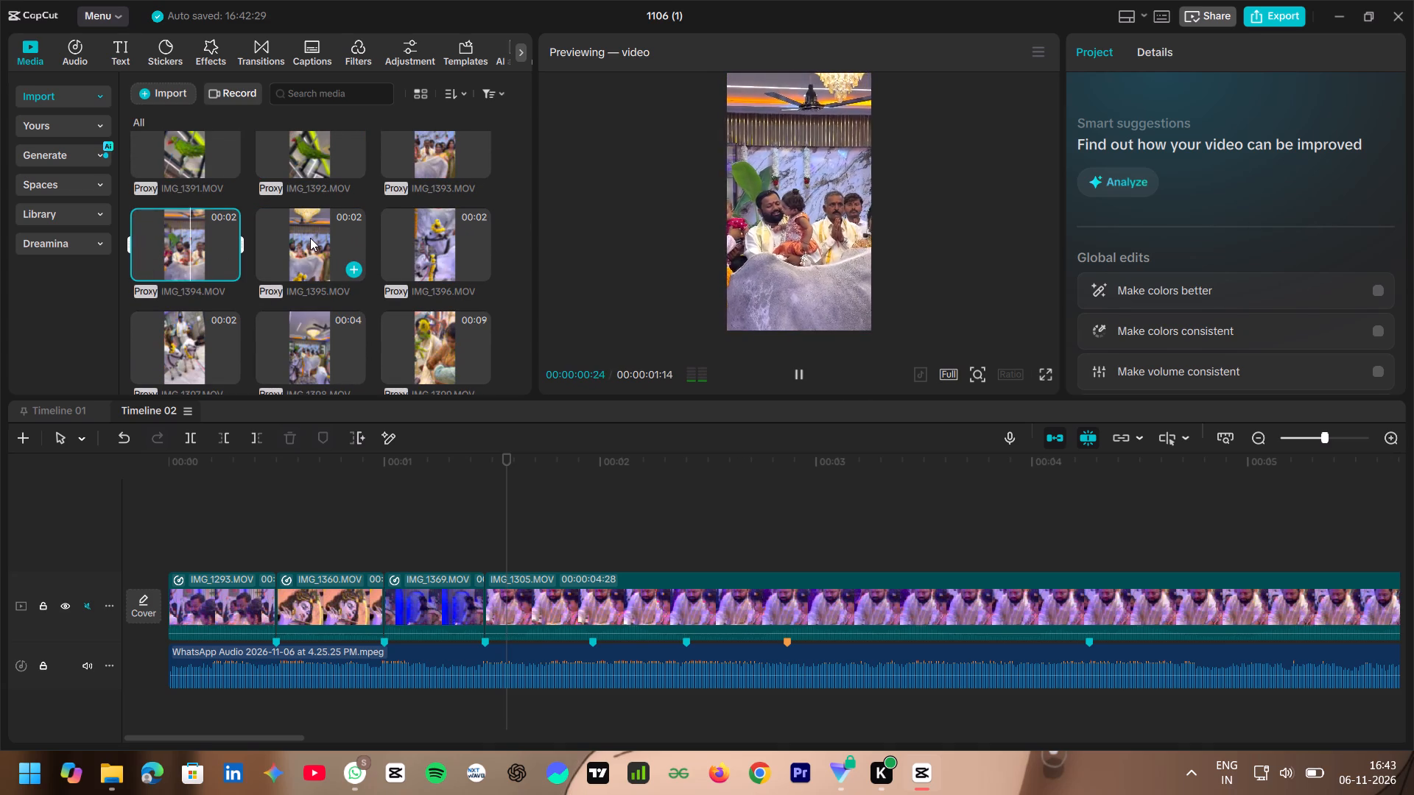
Preview IMG_1399 and insert it on the main video track between IMG_1369 and IMG_1305, starting at the third beat marker.
{"action": "left_click", "coordinate": [448, 278]}
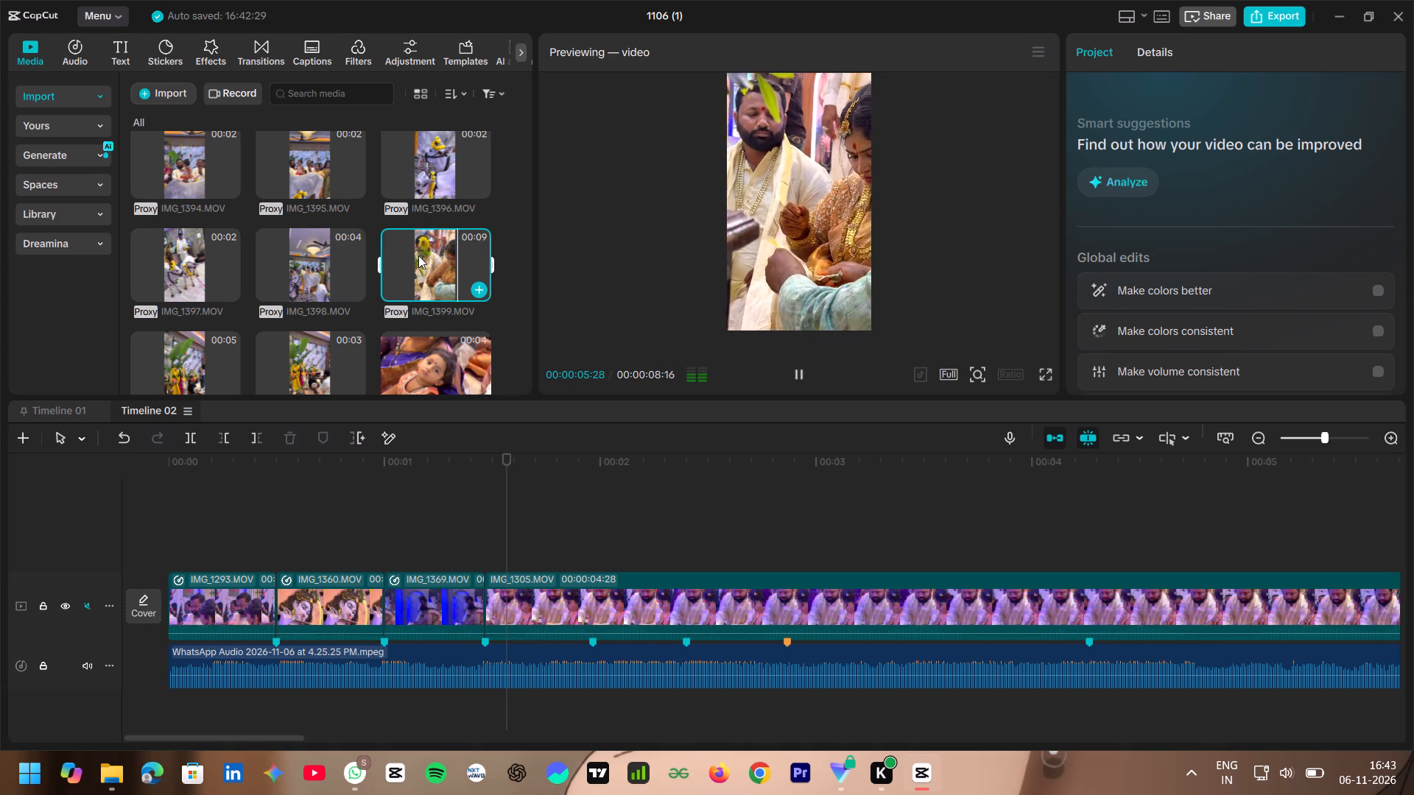
{"action": "left_click_drag", "start_coordinate": [435, 264], "coordinate": [493, 438]}
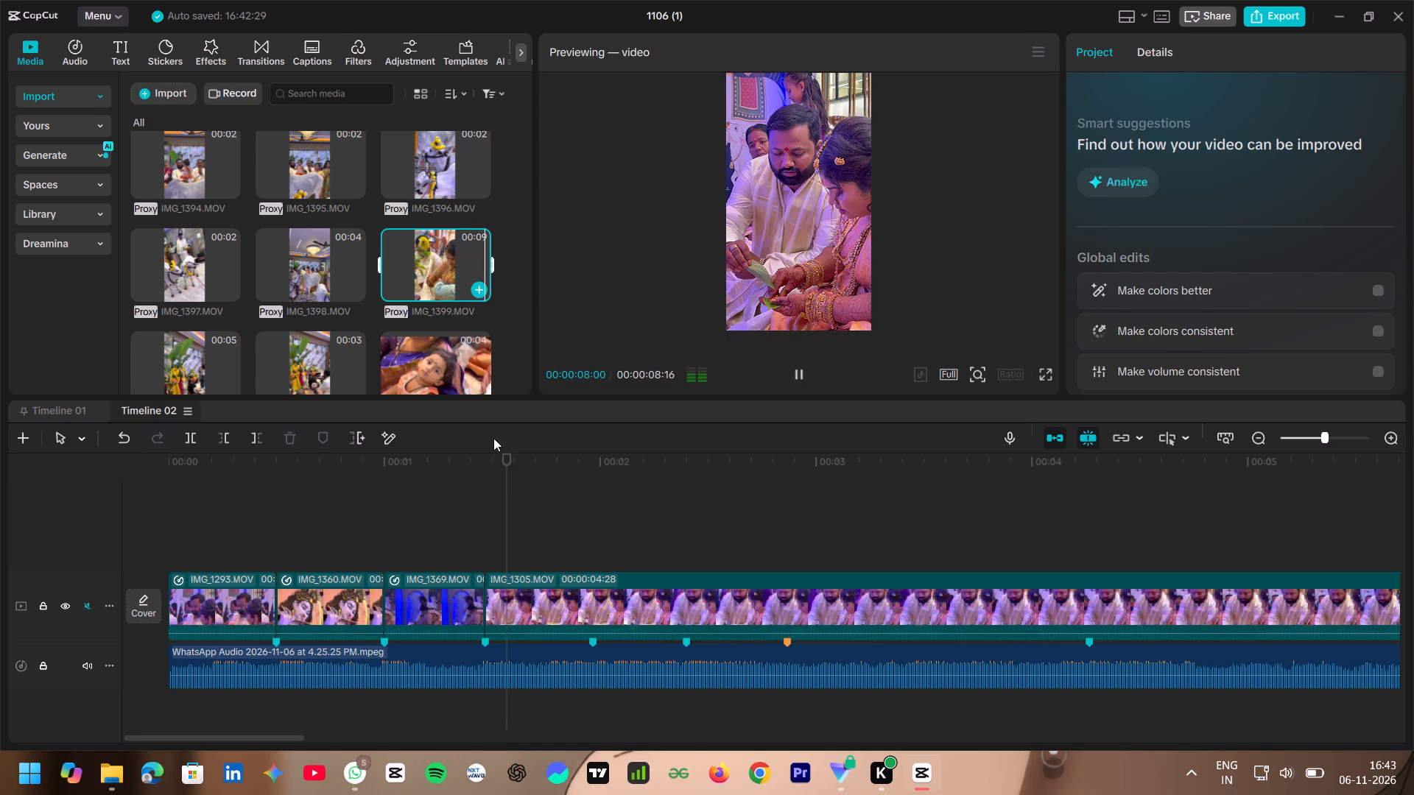
{"action": "left_click_drag", "start_coordinate": [493, 438], "coordinate": [502, 596]}
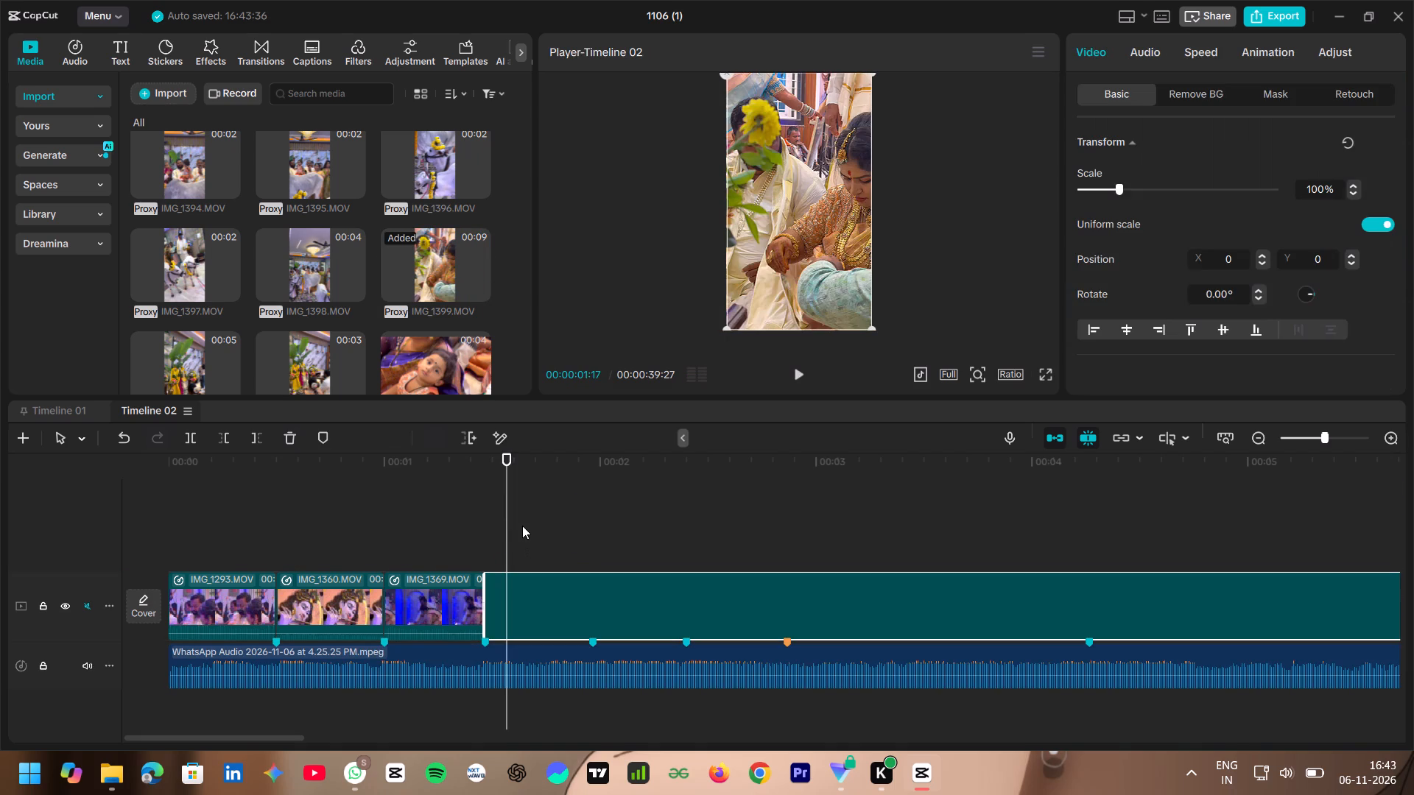
Trim away the opening part of IMG_1399 up to about 00:00:05:11, leaving a duration of 00:00:04:19.
{"action": "left_click_drag", "start_coordinate": [504, 501], "coordinate": [613, 507]}
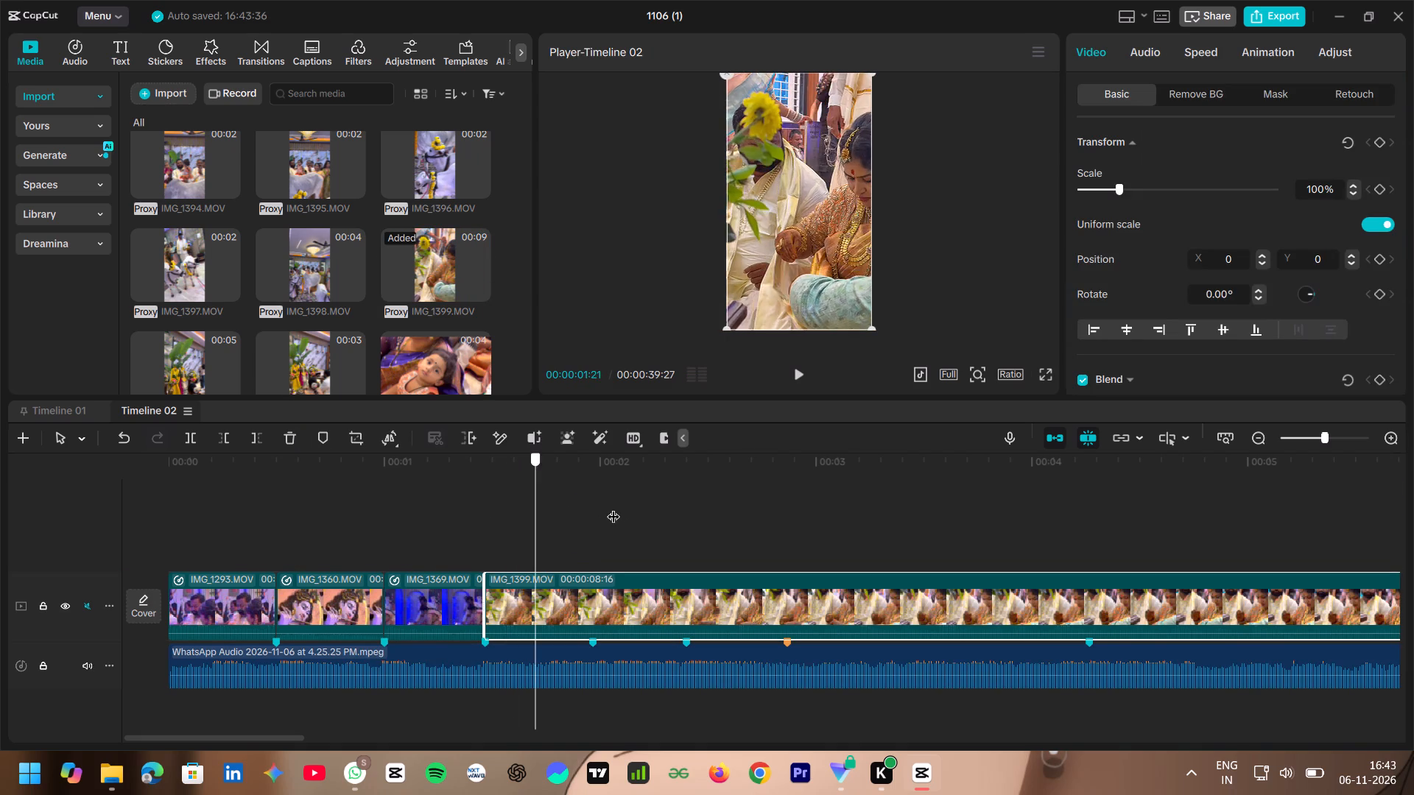
{"action": "left_click_drag", "start_coordinate": [613, 507], "coordinate": [962, 515]}
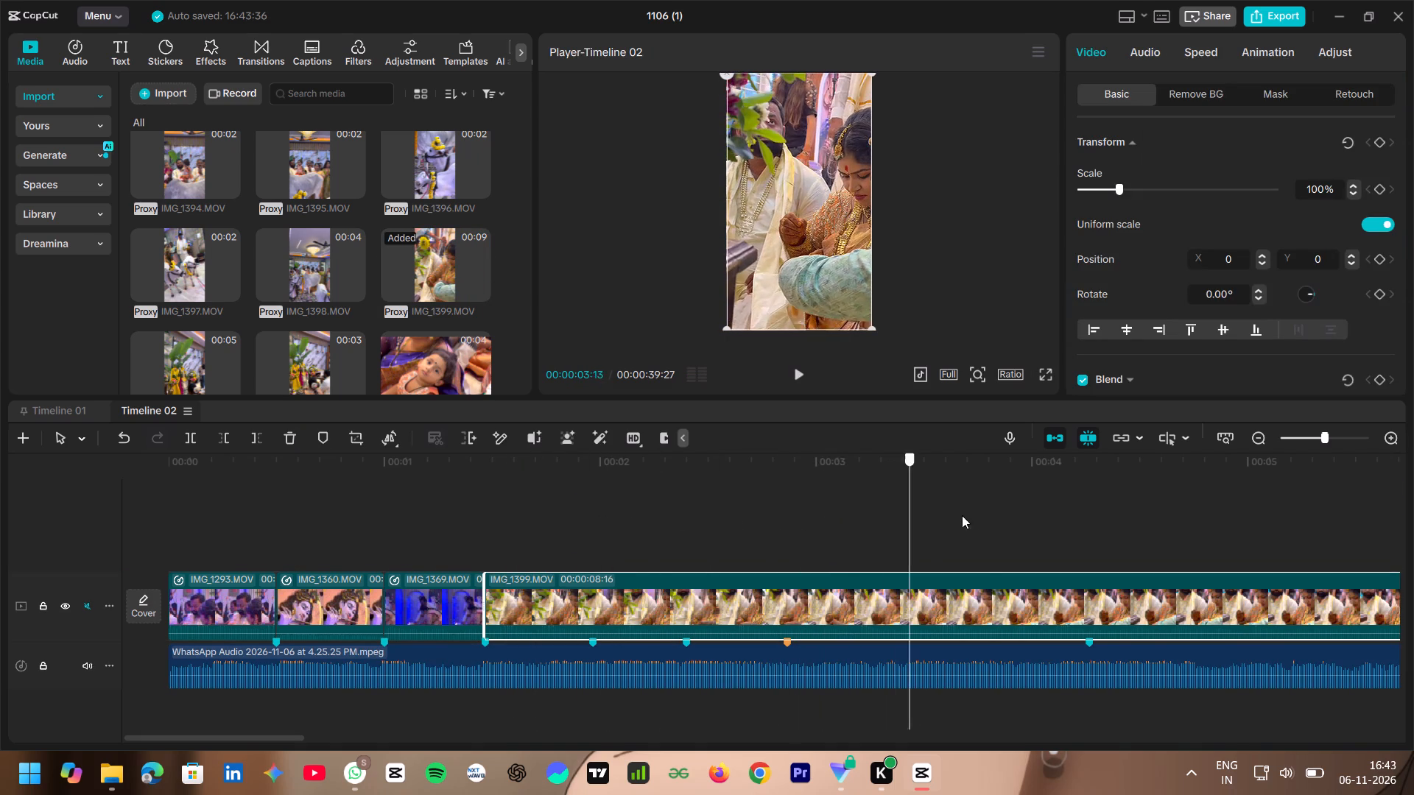
{"action": "left_click_drag", "start_coordinate": [962, 515], "coordinate": [1147, 490]}
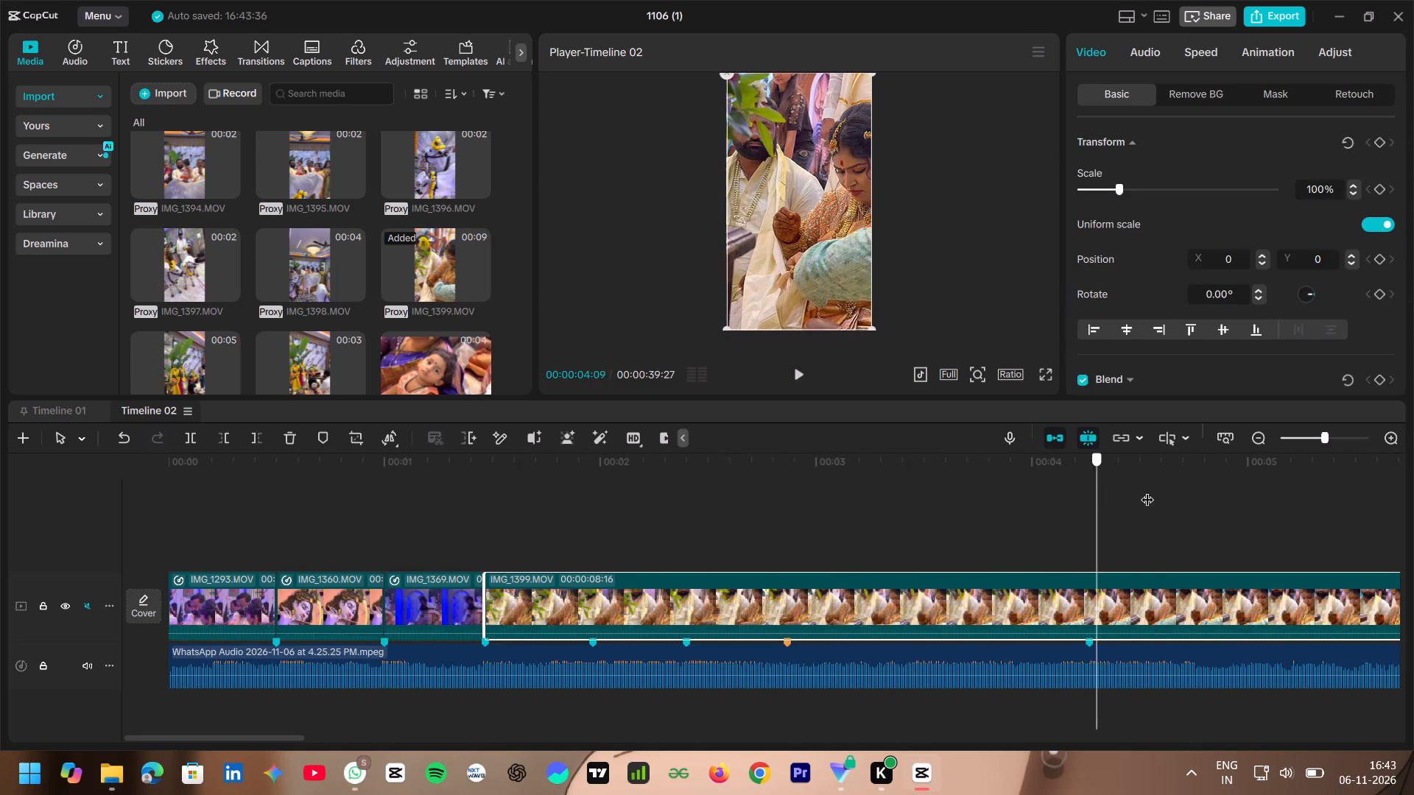
{"action": "left_click_drag", "start_coordinate": [1147, 490], "coordinate": [1321, 470]}
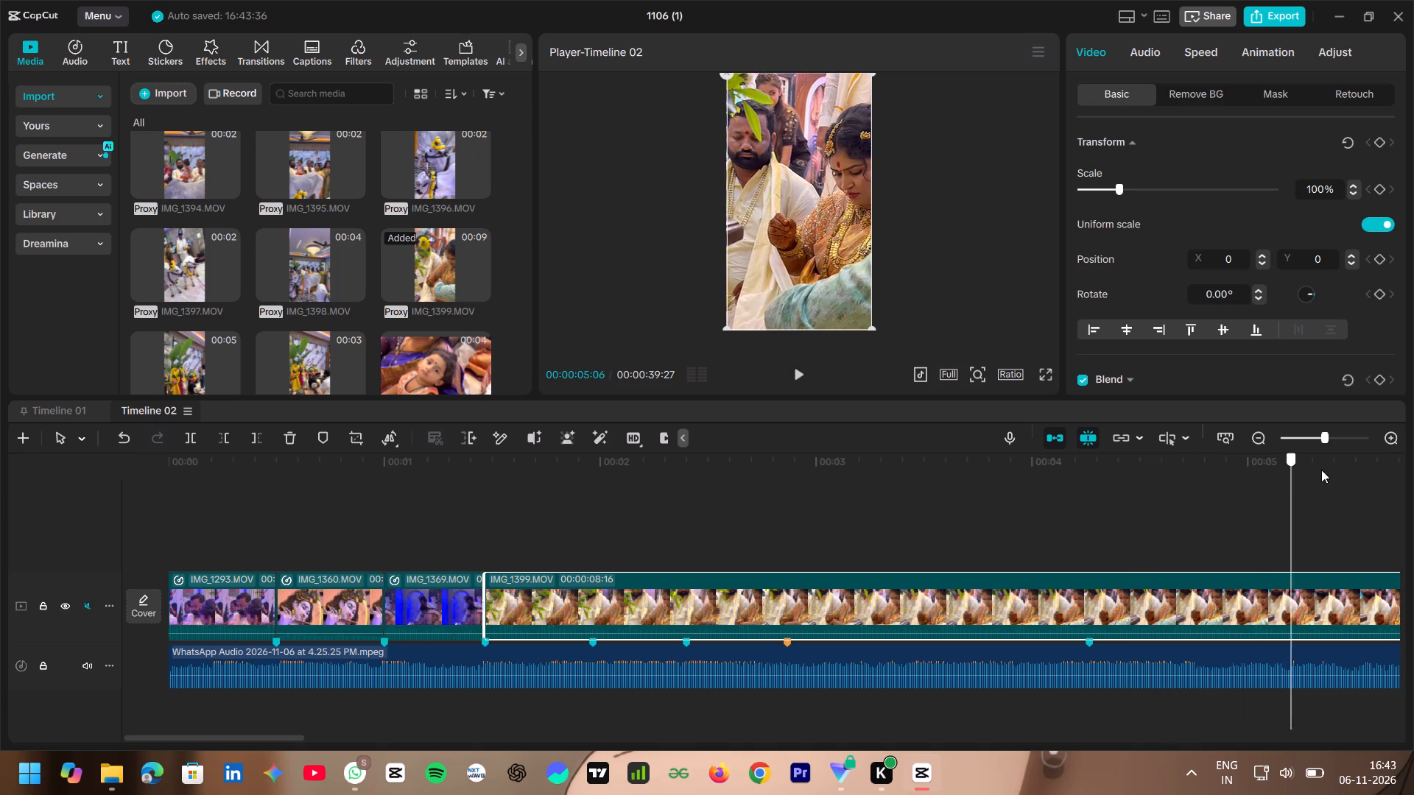
{"action": "left_click_drag", "start_coordinate": [1321, 470], "coordinate": [1358, 476]}
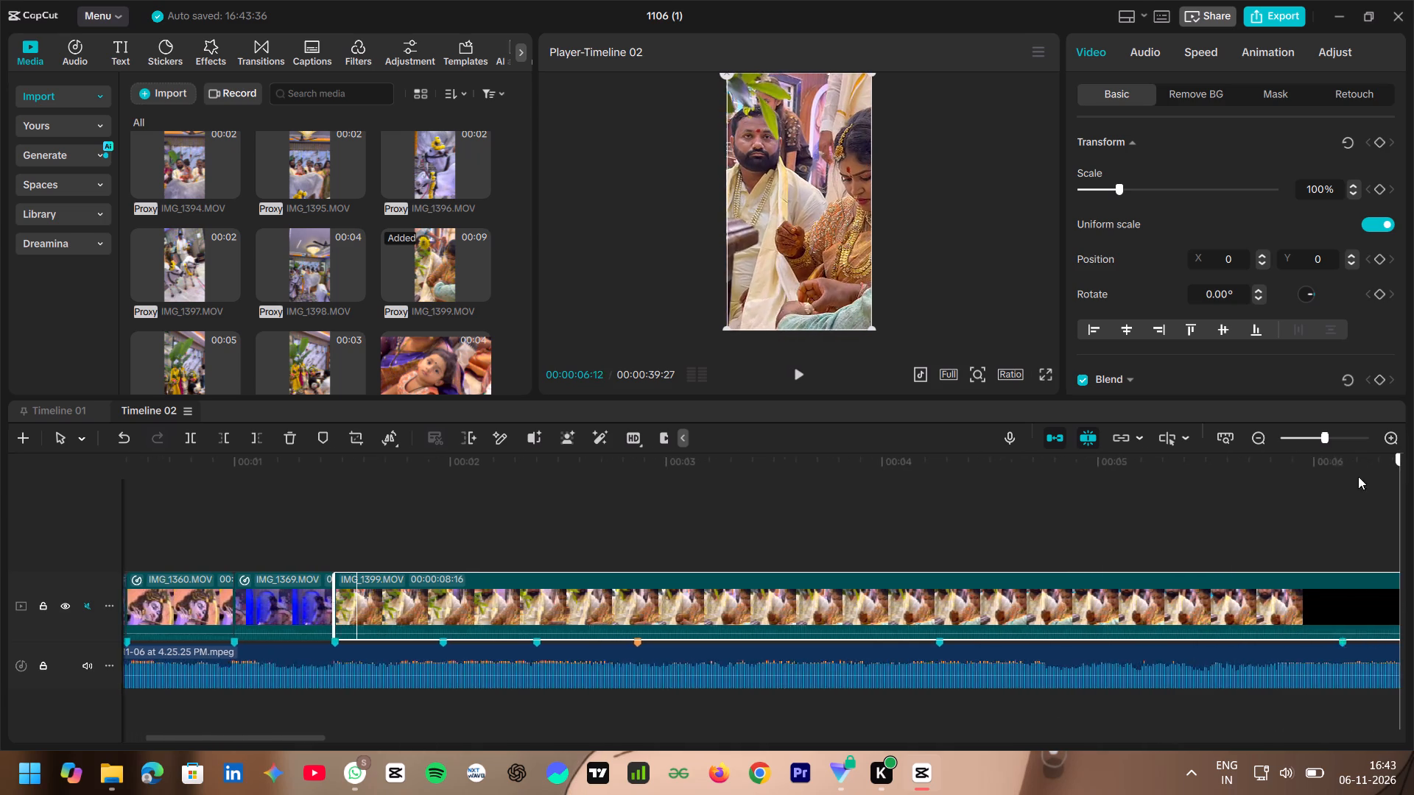
{"action": "left_click_drag", "start_coordinate": [1358, 476], "coordinate": [1128, 484]}
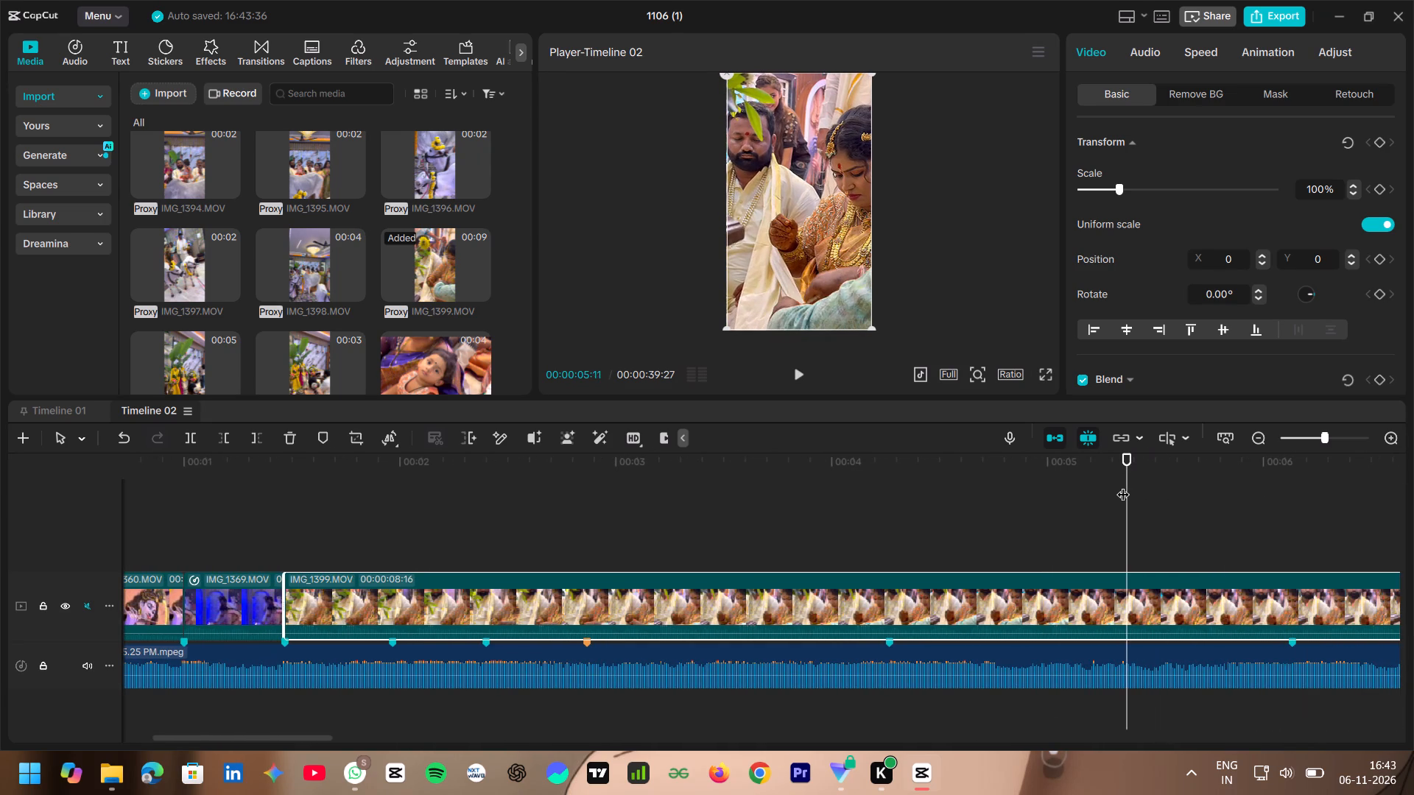
{"action": "key", "text": "q"}
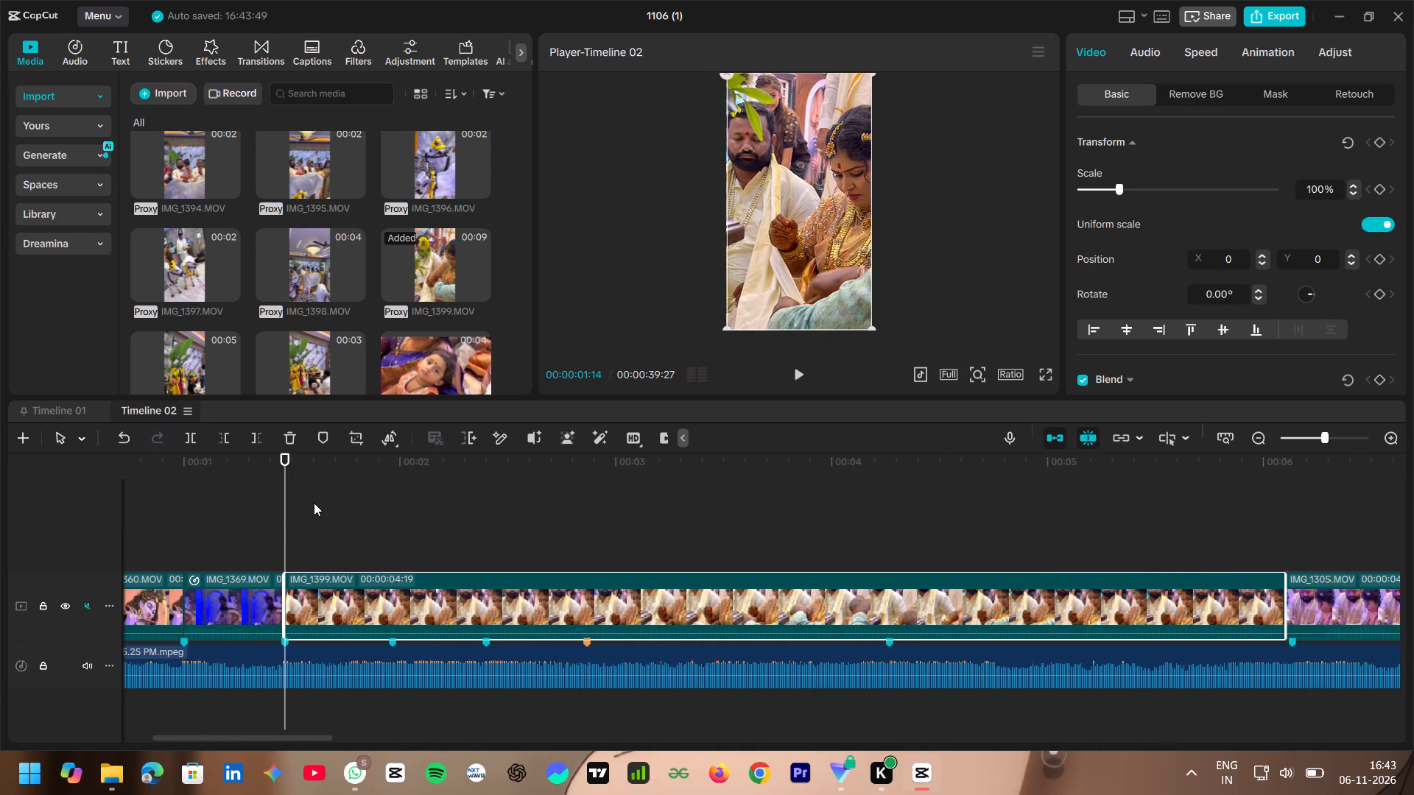
Trim the start of IMG_1399 further, up to about 00:00:03:16, leaving a duration of 00:00:02:17.
{"action": "left_click_drag", "start_coordinate": [290, 507], "coordinate": [787, 509]}
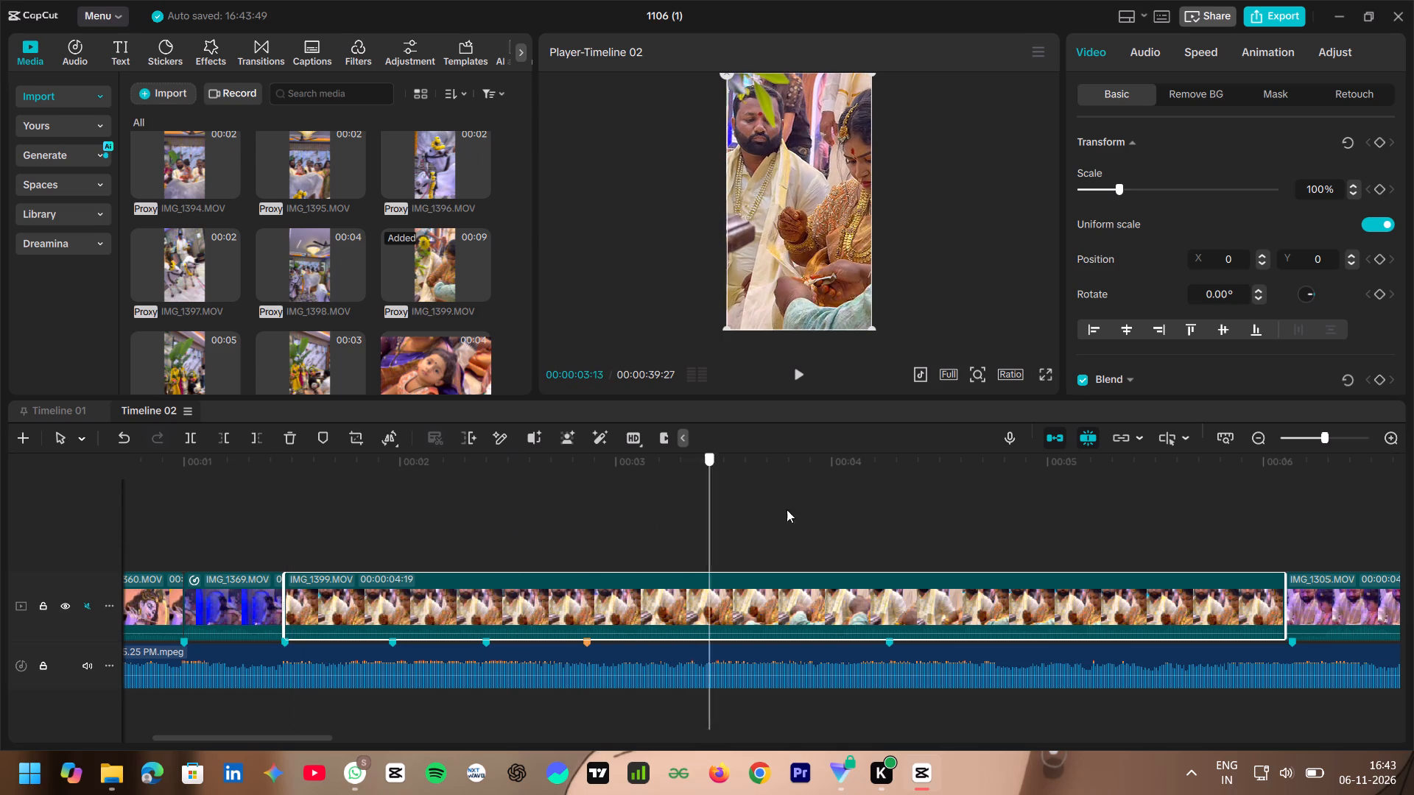
{"action": "left_click_drag", "start_coordinate": [787, 509], "coordinate": [935, 488]}
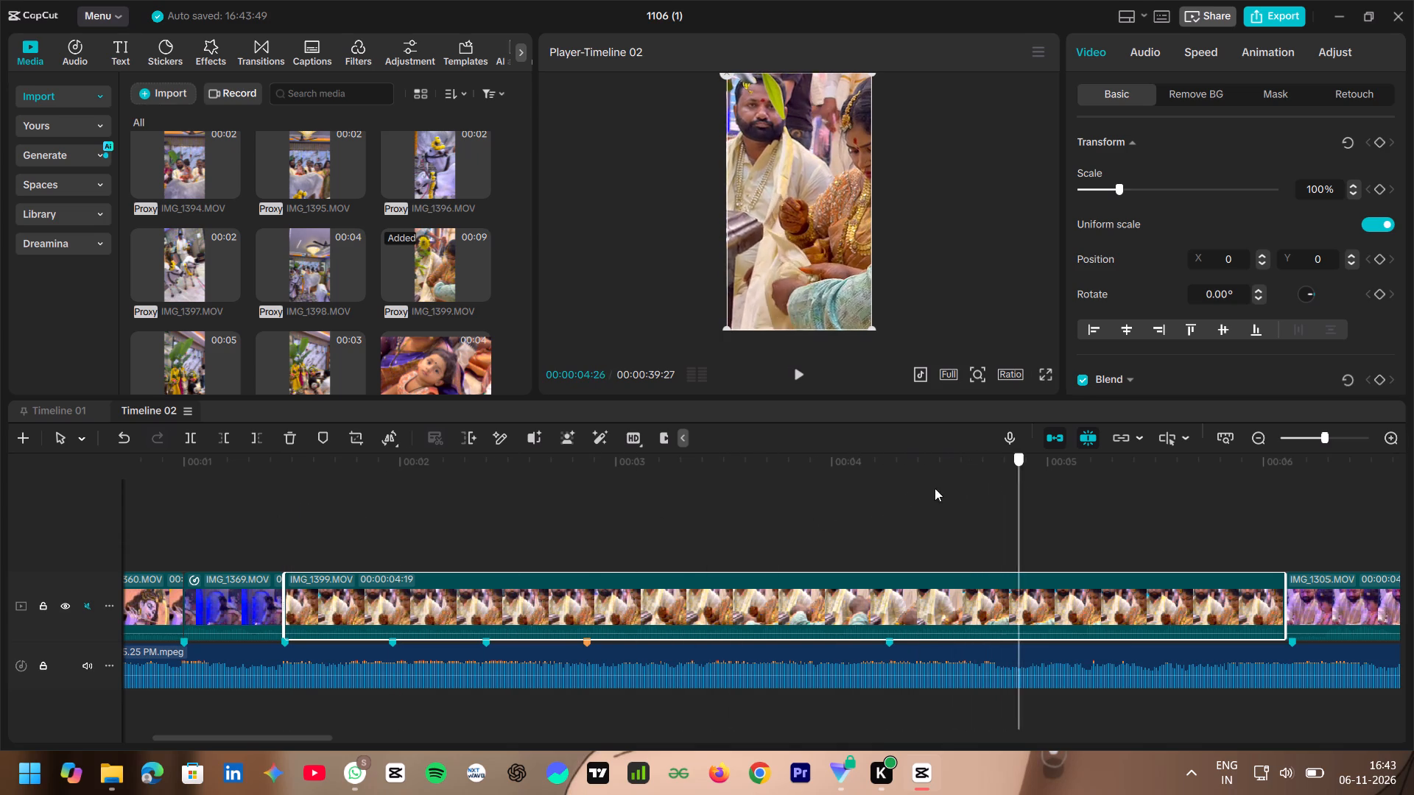
{"action": "left_click_drag", "start_coordinate": [935, 488], "coordinate": [729, 495]}
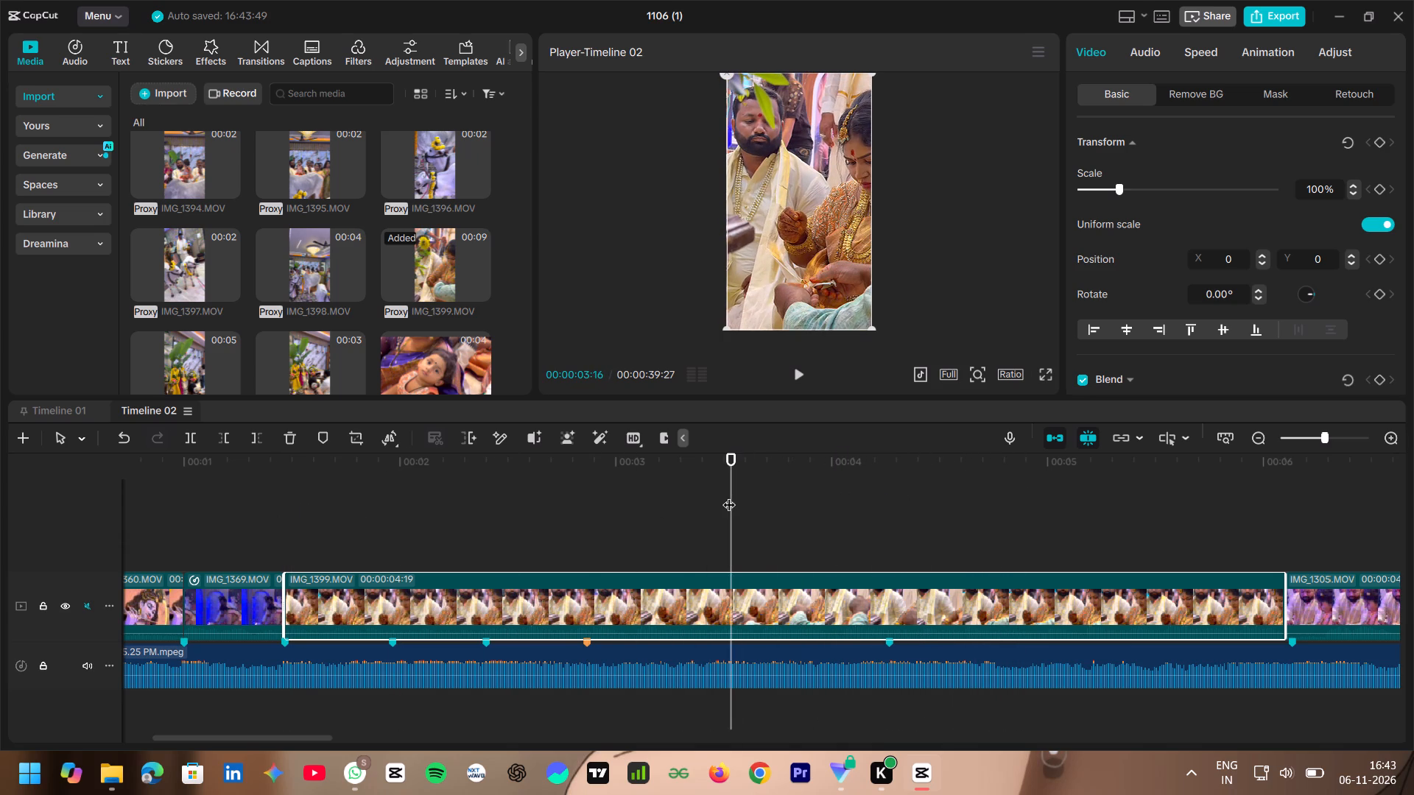
{"action": "key", "text": "q"}
Trim the end of IMG_1399 at about 00:00:01:25, just before the fourth beat marker, discarding the remainder.
{"action": "left_click_drag", "start_coordinate": [284, 526], "coordinate": [303, 529]}
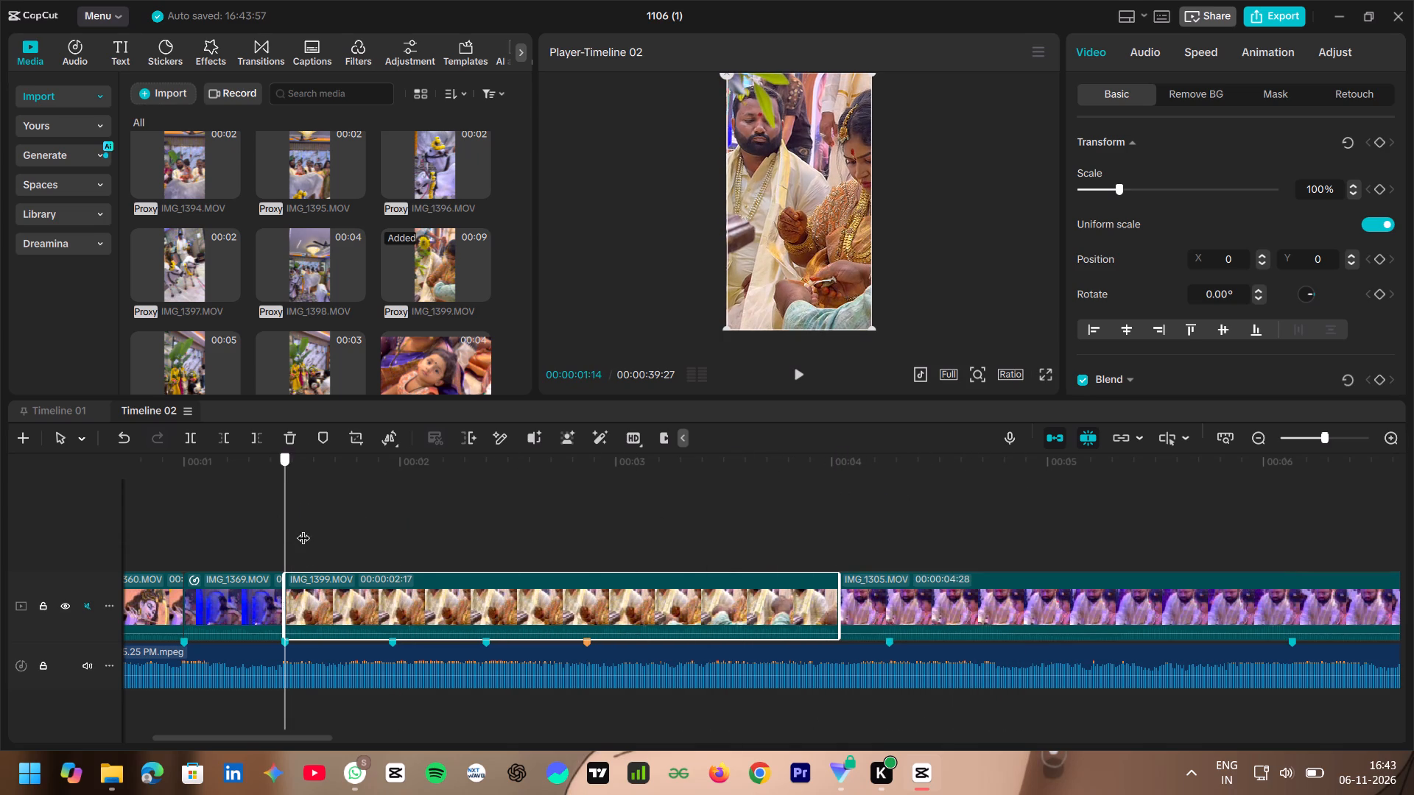
{"action": "left_click_drag", "start_coordinate": [303, 529], "coordinate": [386, 543]}
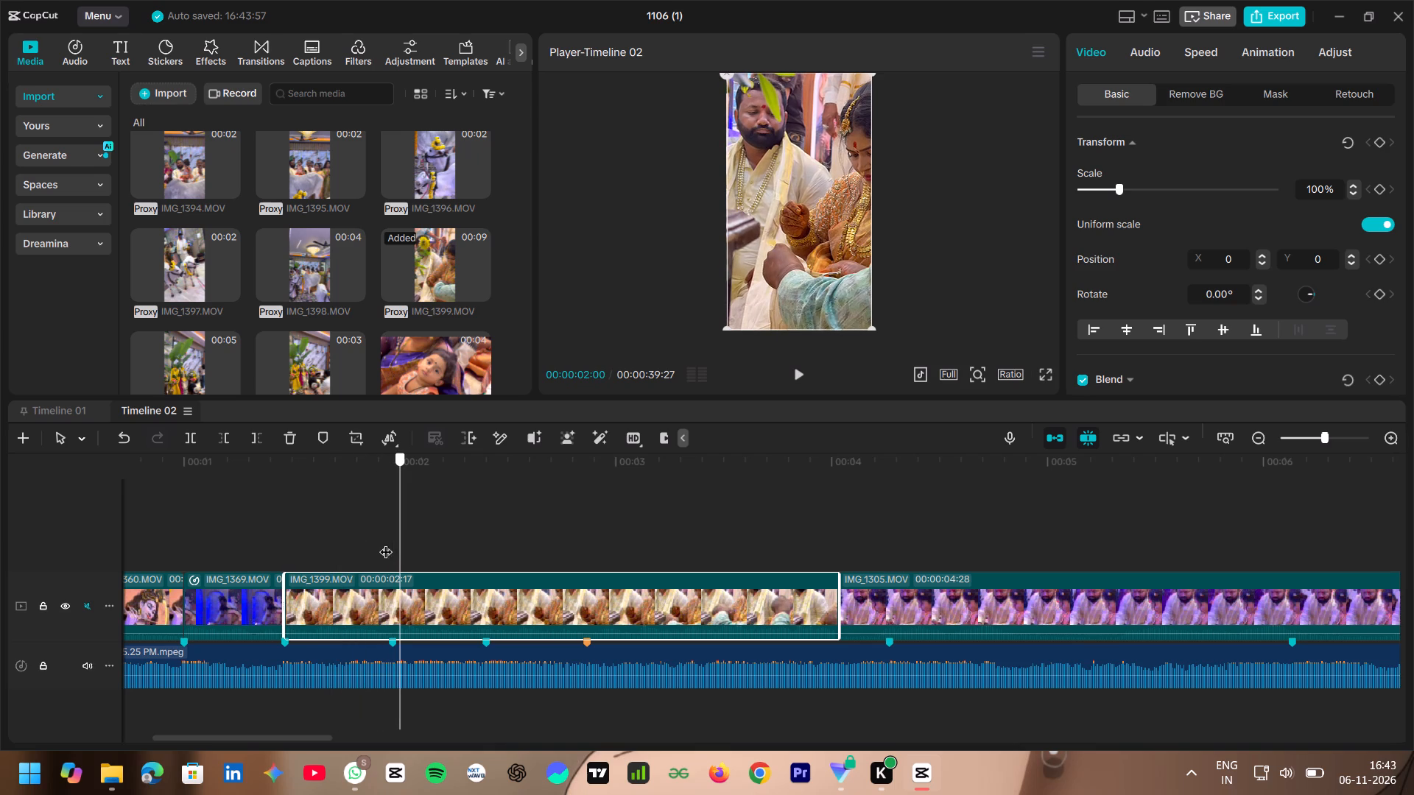
{"action": "left_click_drag", "start_coordinate": [386, 543], "coordinate": [367, 545]}
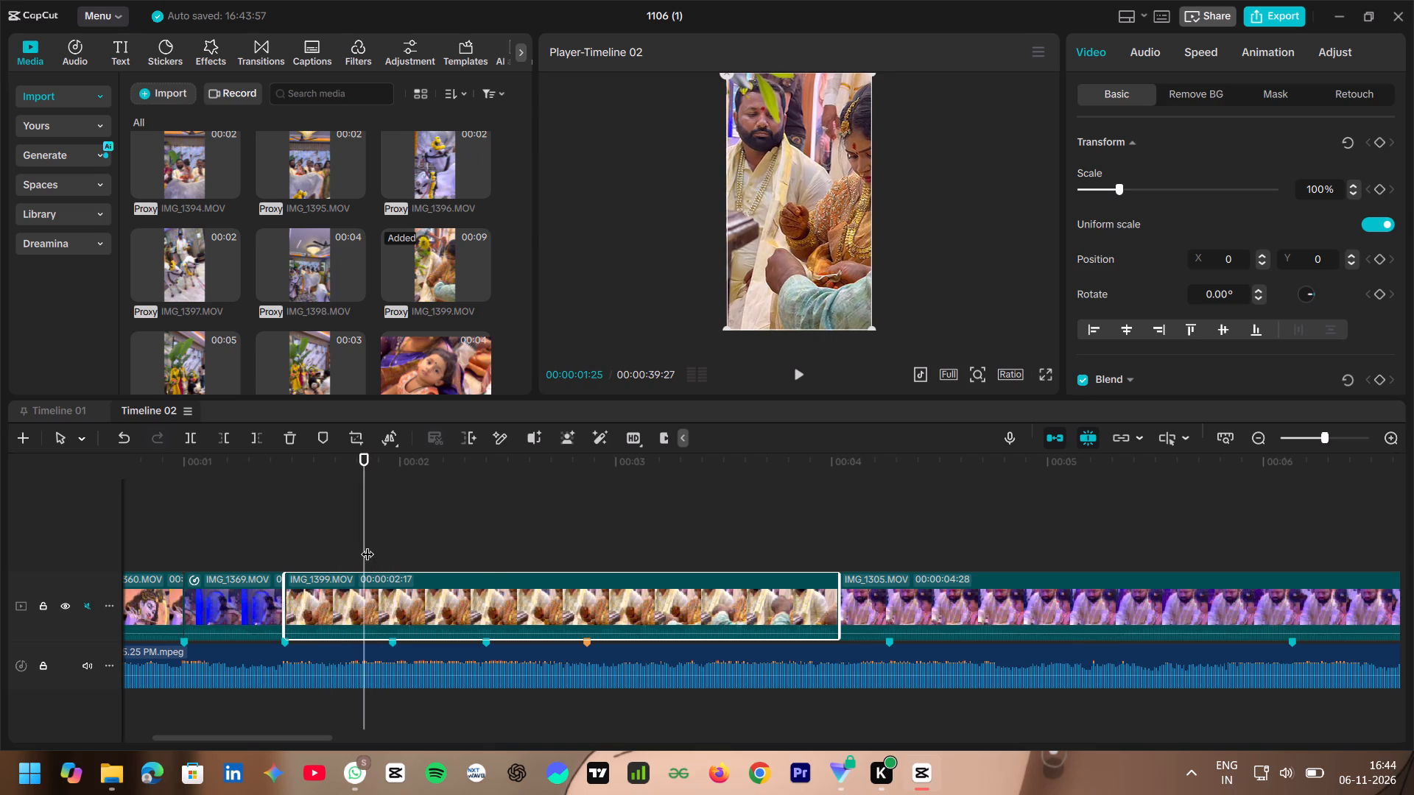
{"action": "key", "text": "w"}
Apply a custom speed curve to IMG_1399, removing its last two inner points and lowering the end point until the clip ends at the fourth beat marker.
{"action": "left_click_drag", "start_coordinate": [363, 531], "coordinate": [345, 534]}
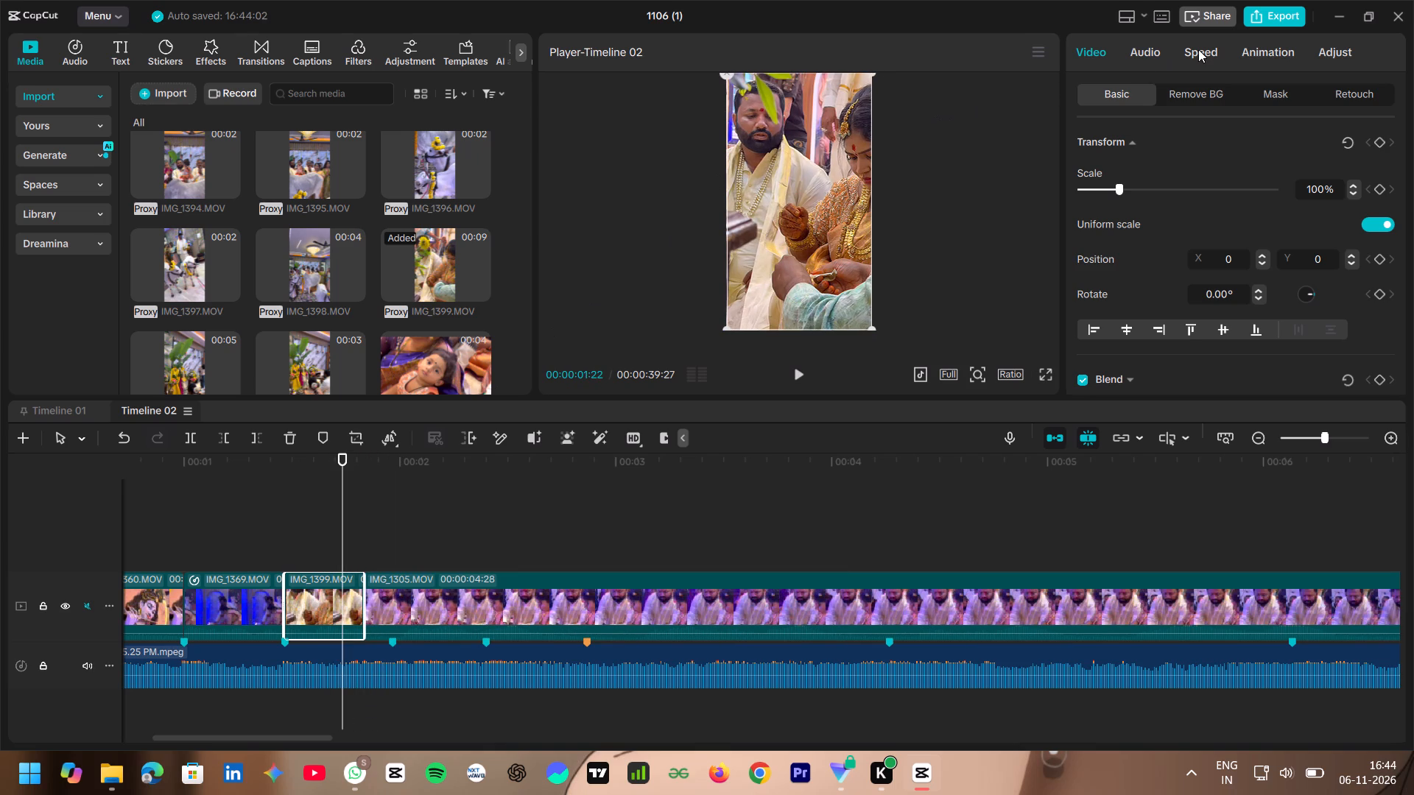
{"action": "left_click", "coordinate": [1197, 49]}
{"action": "left_click", "coordinate": [1178, 153]}
{"action": "scroll", "coordinate": [1223, 331], "scroll_direction": "down", "scroll_amount": 3}
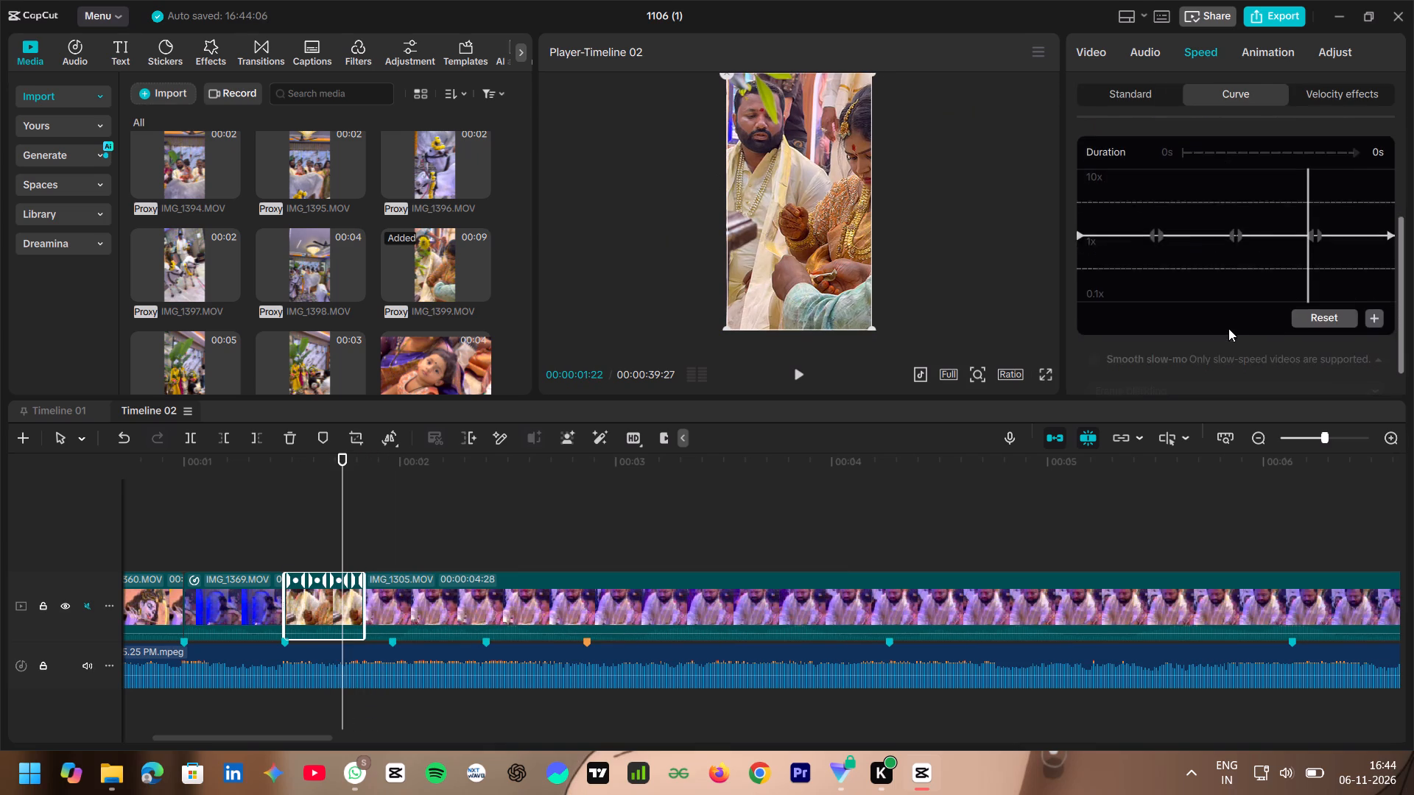
{"action": "left_click", "coordinate": [1234, 236]}
{"action": "left_click", "coordinate": [1379, 311]}
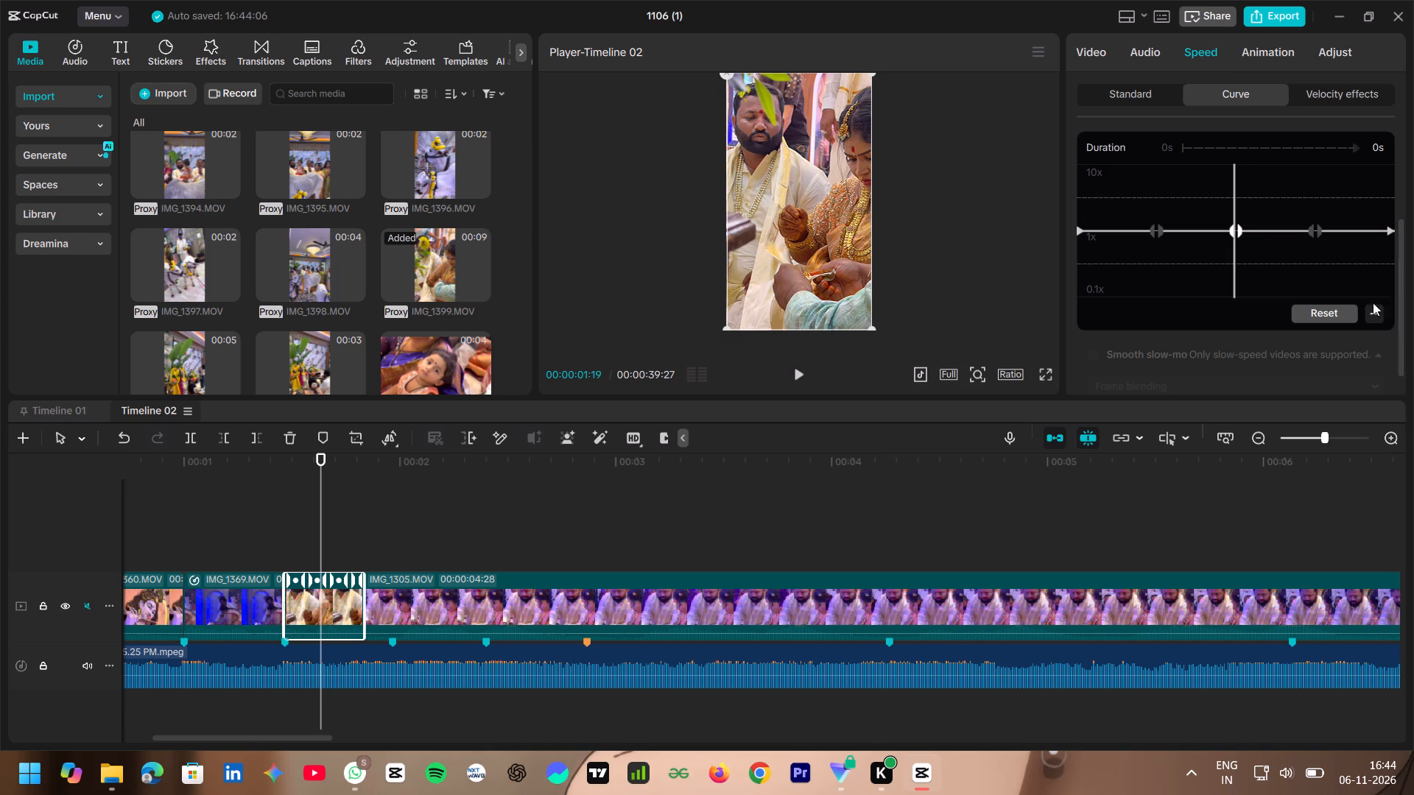
{"action": "left_click", "coordinate": [1317, 241]}
{"action": "left_click", "coordinate": [1375, 317]}
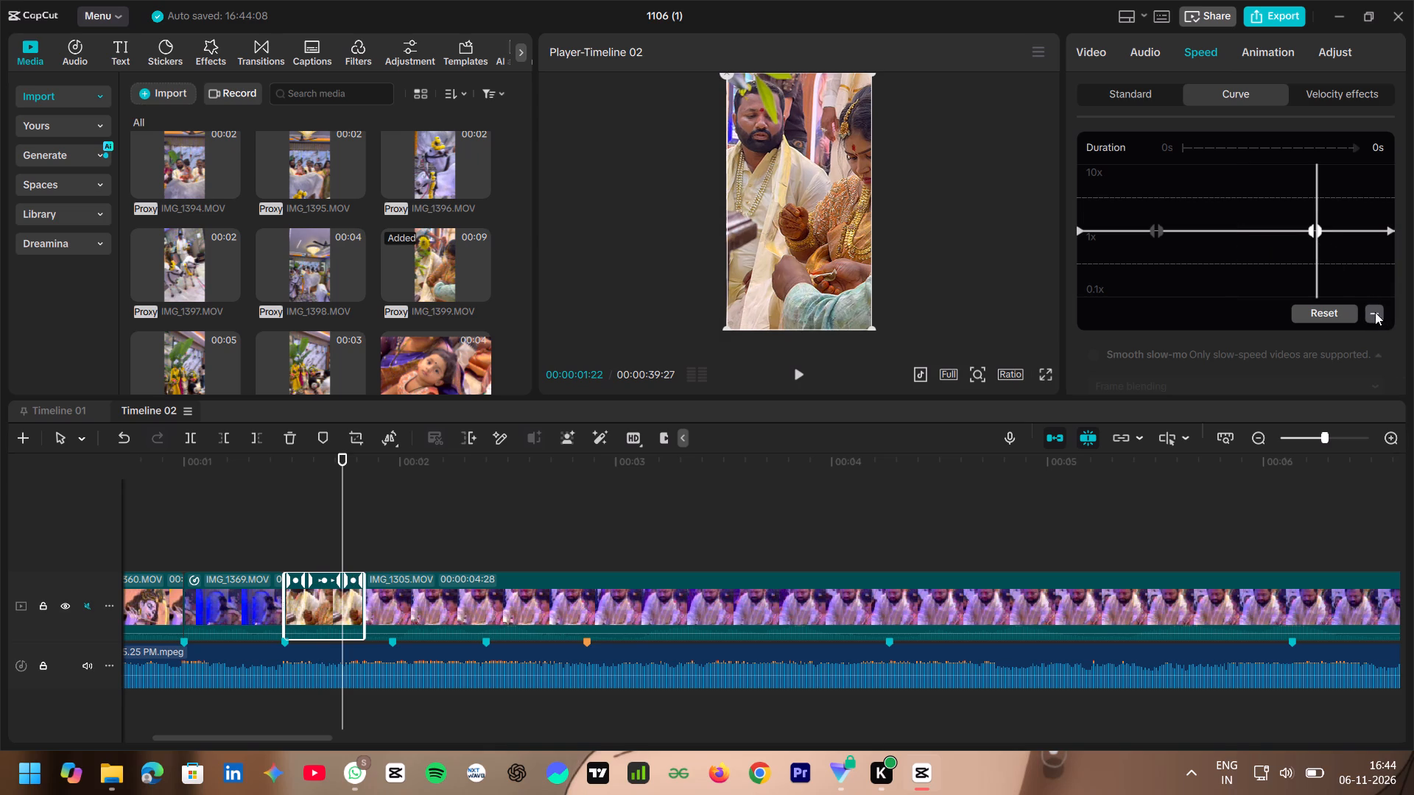
{"action": "left_click_drag", "start_coordinate": [1389, 228], "coordinate": [1386, 300]}
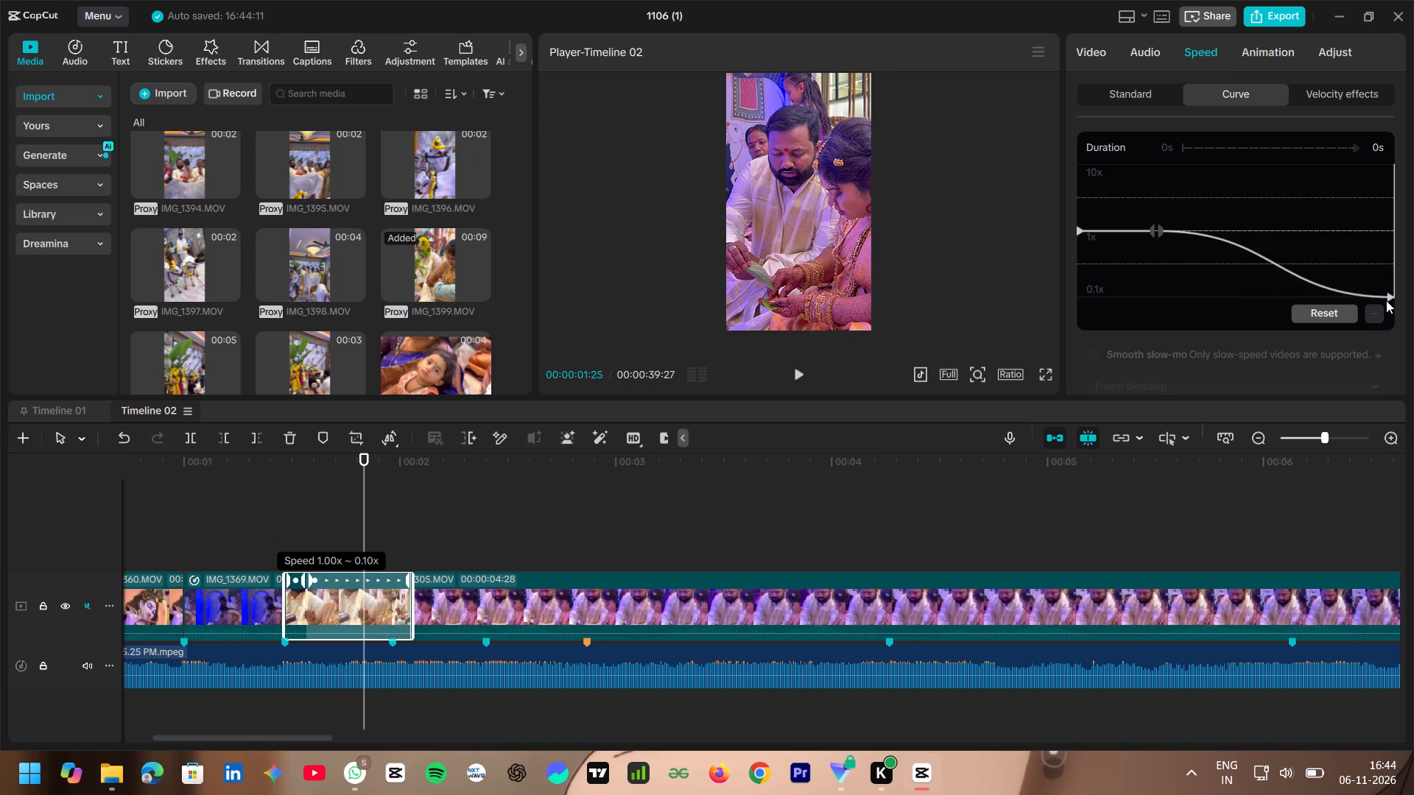
{"action": "left_click_drag", "start_coordinate": [1386, 300], "coordinate": [1386, 283]}
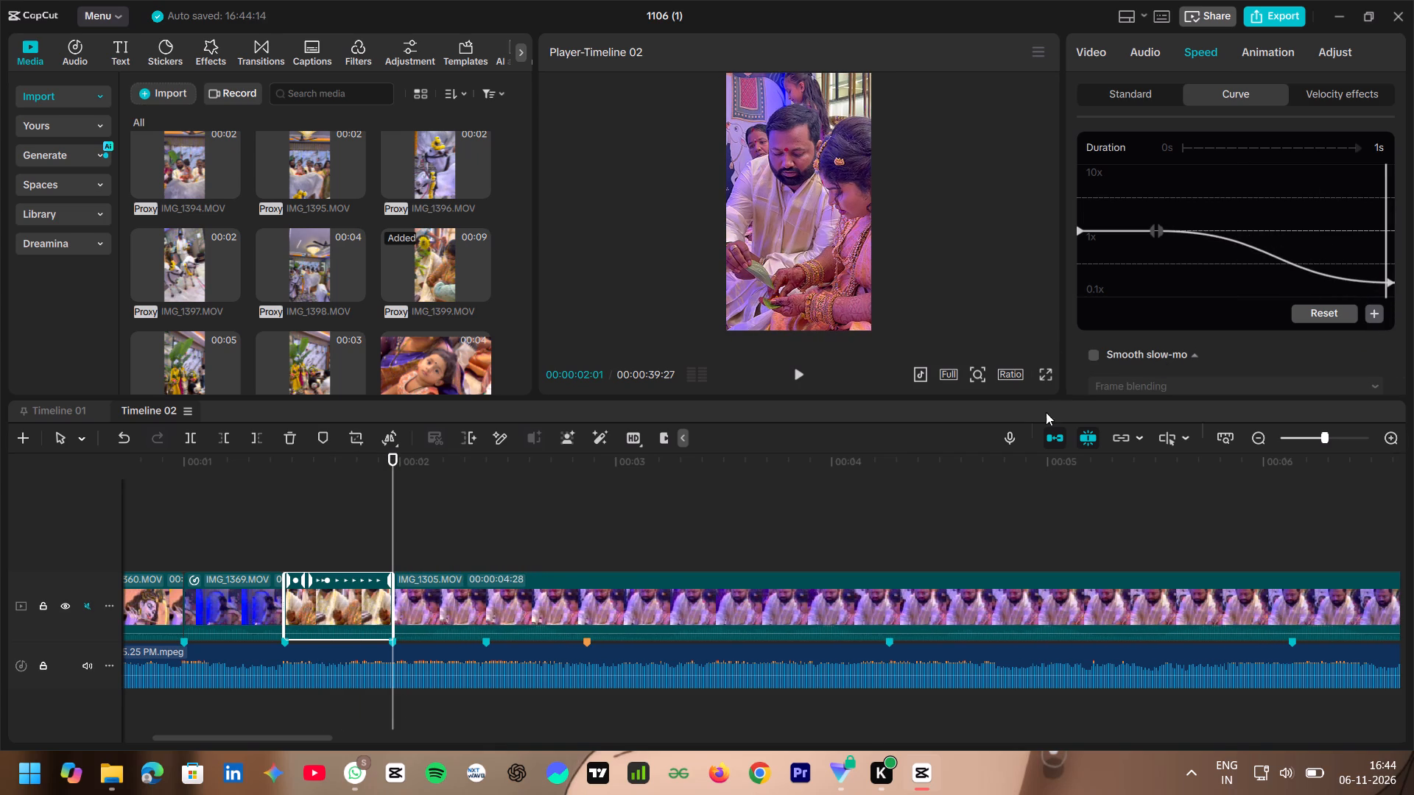
Enable smooth slow-mo on IMG_1399 using the Optical flow method.
{"action": "left_click", "coordinate": [1093, 352]}
{"action": "scroll", "coordinate": [1108, 347], "scroll_direction": "down", "scroll_amount": 3}
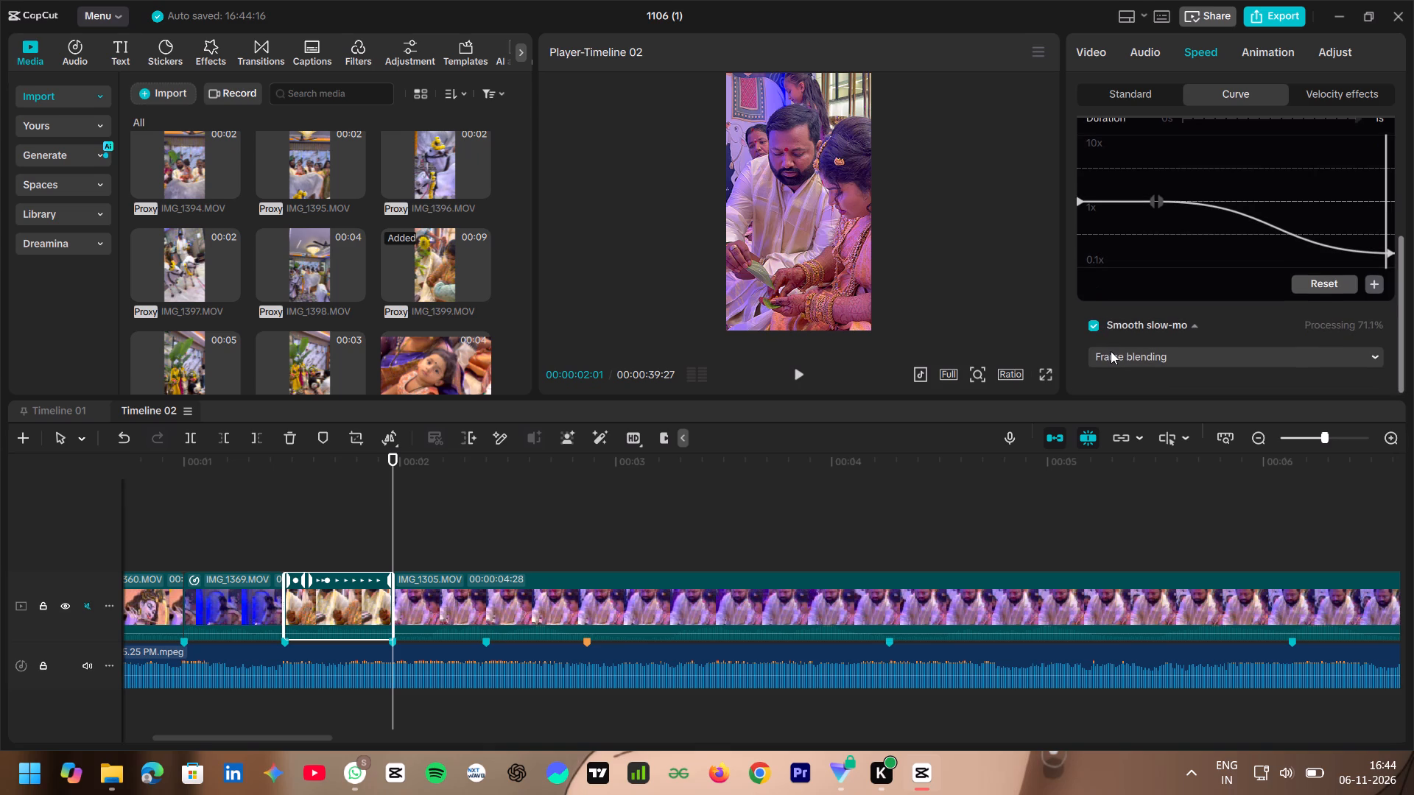
{"action": "left_click", "coordinate": [1111, 351]}
{"action": "left_click", "coordinate": [1112, 423]}
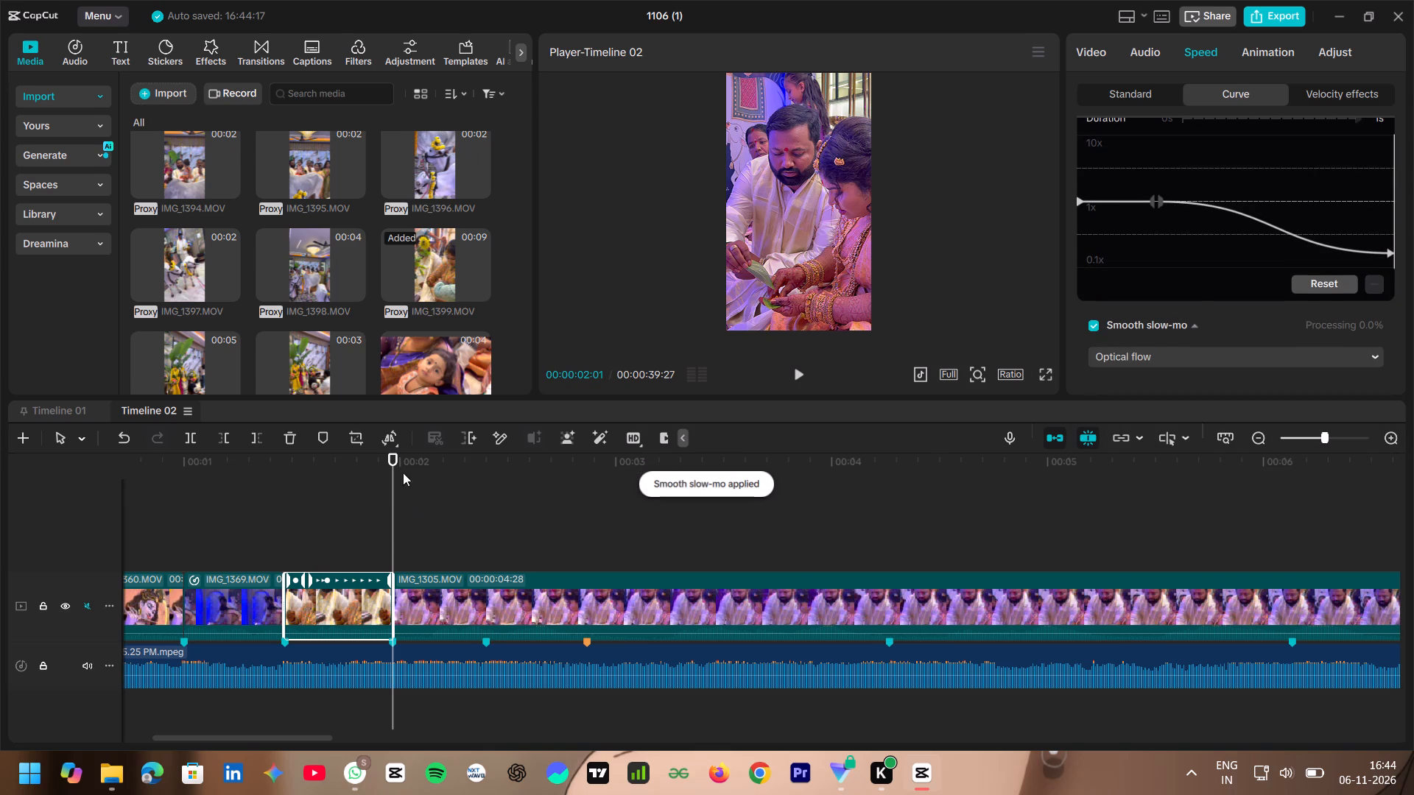
Browse the imported media for the next ritual clip, previewing IMG_1417, IMG_1420, IMG_1422 and IMG_1423.
{"action": "scroll", "coordinate": [241, 257], "scroll_direction": "down", "scroll_amount": 1}
{"action": "scroll", "coordinate": [323, 229], "scroll_direction": "down", "scroll_amount": 1}
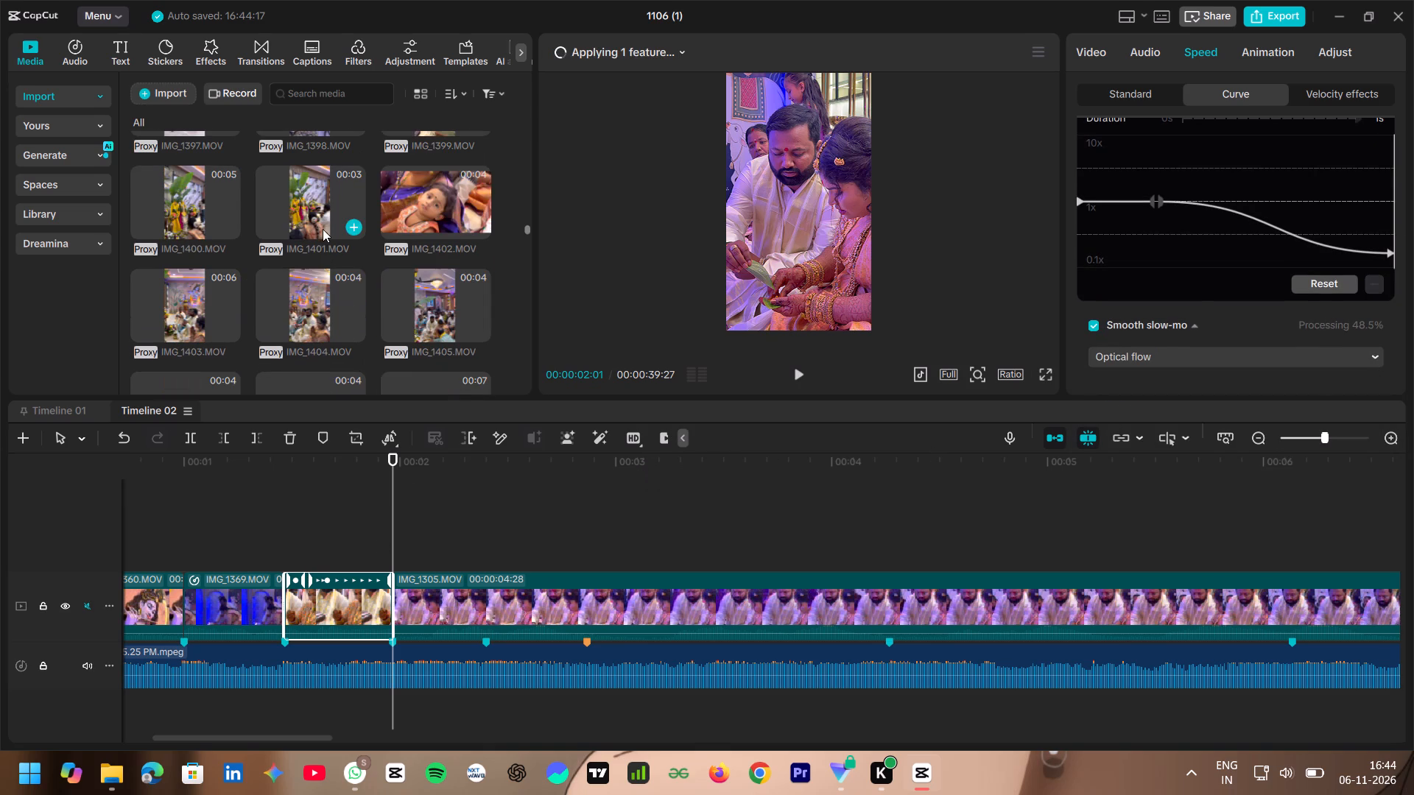
{"action": "scroll", "coordinate": [285, 262], "scroll_direction": "down", "scroll_amount": 1}
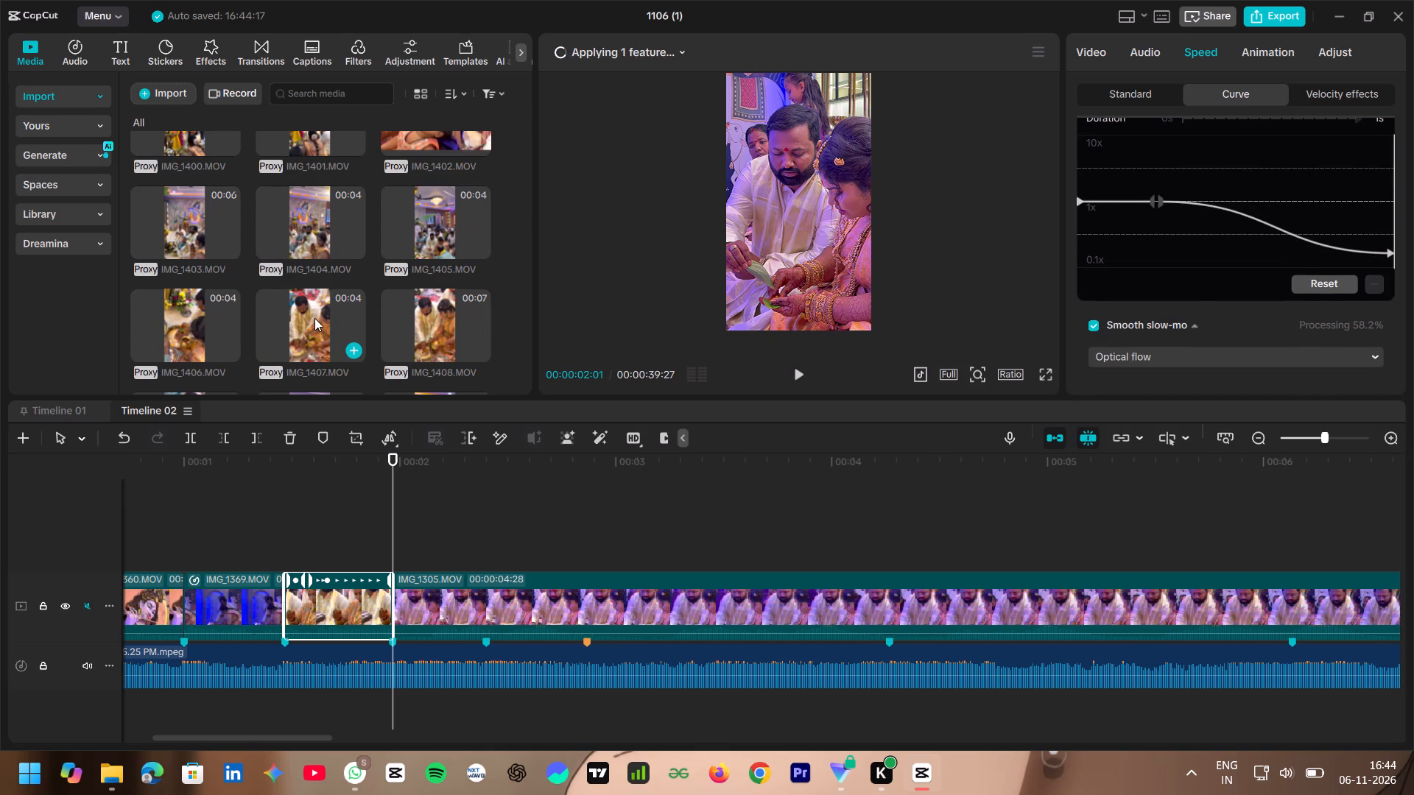
{"action": "scroll", "coordinate": [292, 294], "scroll_direction": "down", "scroll_amount": 1}
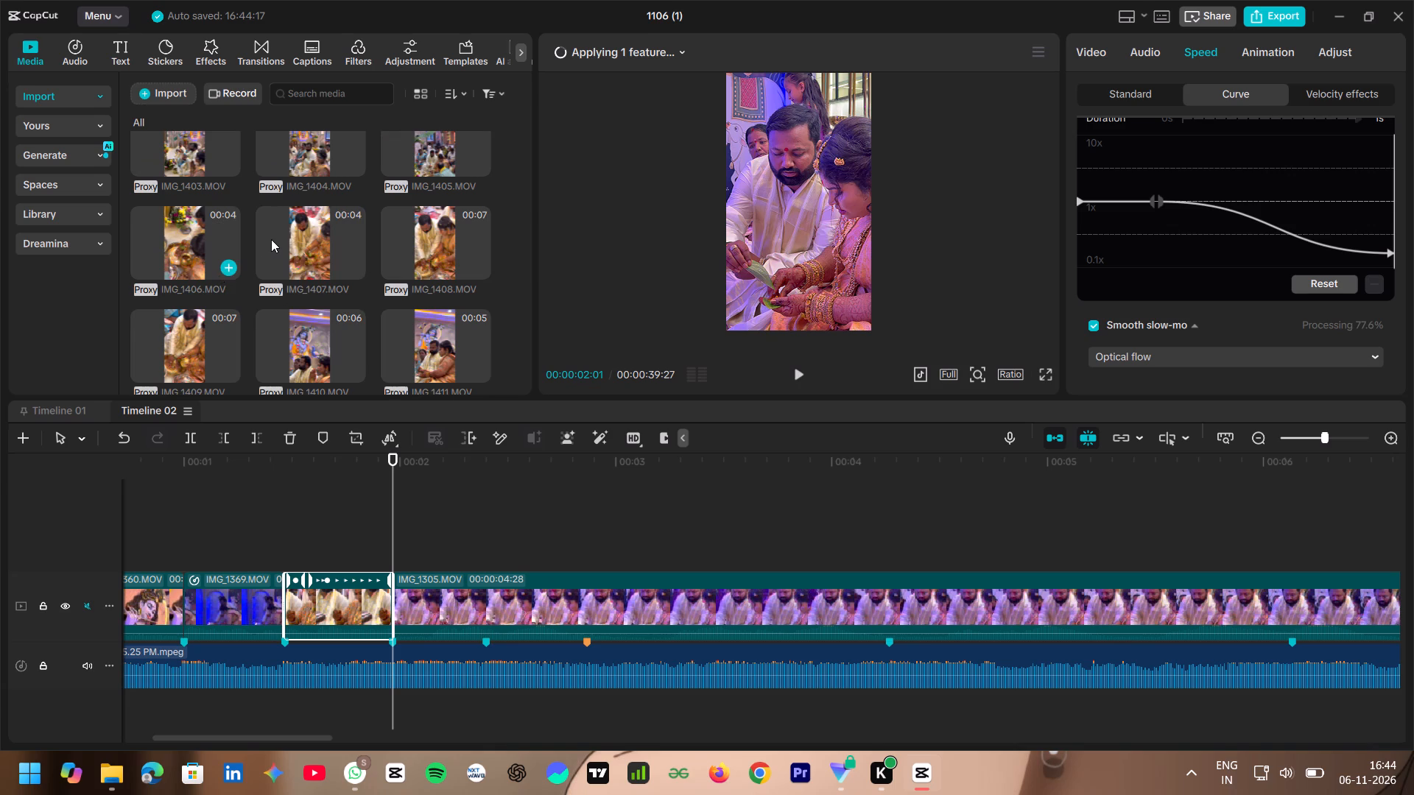
{"action": "scroll", "coordinate": [271, 239], "scroll_direction": "down", "scroll_amount": 3}
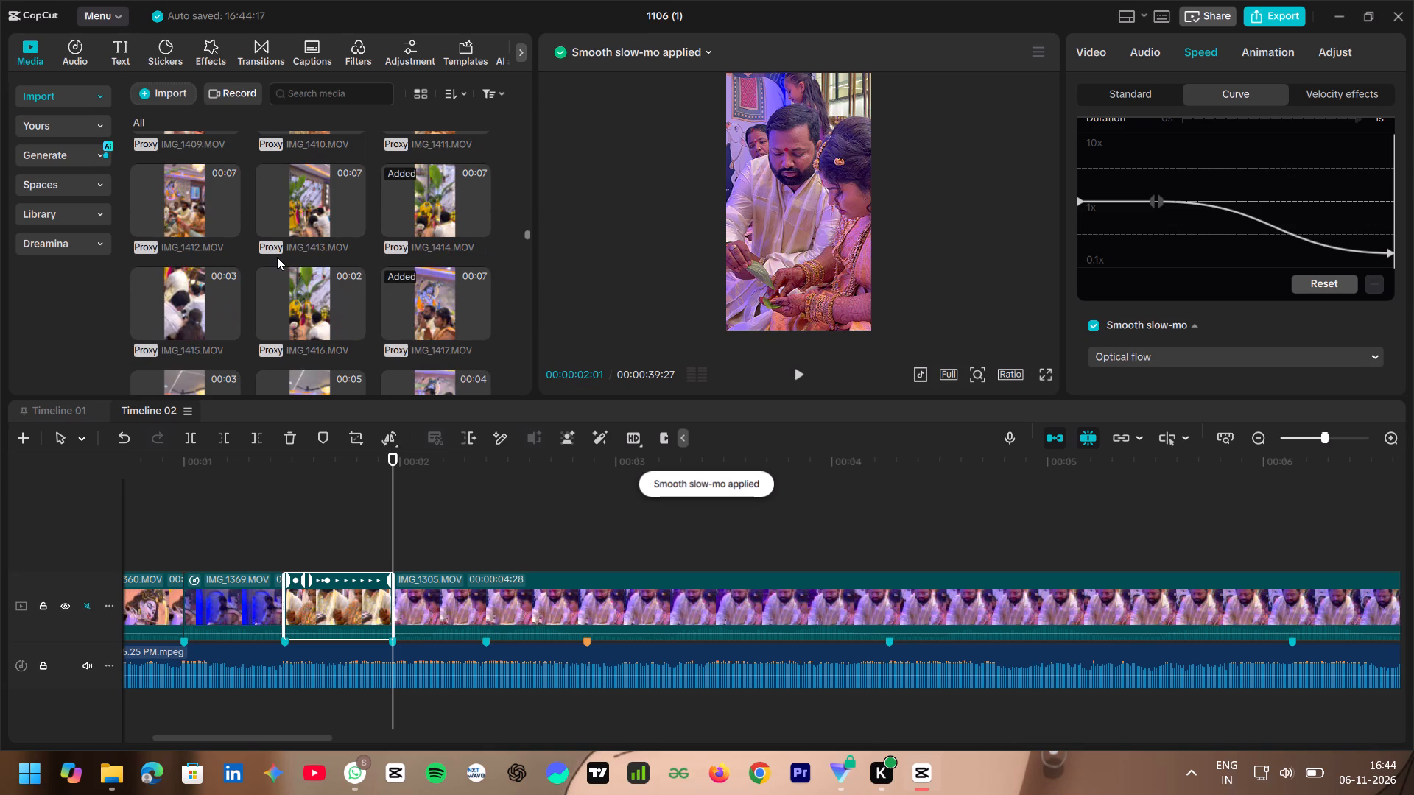
{"action": "left_click", "coordinate": [446, 311]}
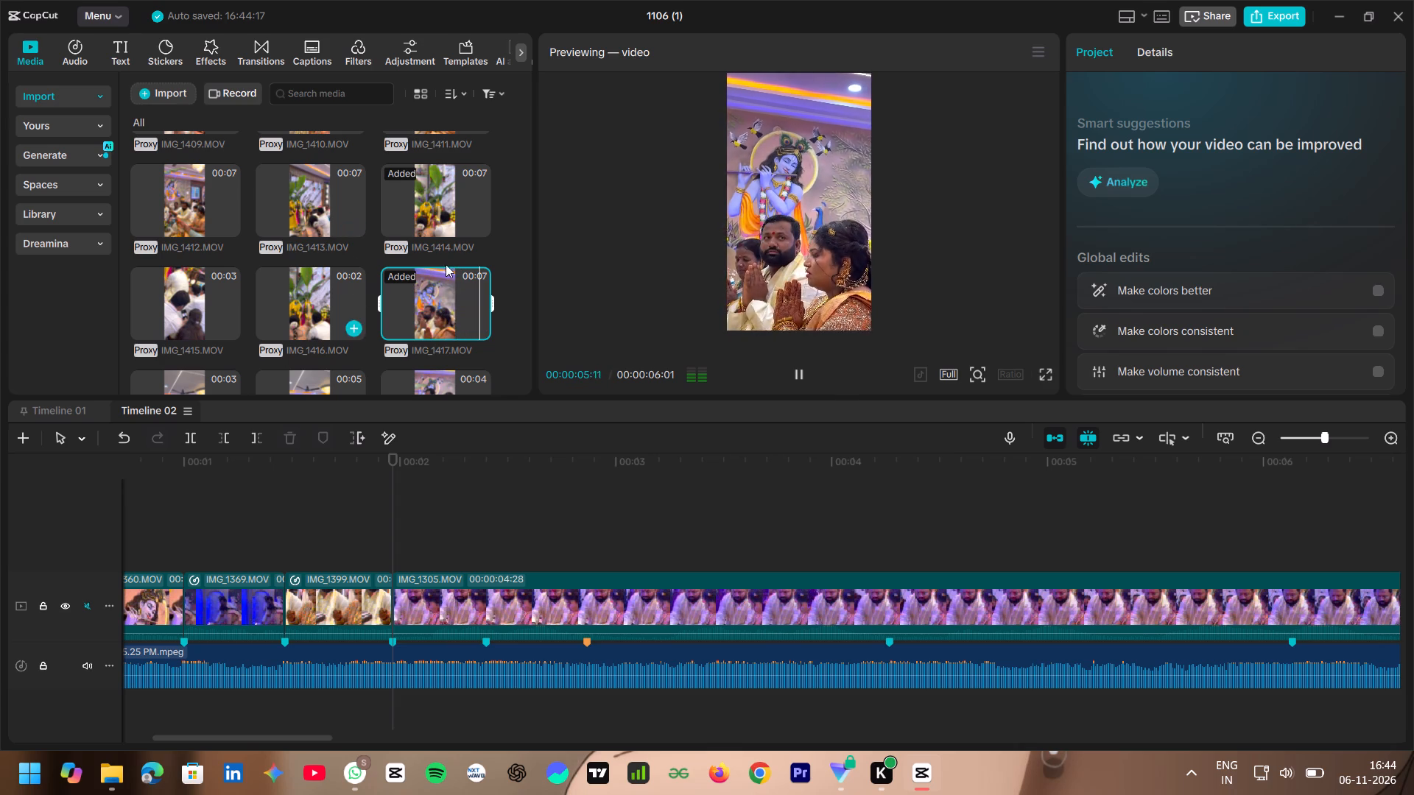
{"action": "scroll", "coordinate": [343, 283], "scroll_direction": "down", "scroll_amount": 1}
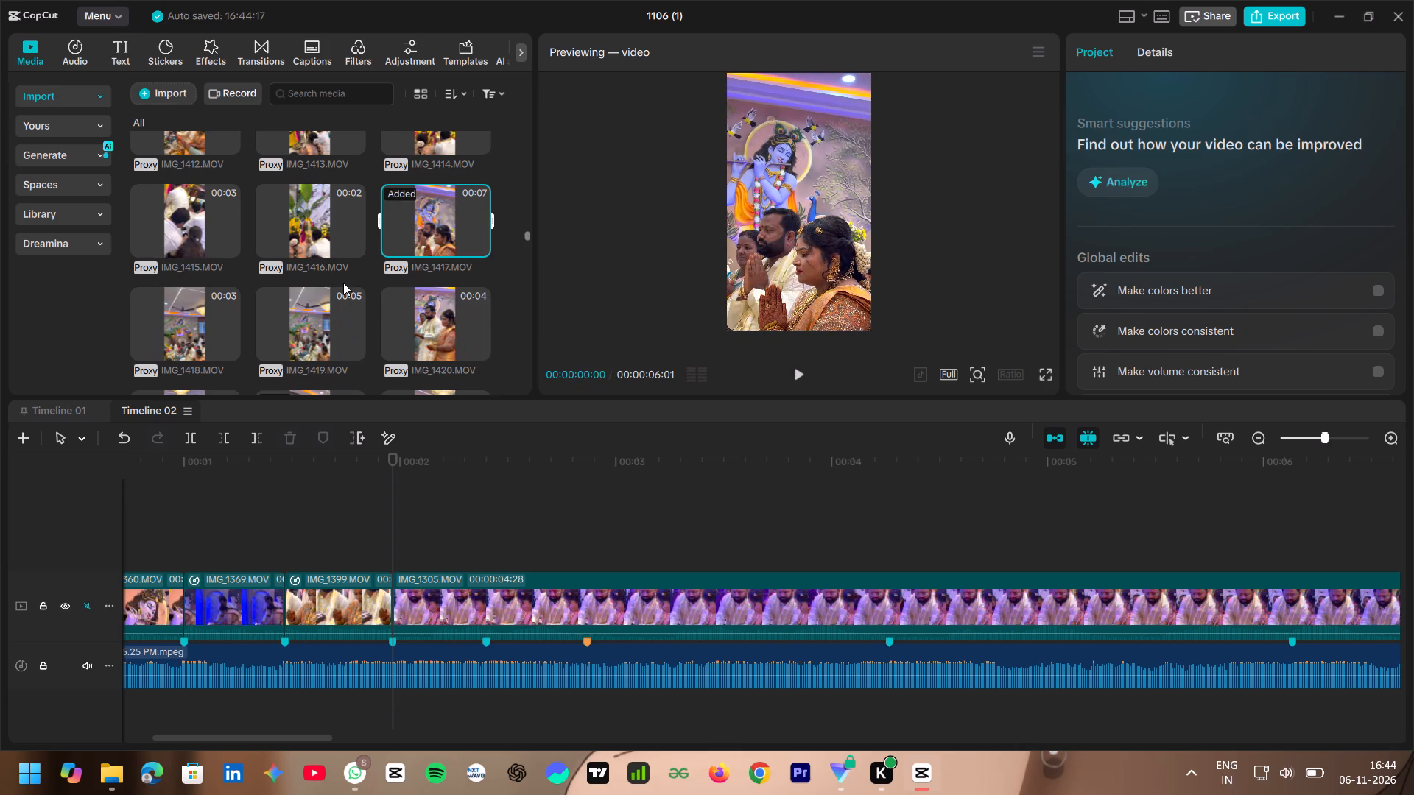
{"action": "scroll", "coordinate": [343, 283], "scroll_direction": "down", "scroll_amount": 1}
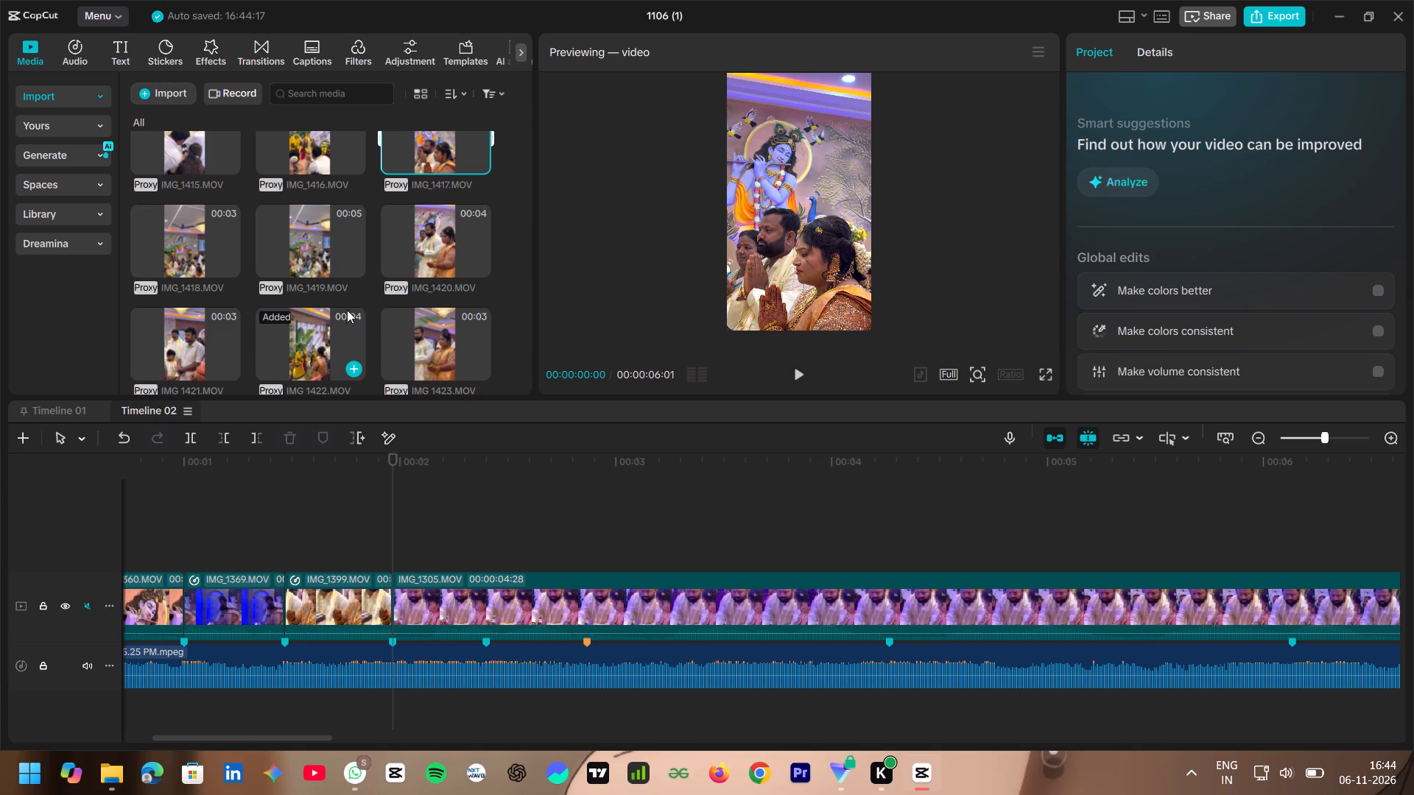
{"action": "left_click", "coordinate": [418, 250]}
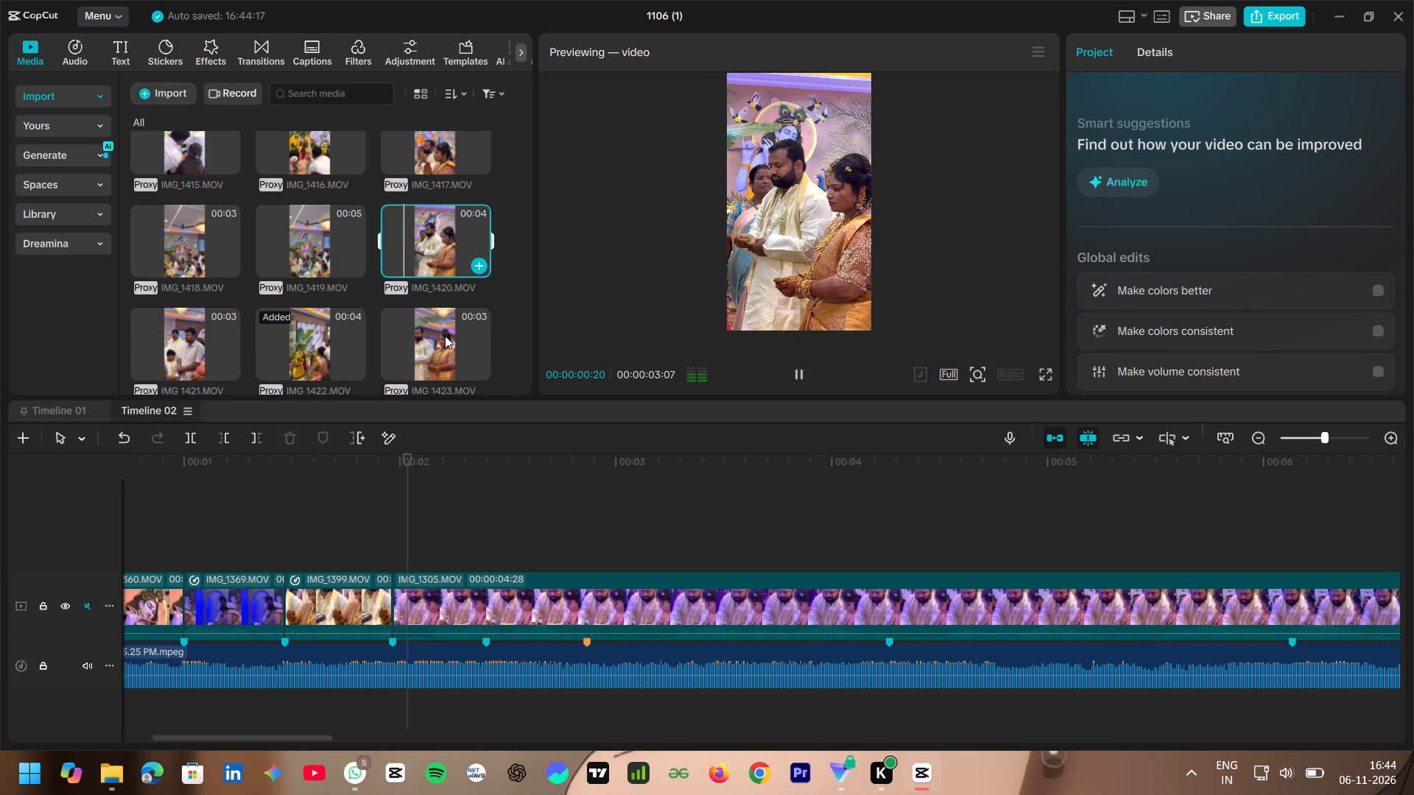
{"action": "left_click", "coordinate": [445, 336]}
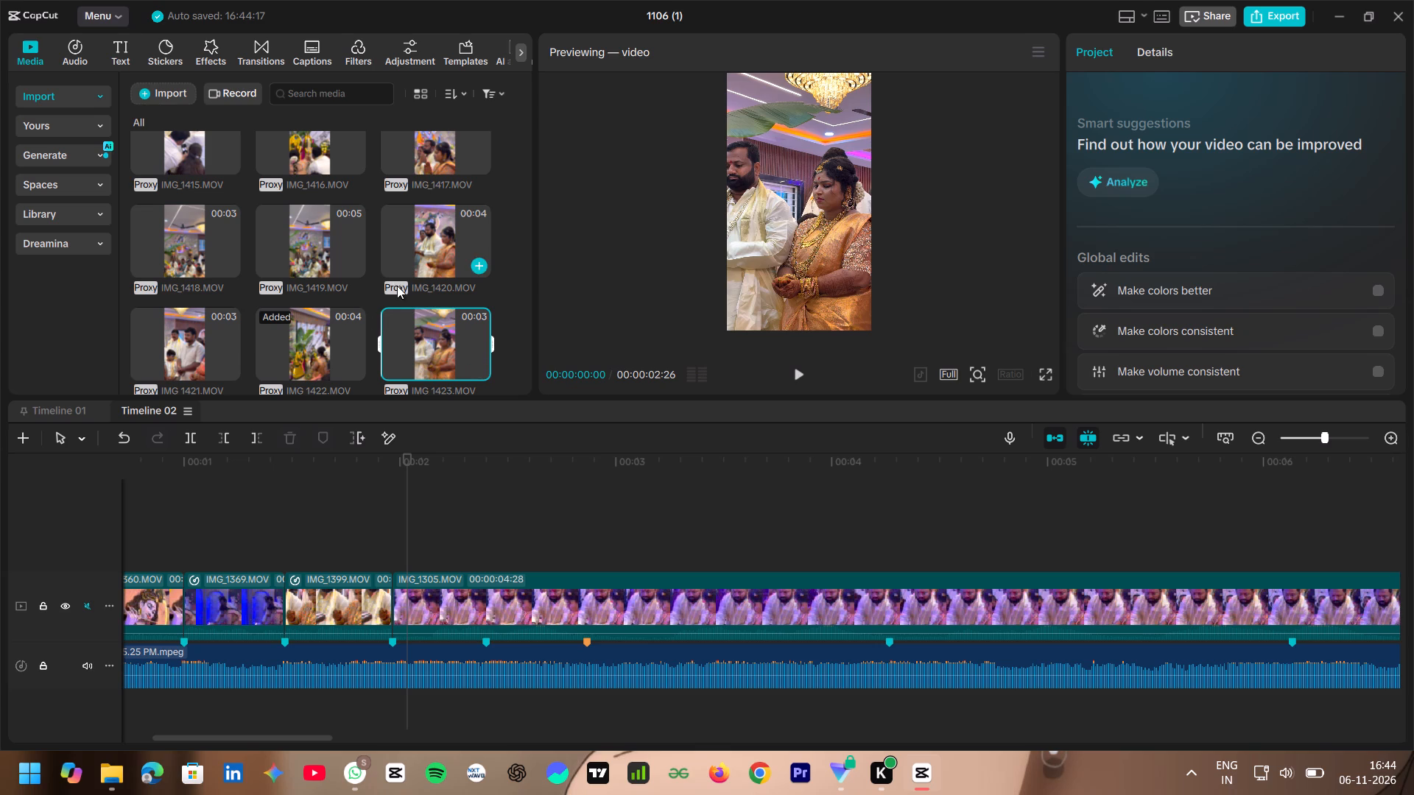
{"action": "left_click", "coordinate": [309, 347]}
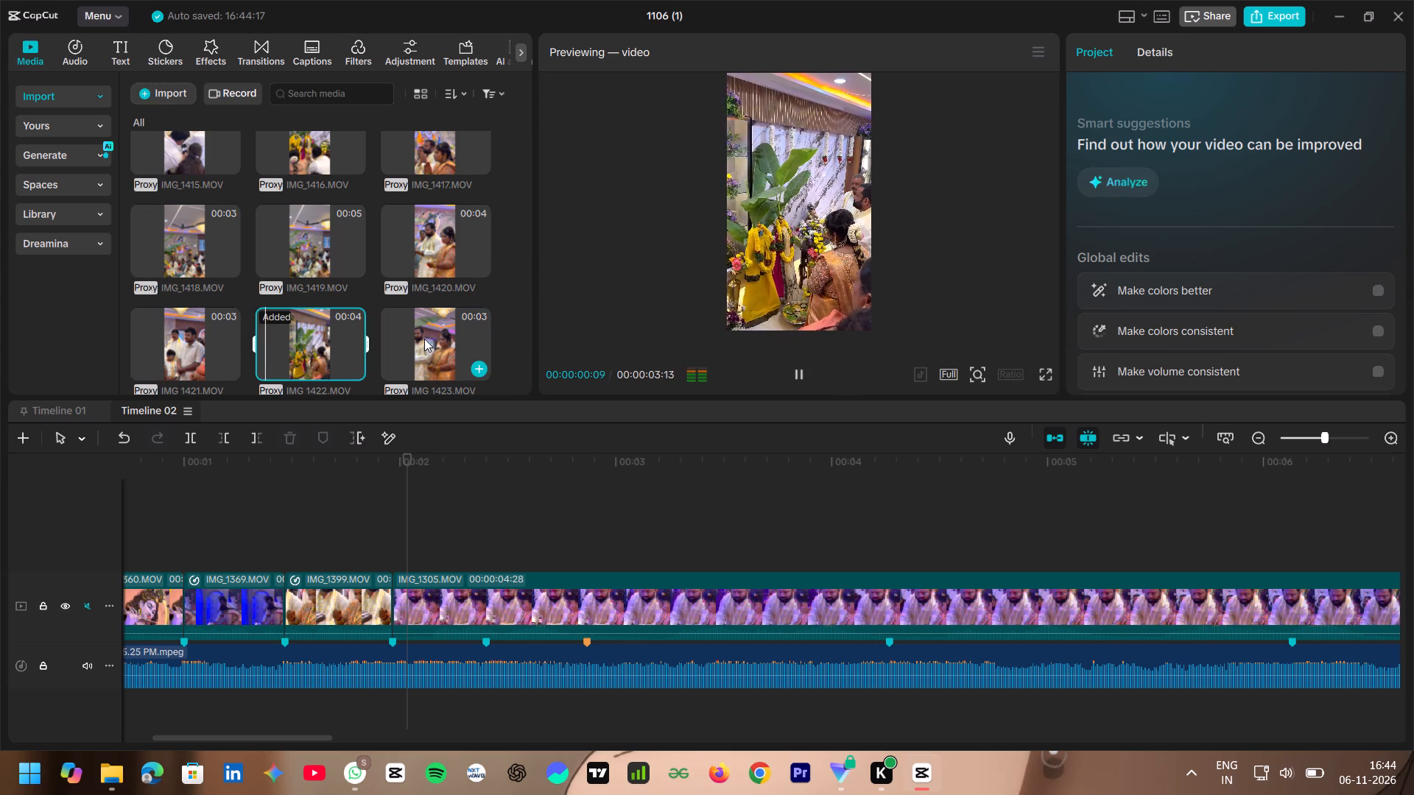
{"action": "left_click", "coordinate": [424, 339]}
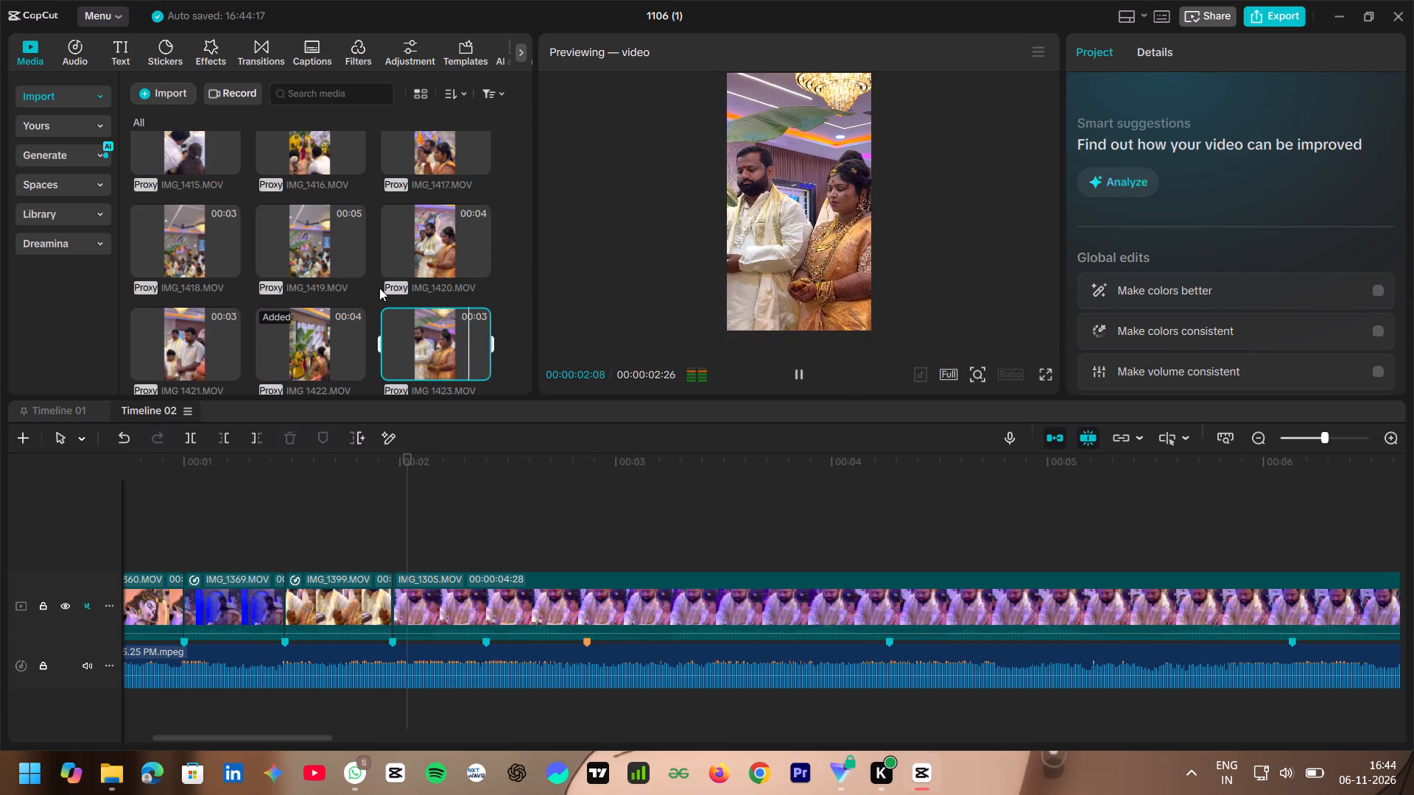
Continue through the imported media and preview the banana-leaf ritual clips IMG_1428 and IMG_1436.
{"action": "scroll", "coordinate": [379, 288], "scroll_direction": "down", "scroll_amount": 1}
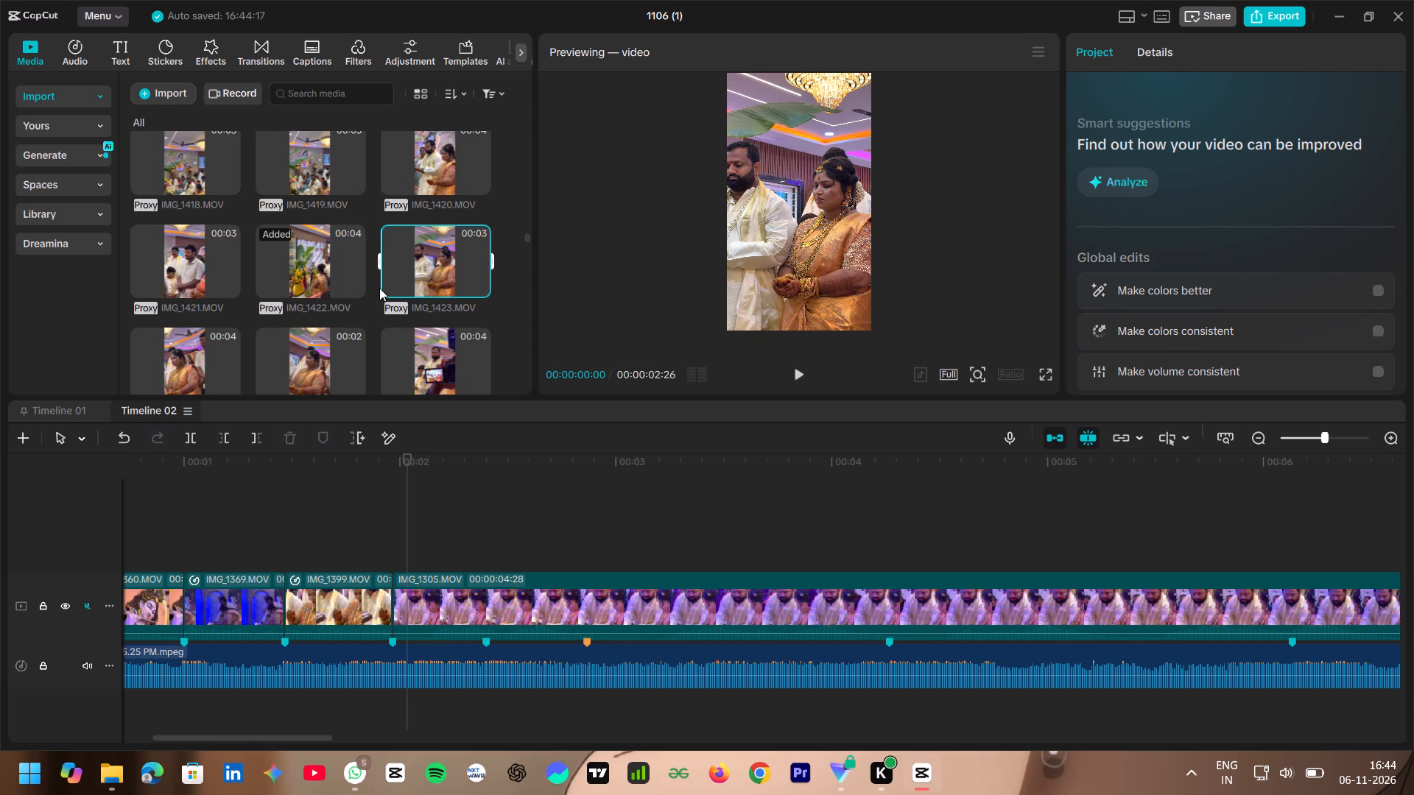
{"action": "scroll", "coordinate": [379, 288], "scroll_direction": "down", "scroll_amount": 1}
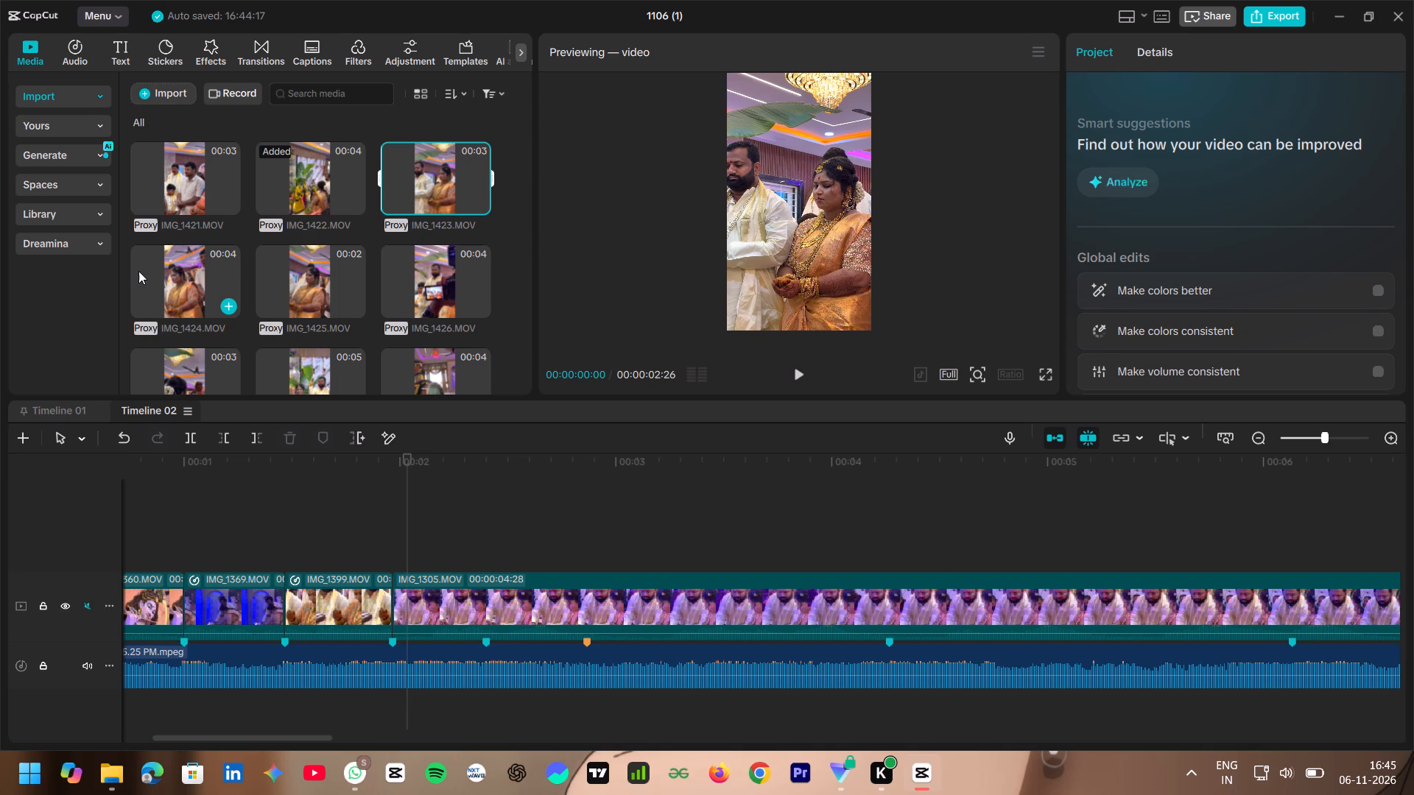
{"action": "scroll", "coordinate": [255, 264], "scroll_direction": "down", "scroll_amount": 2}
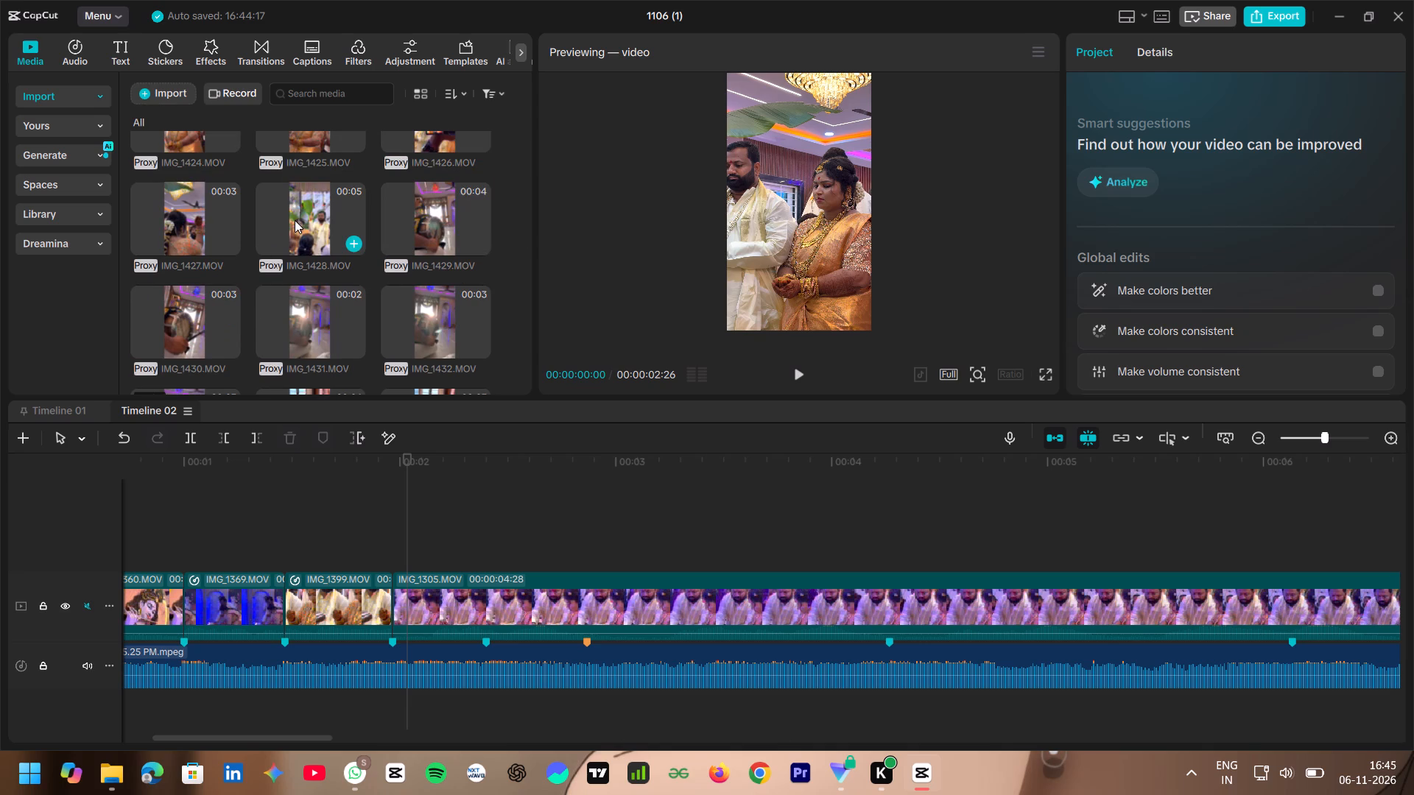
{"action": "left_click", "coordinate": [286, 220]}
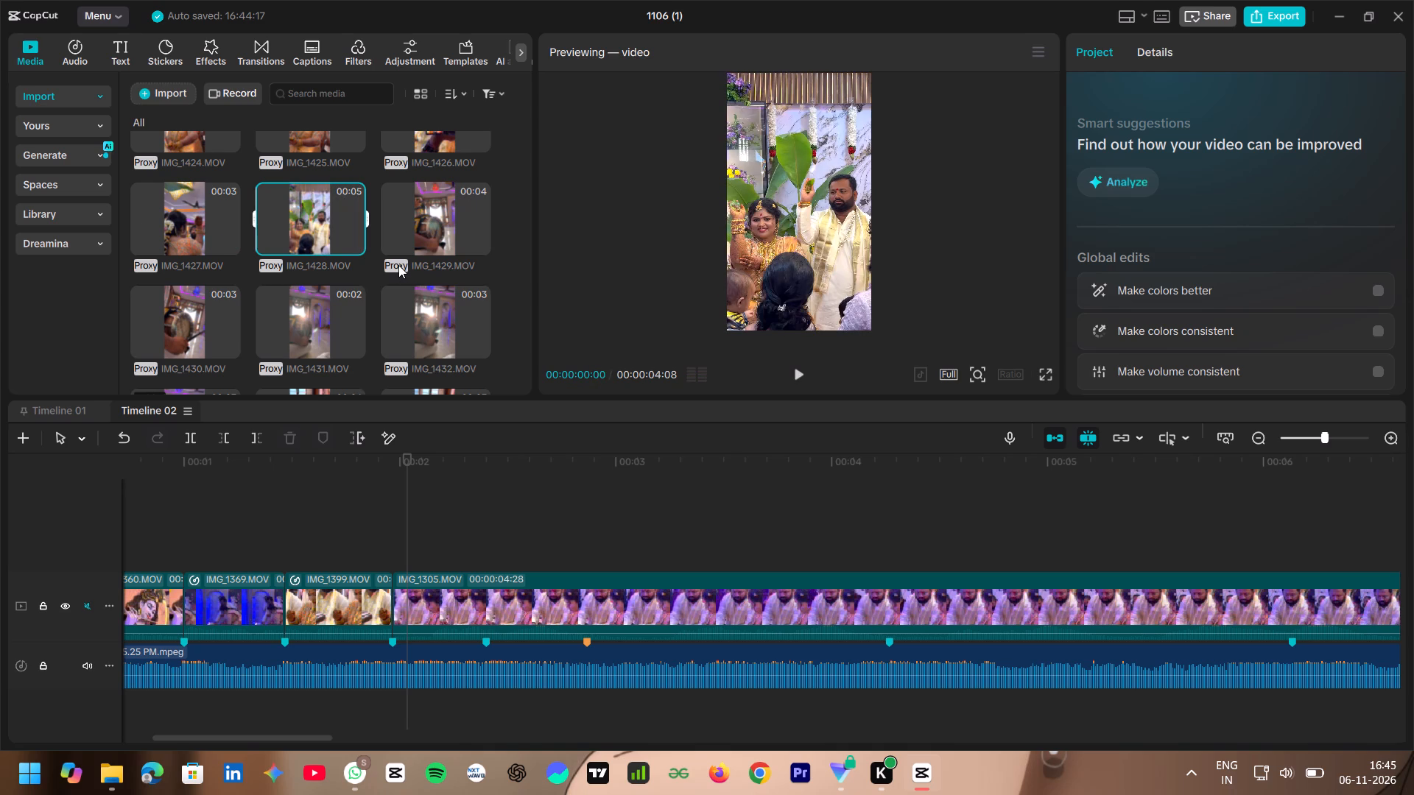
{"action": "scroll", "coordinate": [395, 263], "scroll_direction": "down", "scroll_amount": 1}
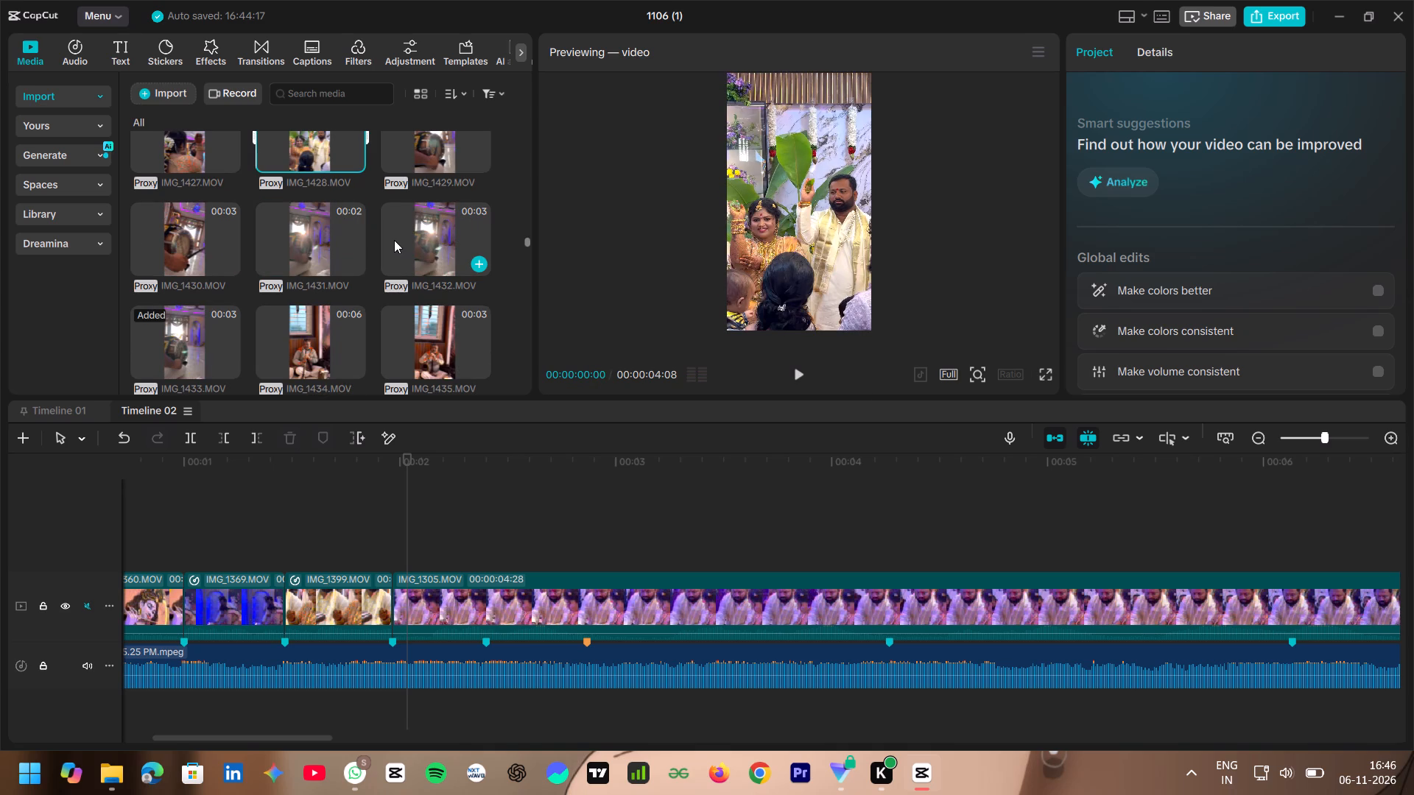
{"action": "scroll", "coordinate": [394, 240], "scroll_direction": "down", "scroll_amount": 3}
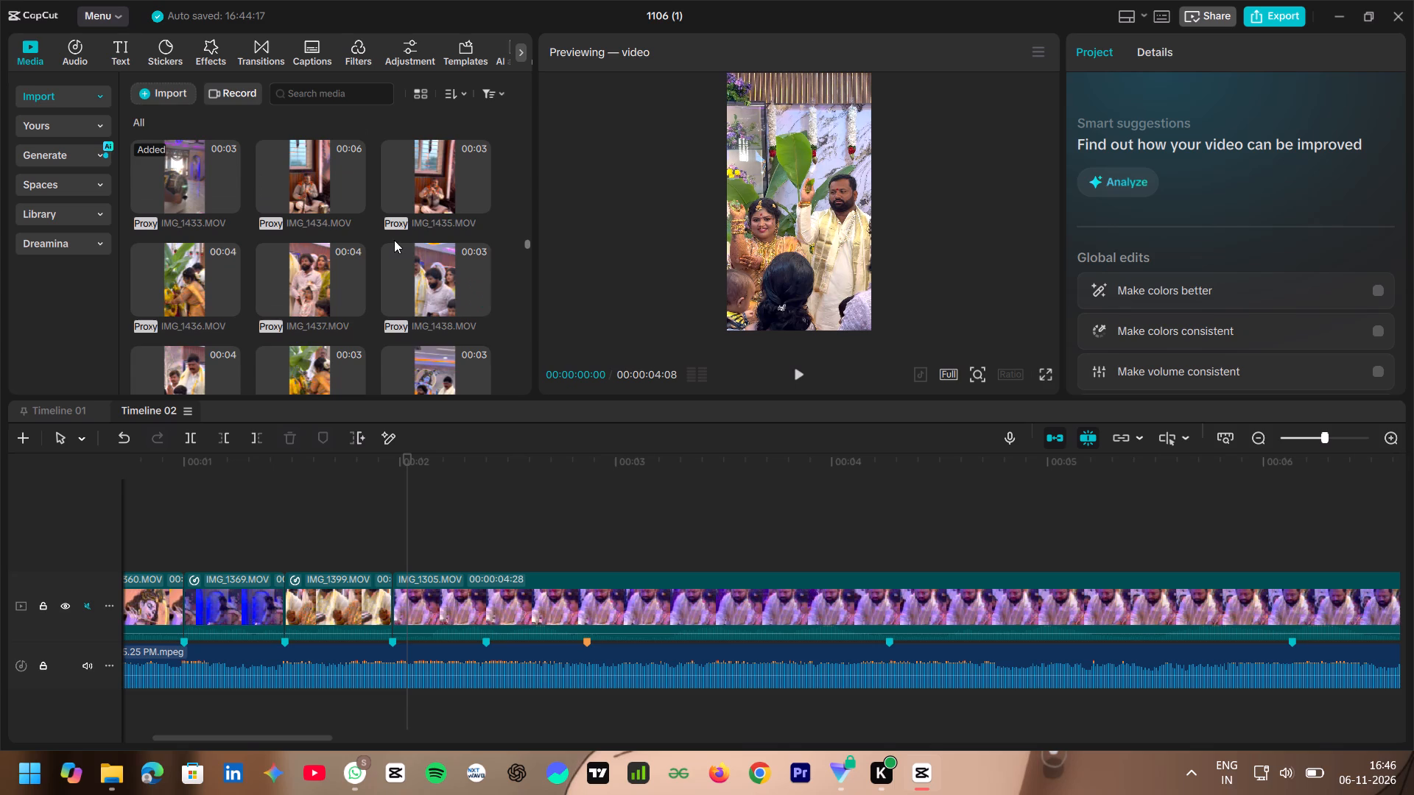
{"action": "left_click", "coordinate": [181, 183]}
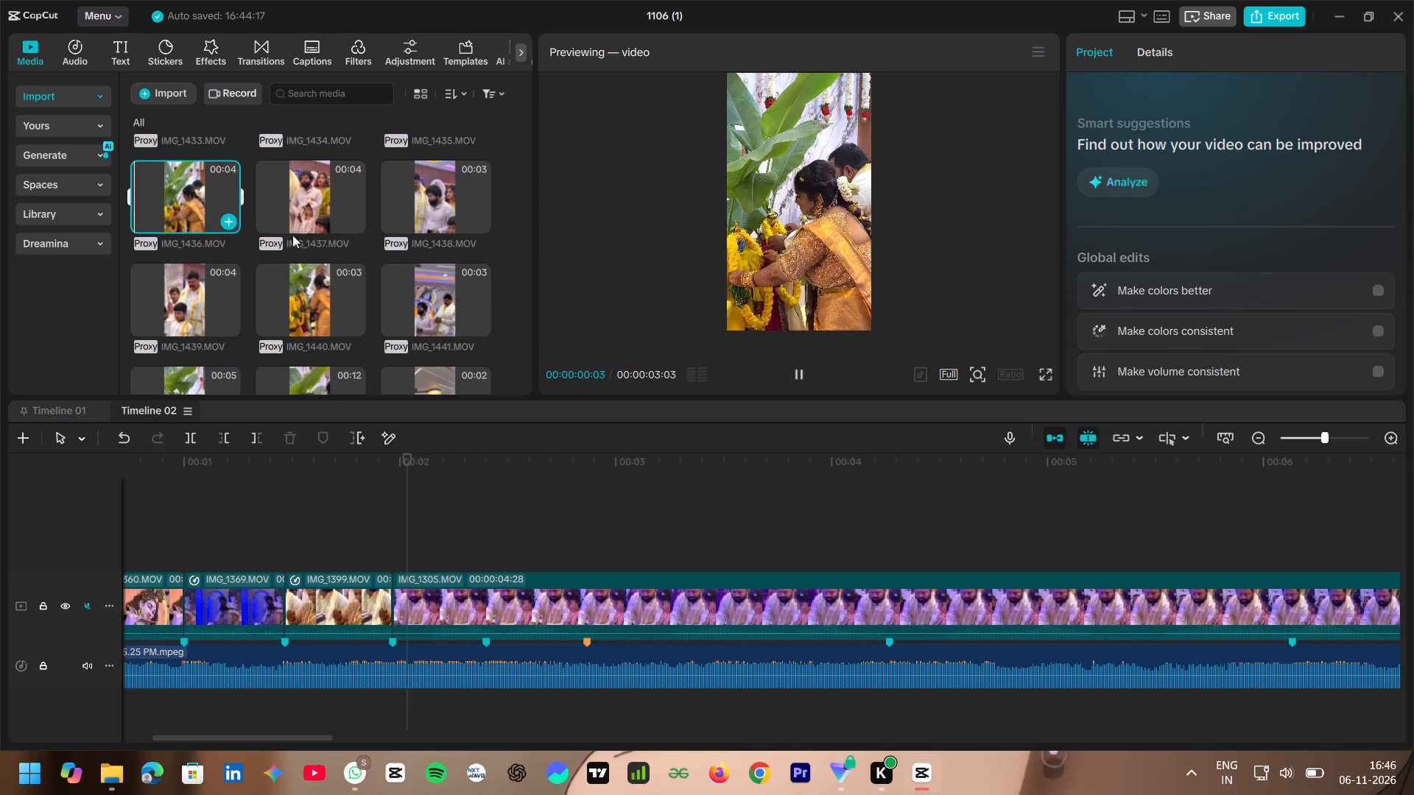
Browse further through the imported media and preview the garland-exchange clips IMG_1461, IMG_1458 and IMG_1459.
{"action": "scroll", "coordinate": [335, 273], "scroll_direction": "down", "scroll_amount": 1}
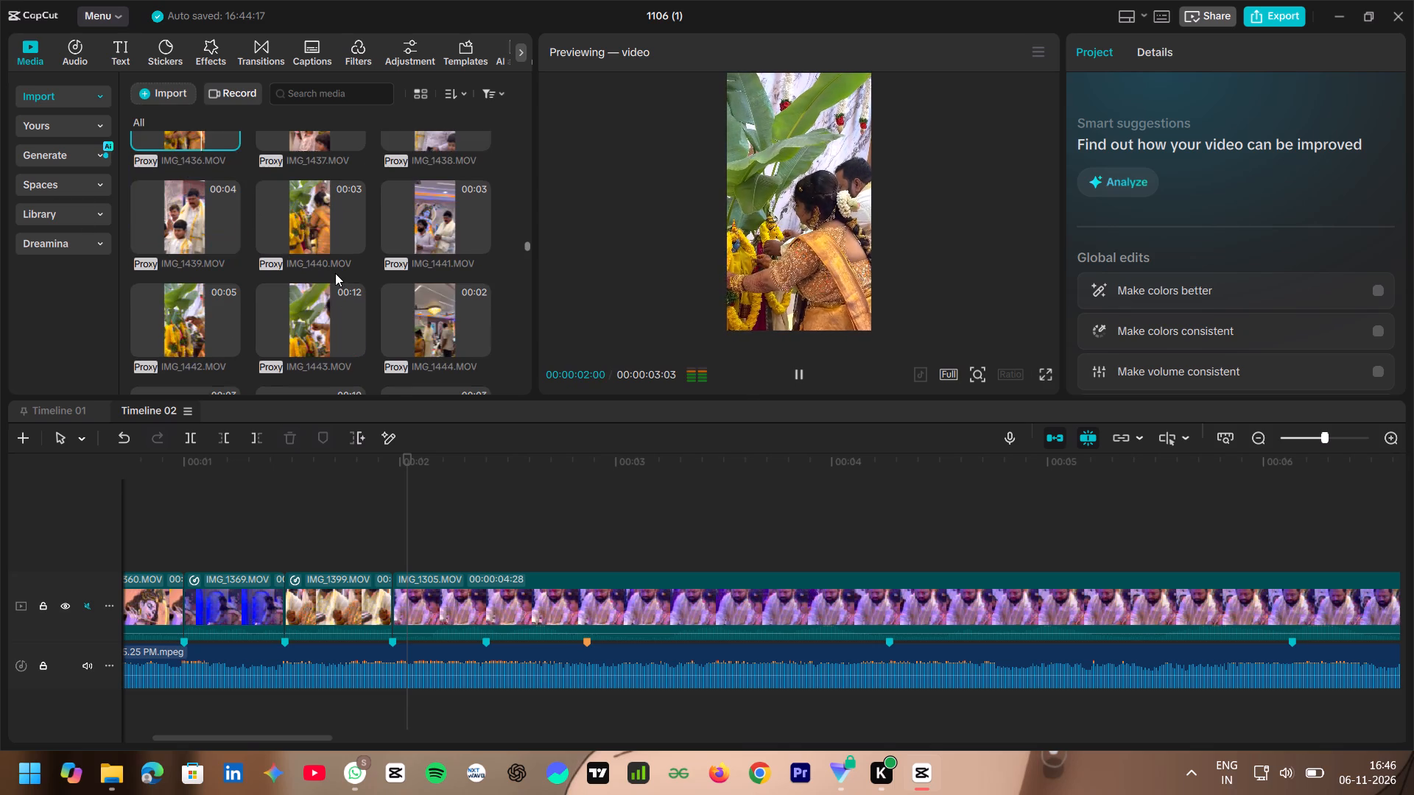
{"action": "scroll", "coordinate": [335, 273], "scroll_direction": "down", "scroll_amount": 1}
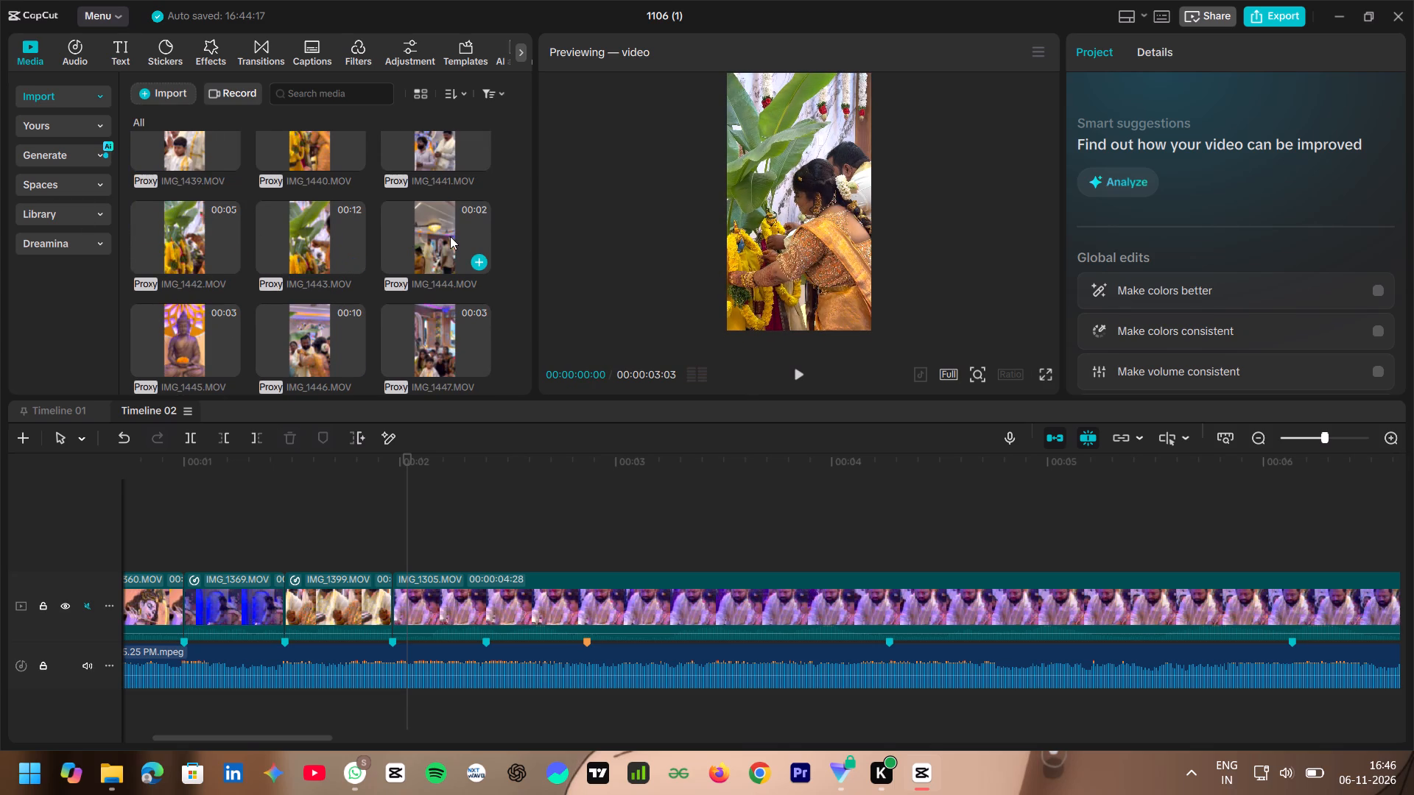
{"action": "scroll", "coordinate": [331, 262], "scroll_direction": "down", "scroll_amount": 2}
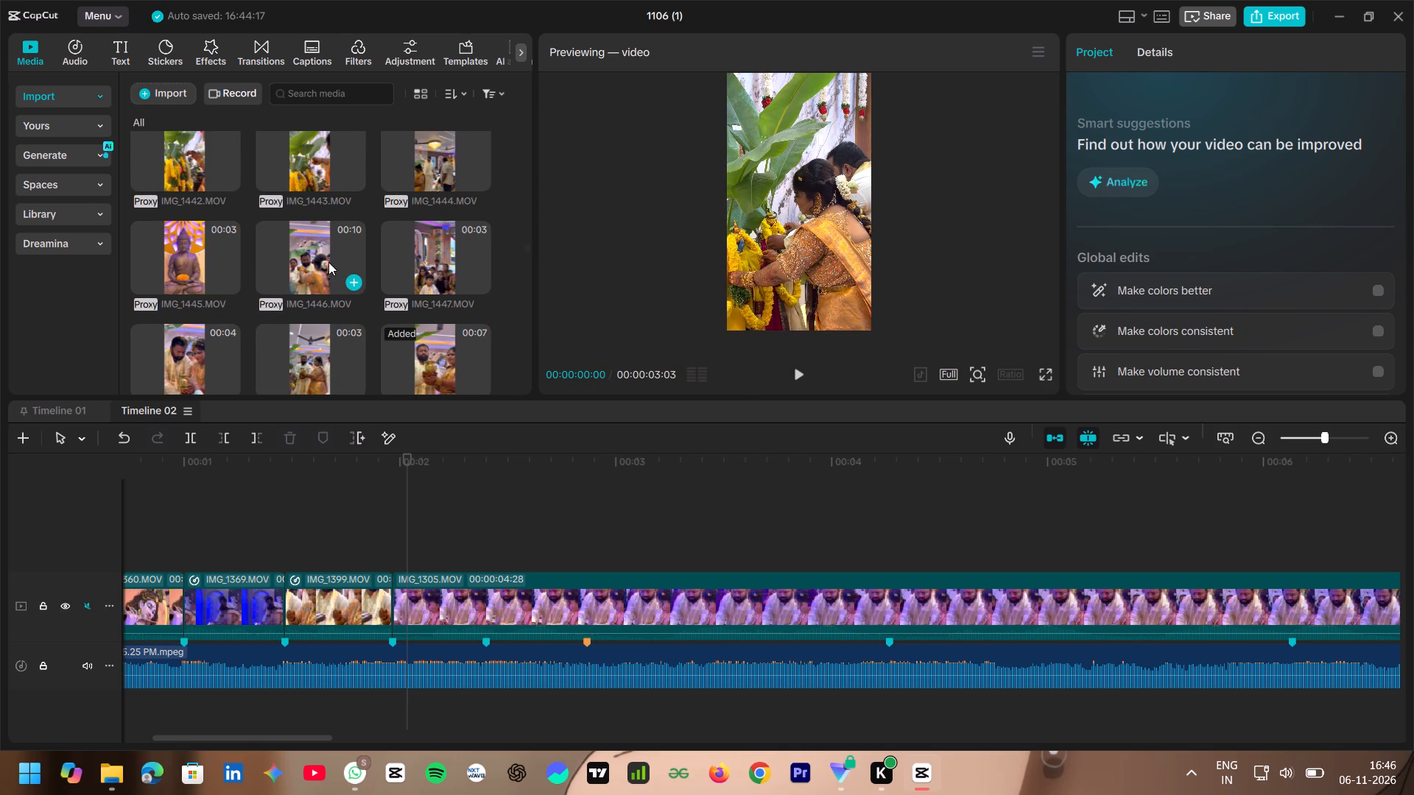
{"action": "scroll", "coordinate": [328, 262], "scroll_direction": "down", "scroll_amount": 2}
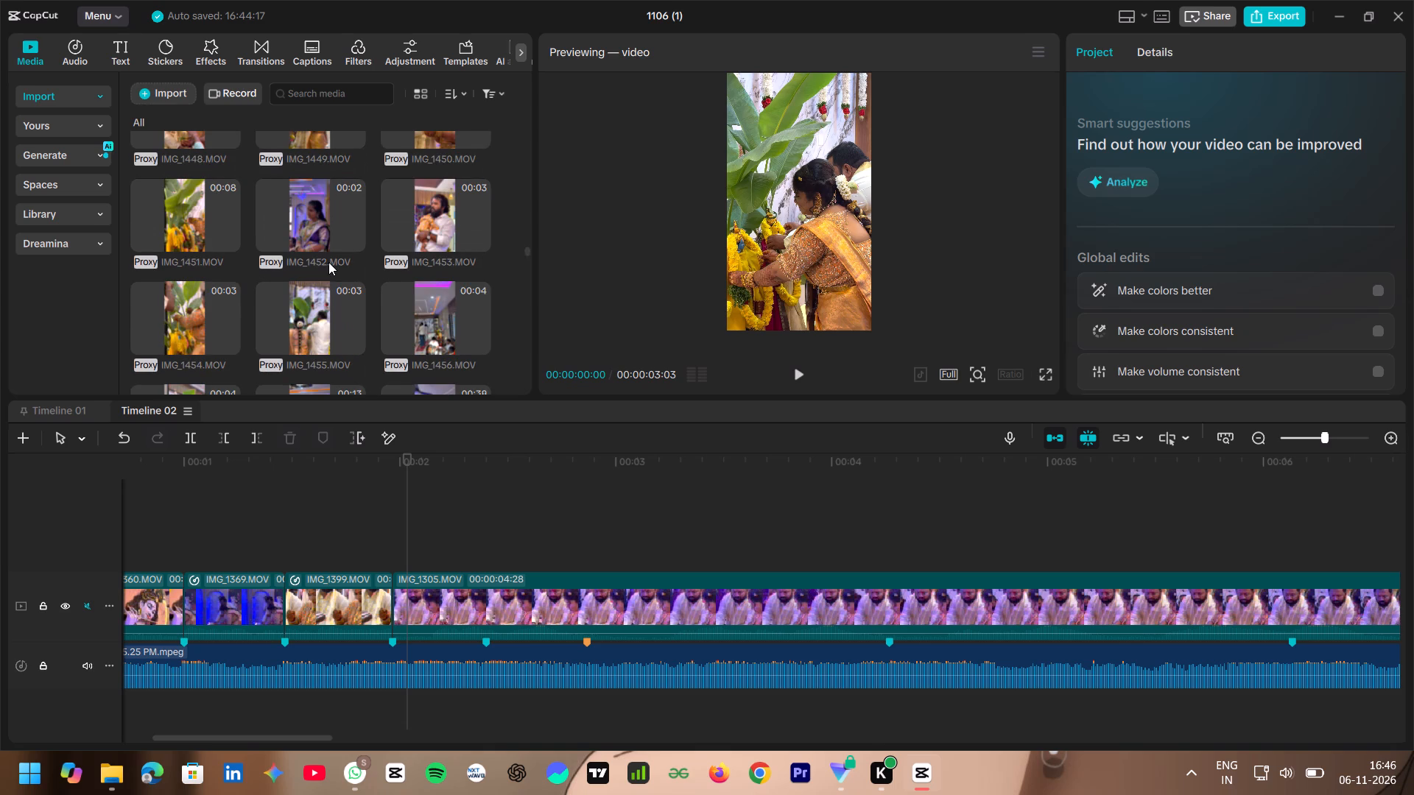
{"action": "scroll", "coordinate": [328, 262], "scroll_direction": "down", "scroll_amount": 2}
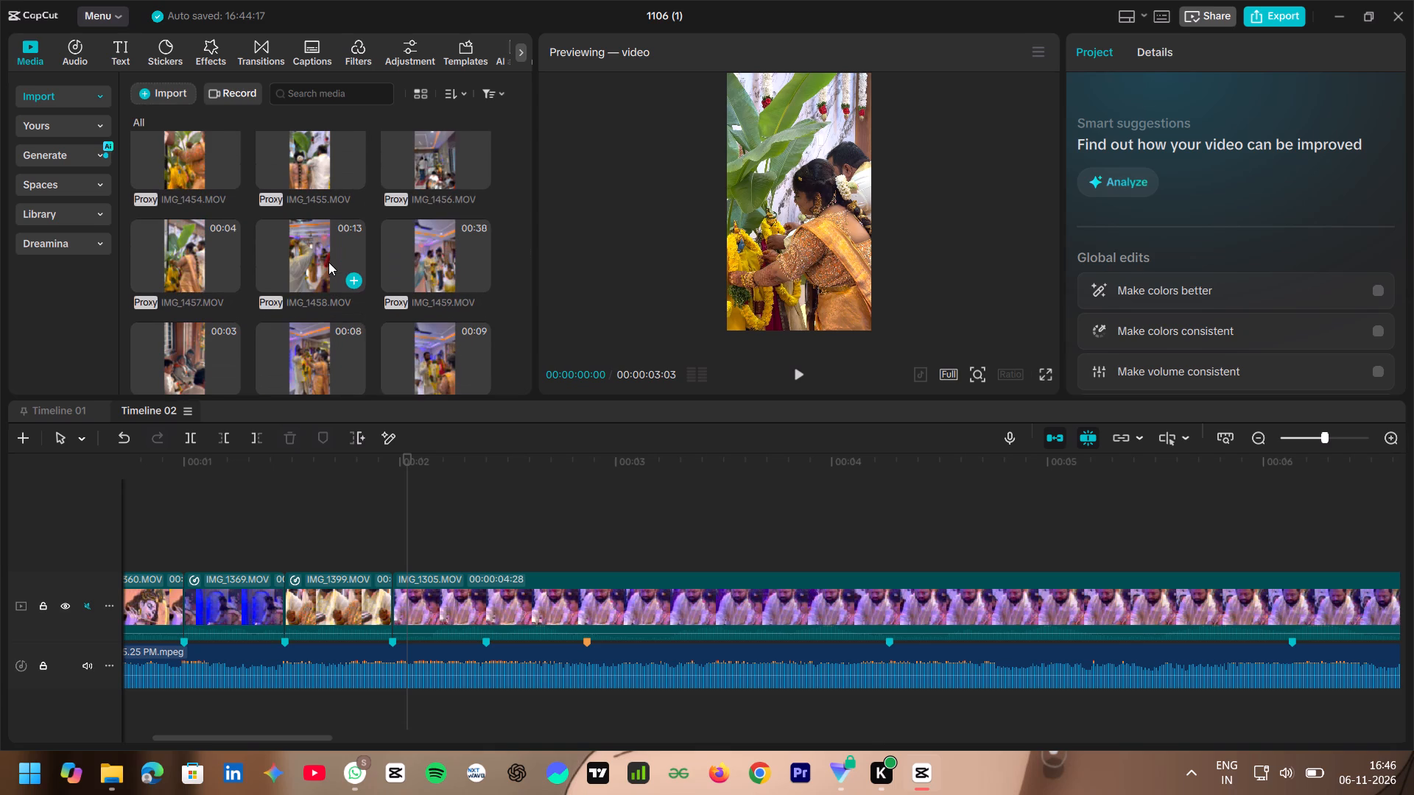
{"action": "scroll", "coordinate": [328, 262], "scroll_direction": "down", "scroll_amount": 2}
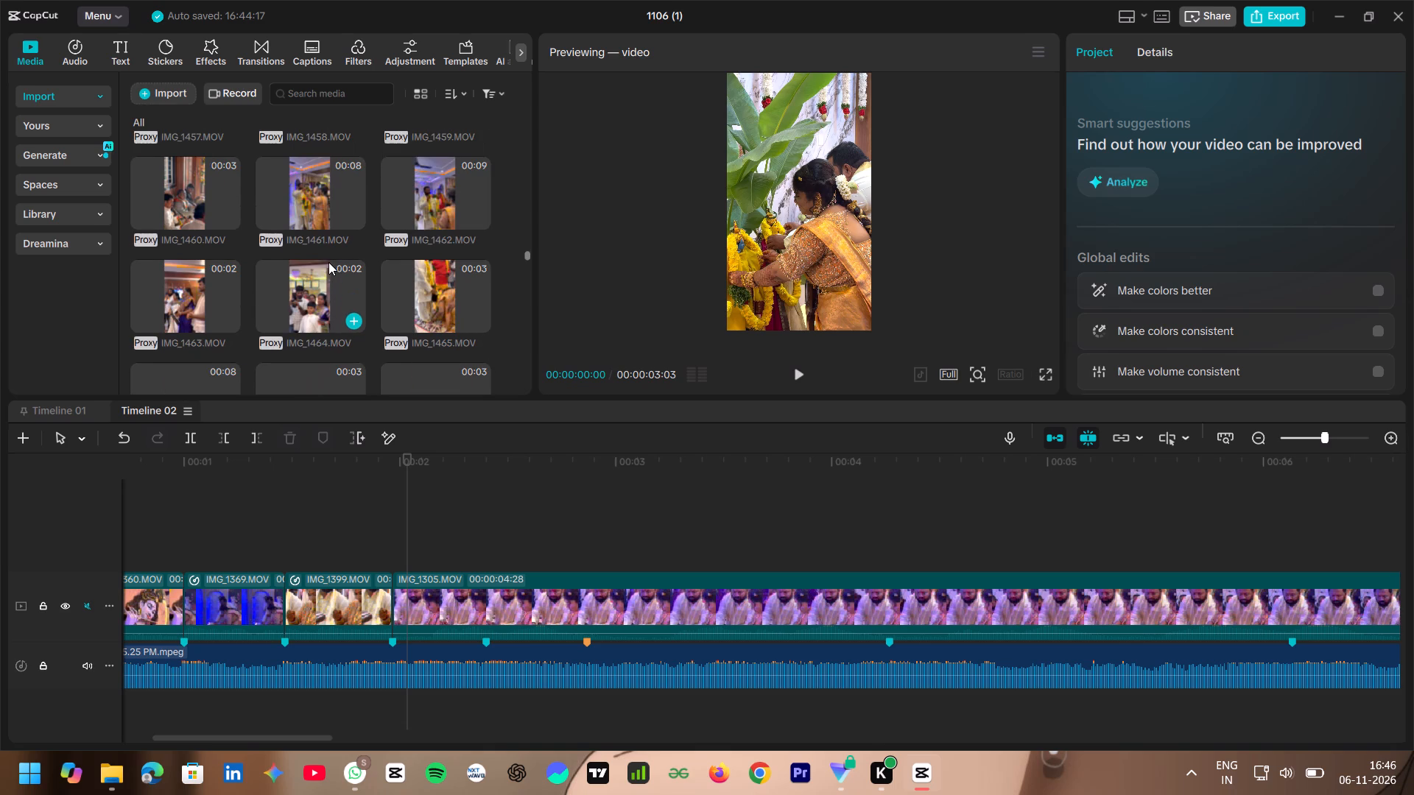
{"action": "scroll", "coordinate": [316, 252], "scroll_direction": "up", "scroll_amount": 1}
{"action": "left_click", "coordinate": [314, 253]}
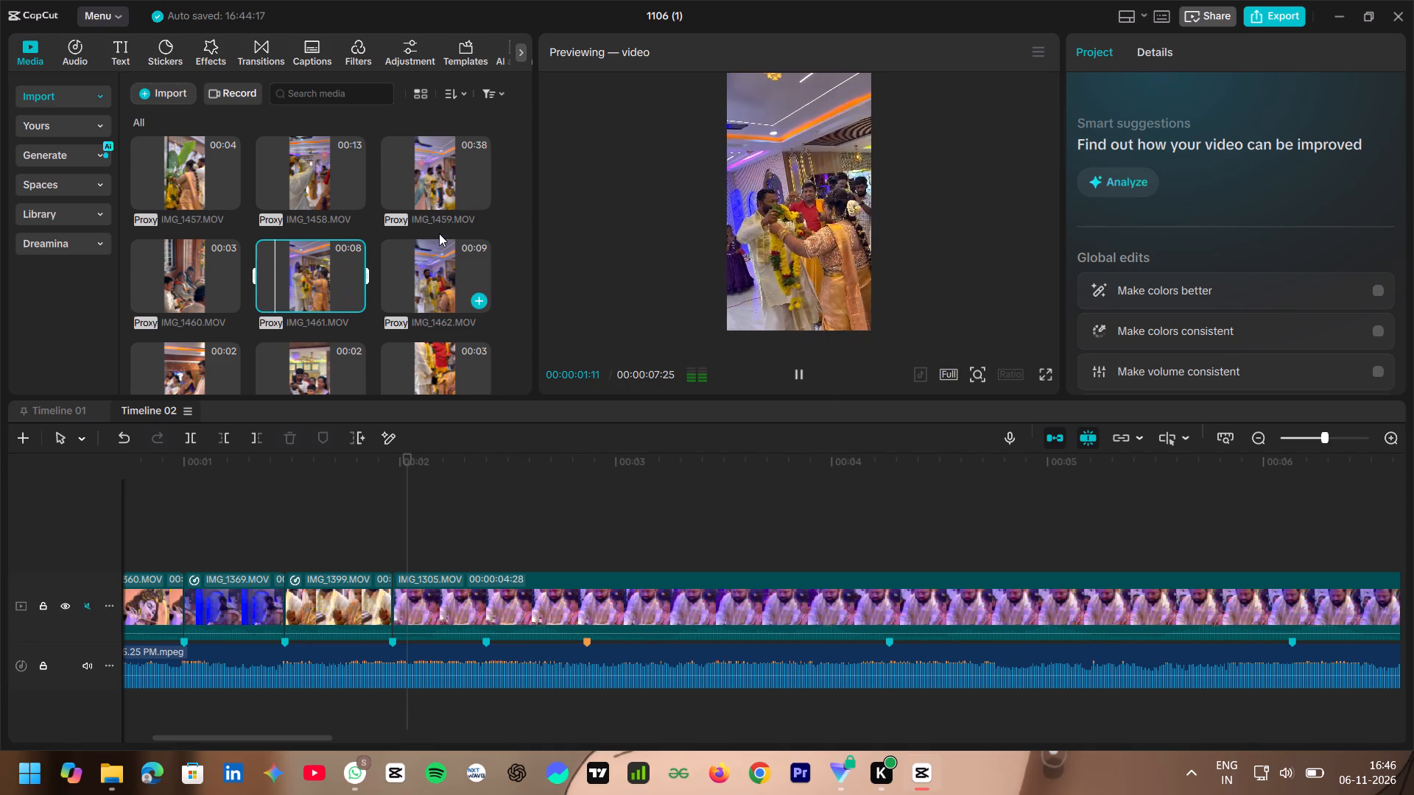
{"action": "left_click", "coordinate": [429, 185]}
{"action": "left_click", "coordinate": [312, 185]}
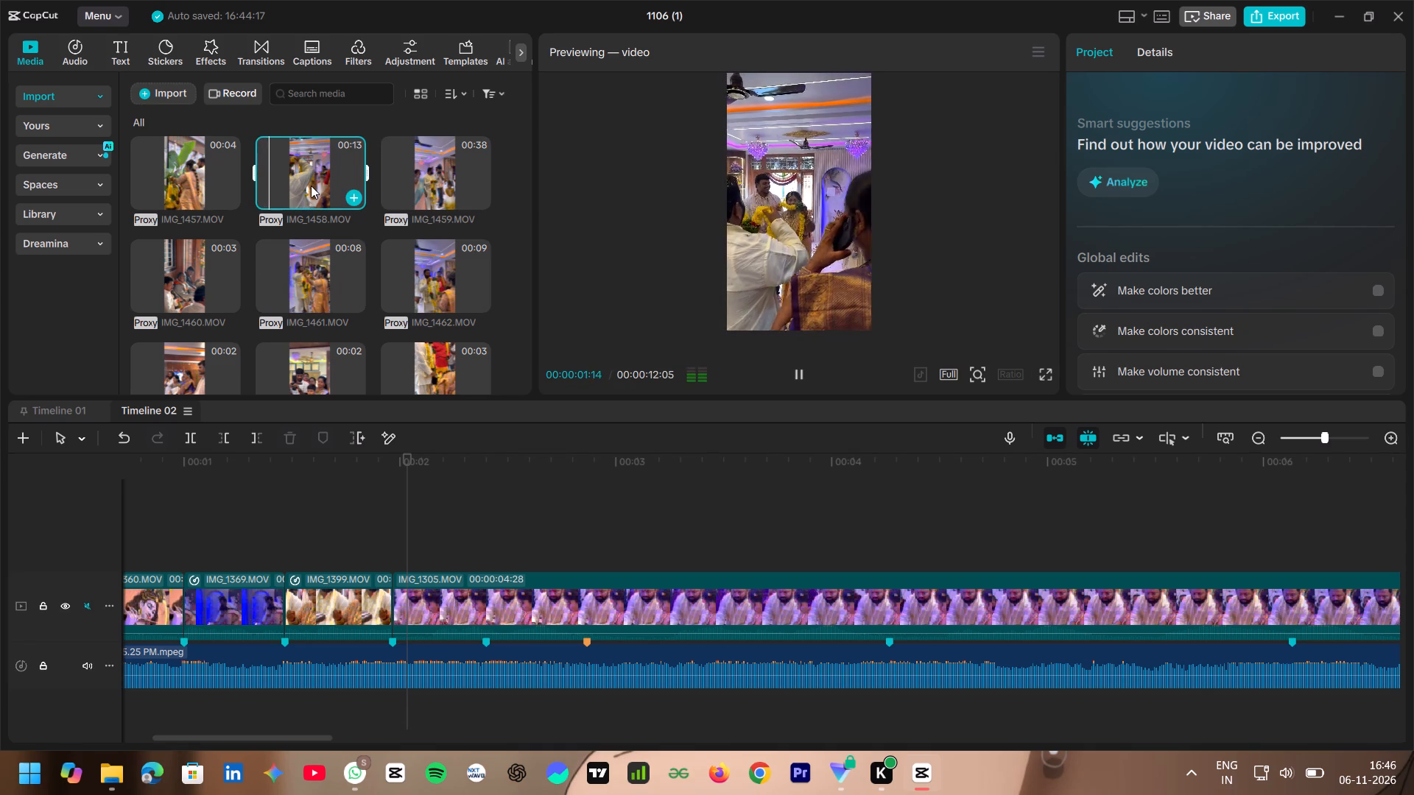
{"action": "left_click", "coordinate": [438, 178]}
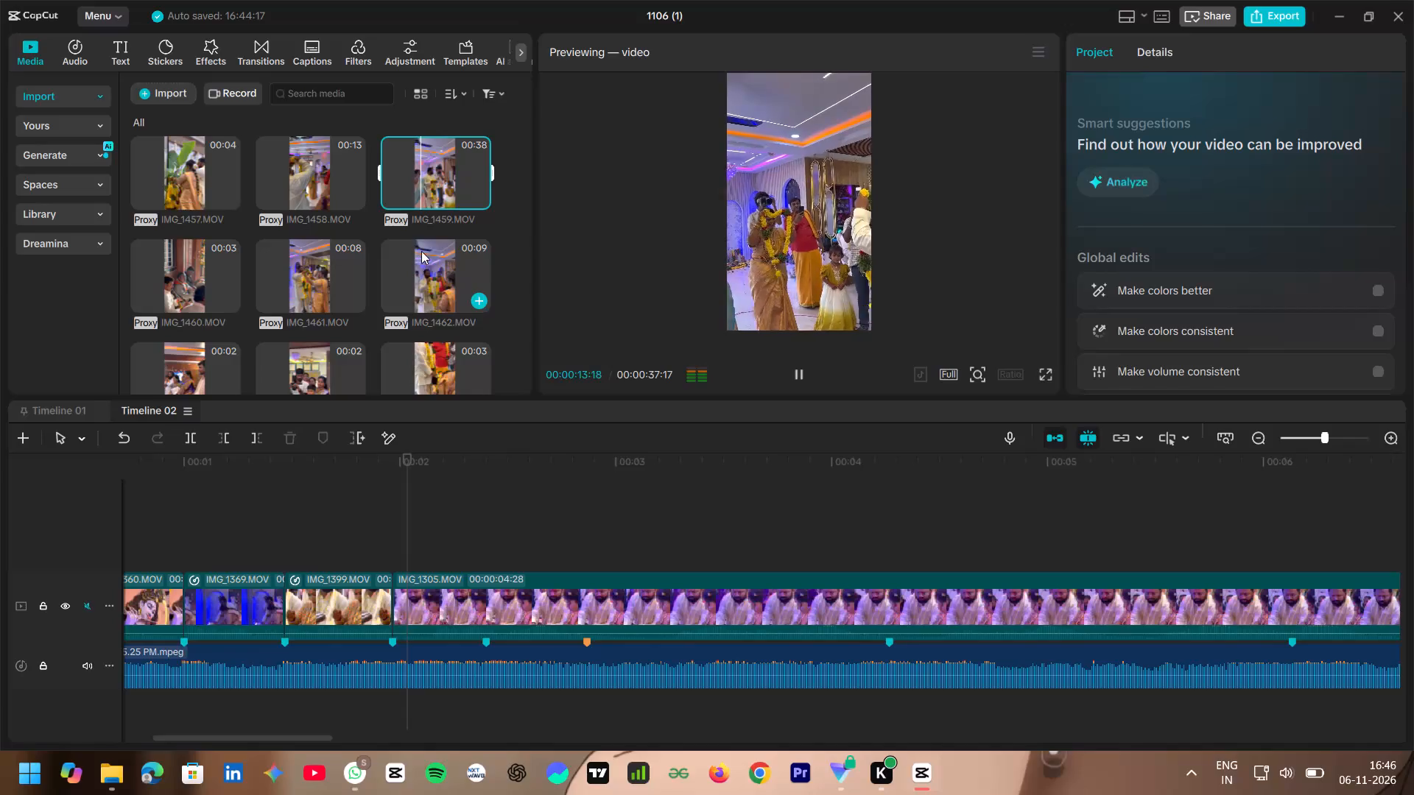
Insert IMG_1461 into Timeline 02 between IMG_1399 and IMG_1305, starting at the fourth beat marker.
{"action": "left_click", "coordinate": [334, 250]}
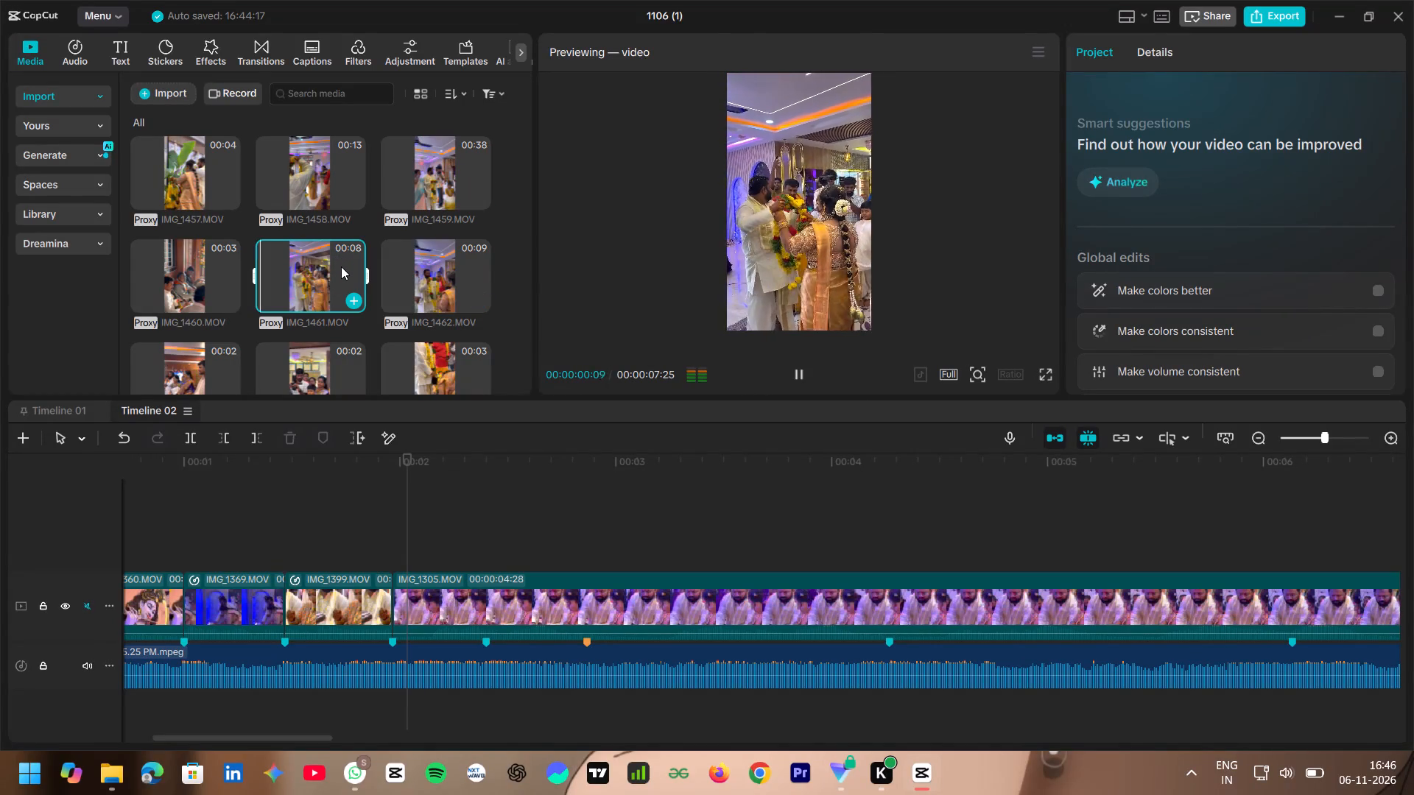
{"action": "left_click_drag", "start_coordinate": [341, 266], "coordinate": [410, 598]}
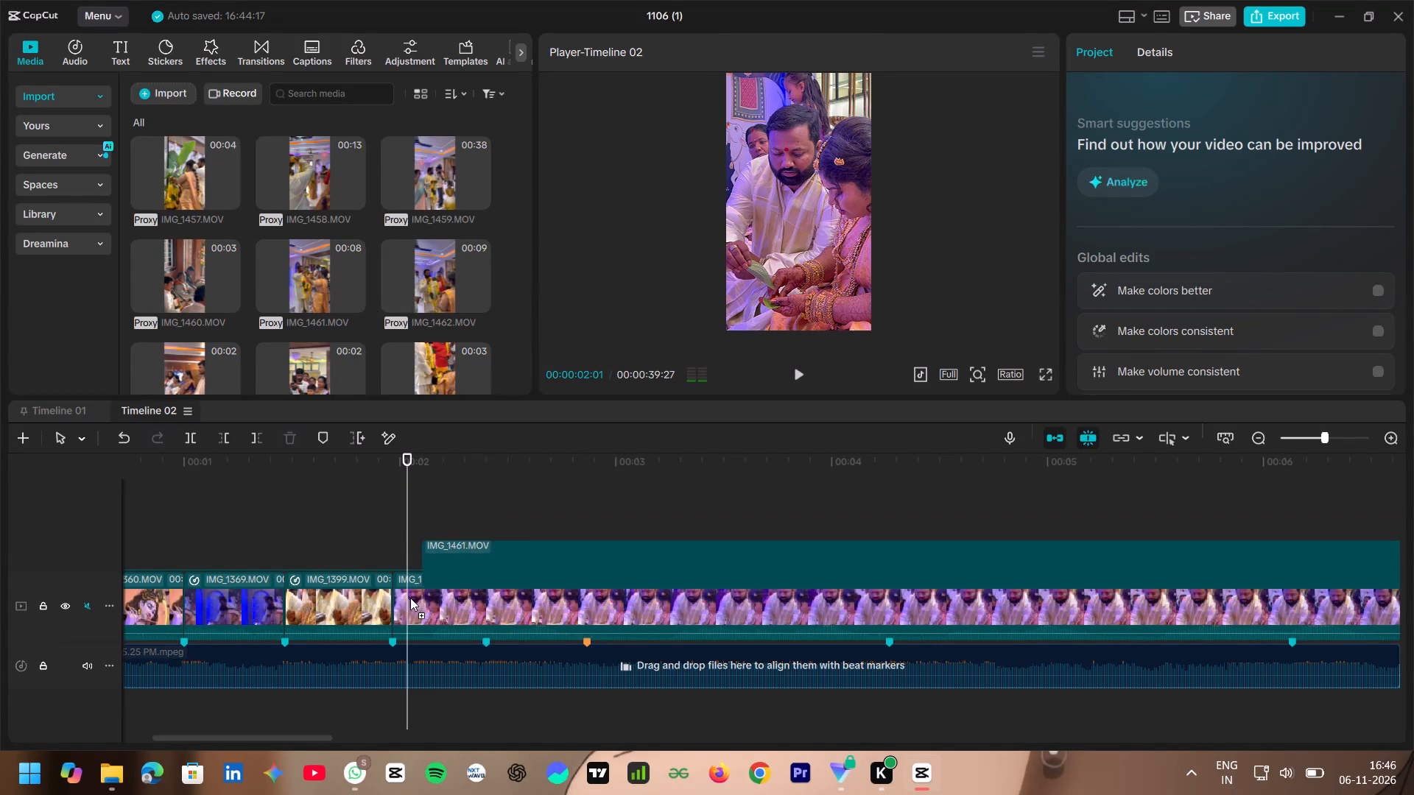
{"action": "left_click_drag", "start_coordinate": [410, 598], "coordinate": [408, 600]}
Trim the start of IMG_1461 to the garland moment, cutting first at 00:00:04:05 and again at 00:00:02:05.
{"action": "left_click_drag", "start_coordinate": [409, 517], "coordinate": [554, 521]}
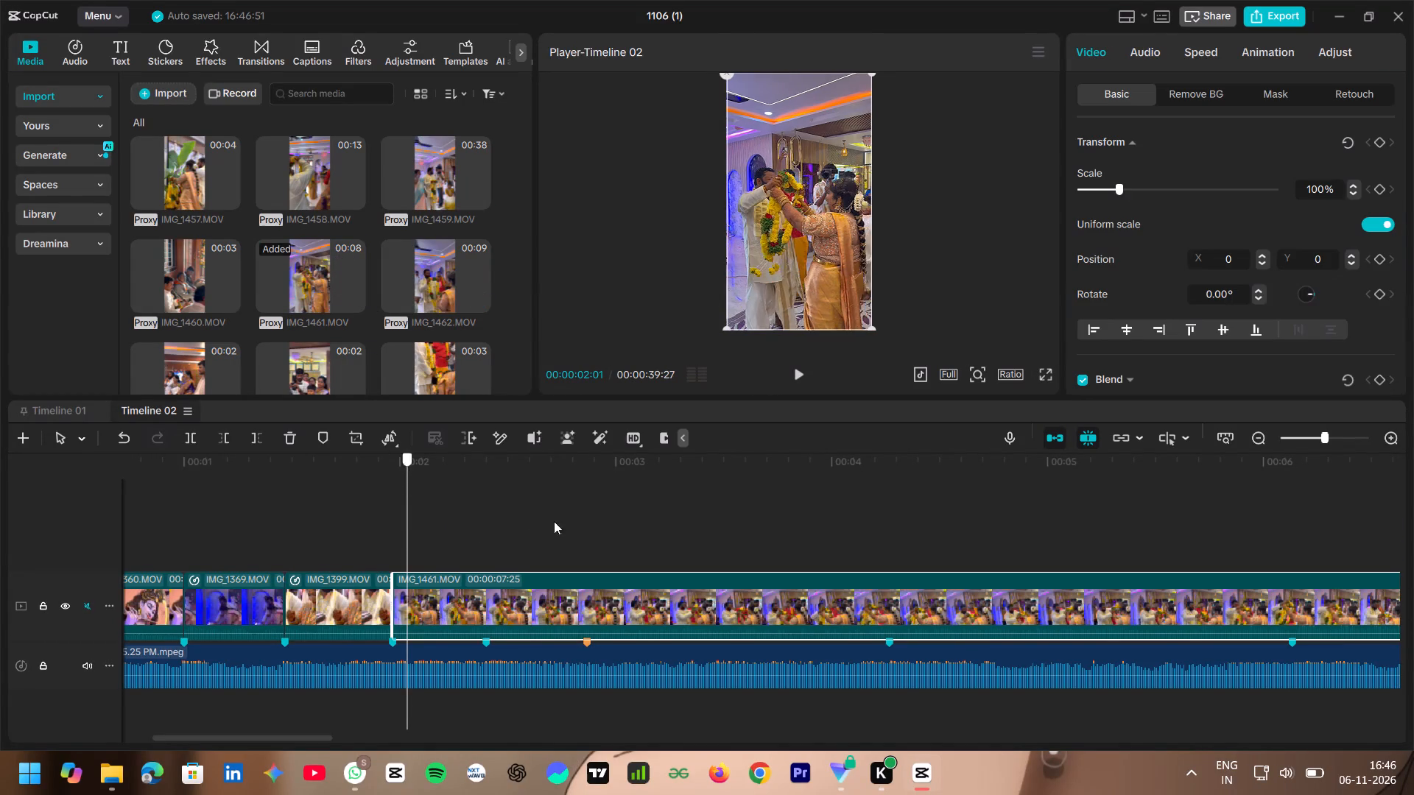
{"action": "left_click_drag", "start_coordinate": [554, 521], "coordinate": [890, 499]}
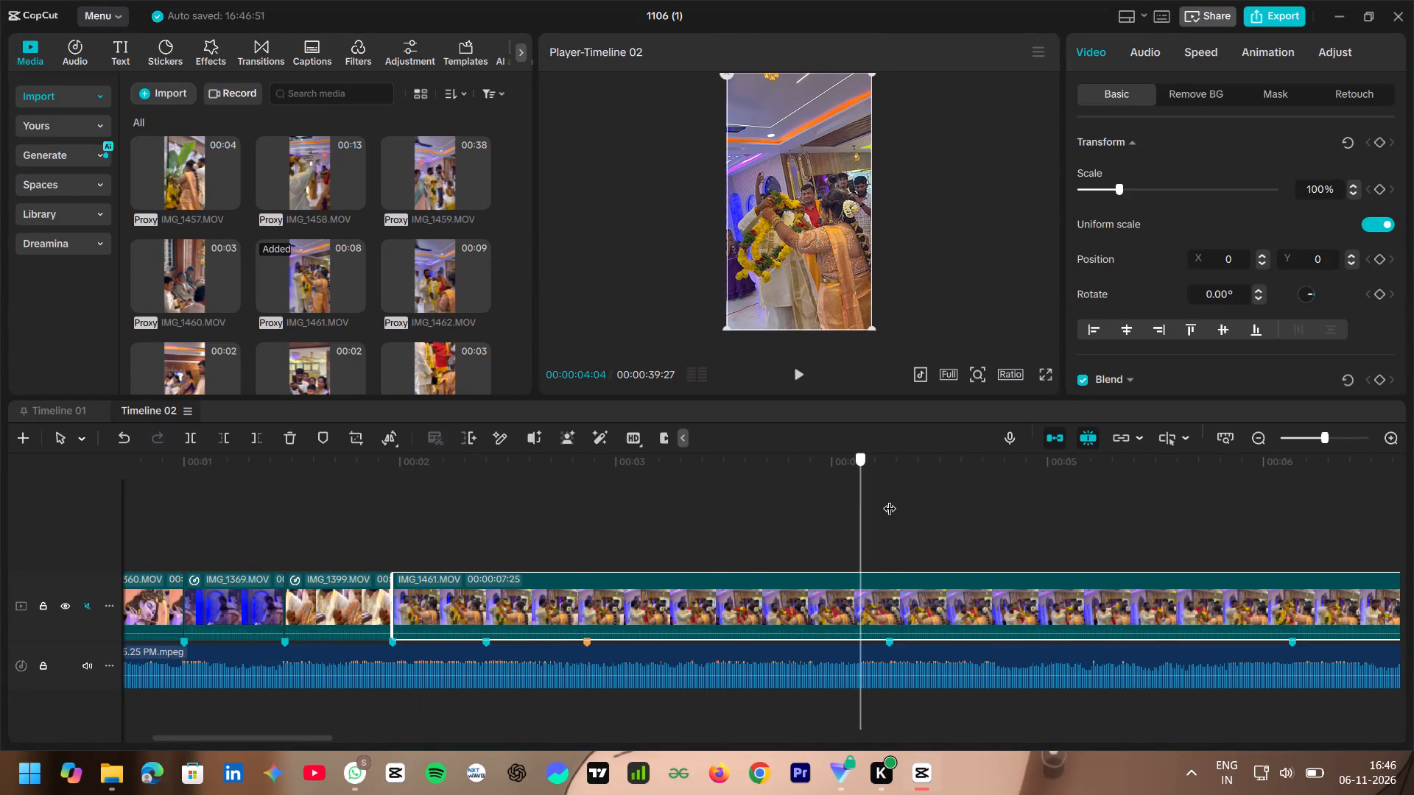
{"action": "left_click_drag", "start_coordinate": [890, 499], "coordinate": [867, 506]}
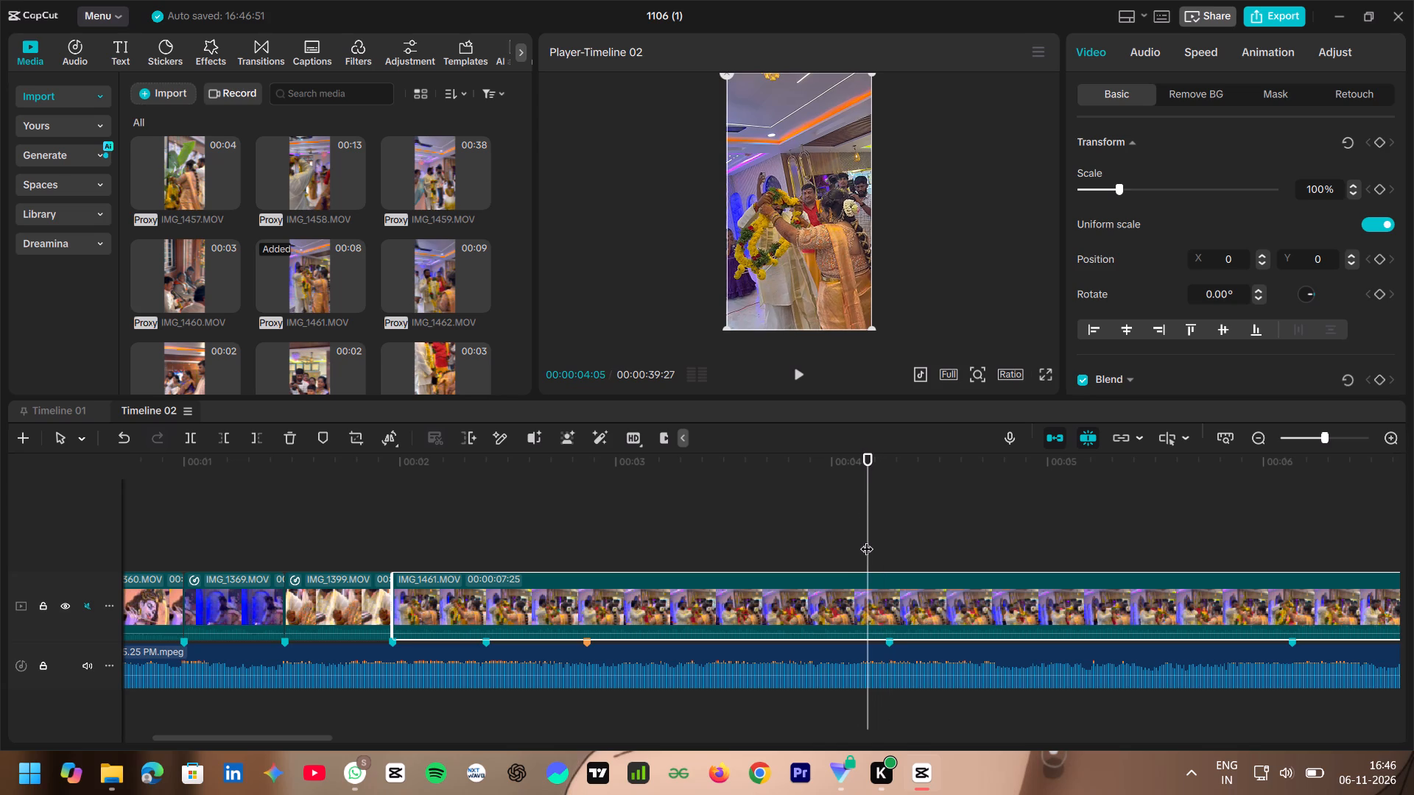
{"action": "key", "text": "q"}
{"action": "left_click_drag", "start_coordinate": [390, 520], "coordinate": [408, 520]}
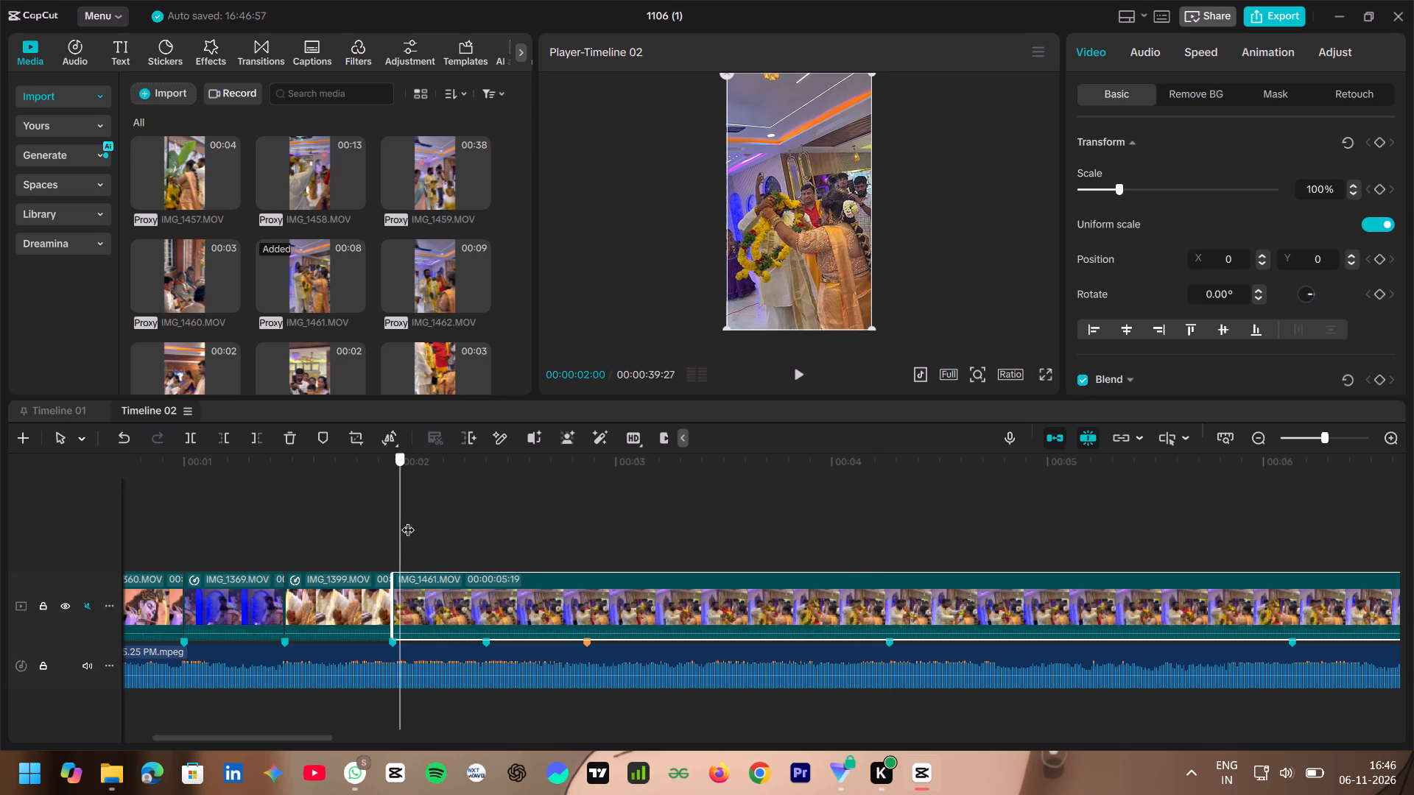
{"action": "left_click_drag", "start_coordinate": [408, 520], "coordinate": [462, 528]}
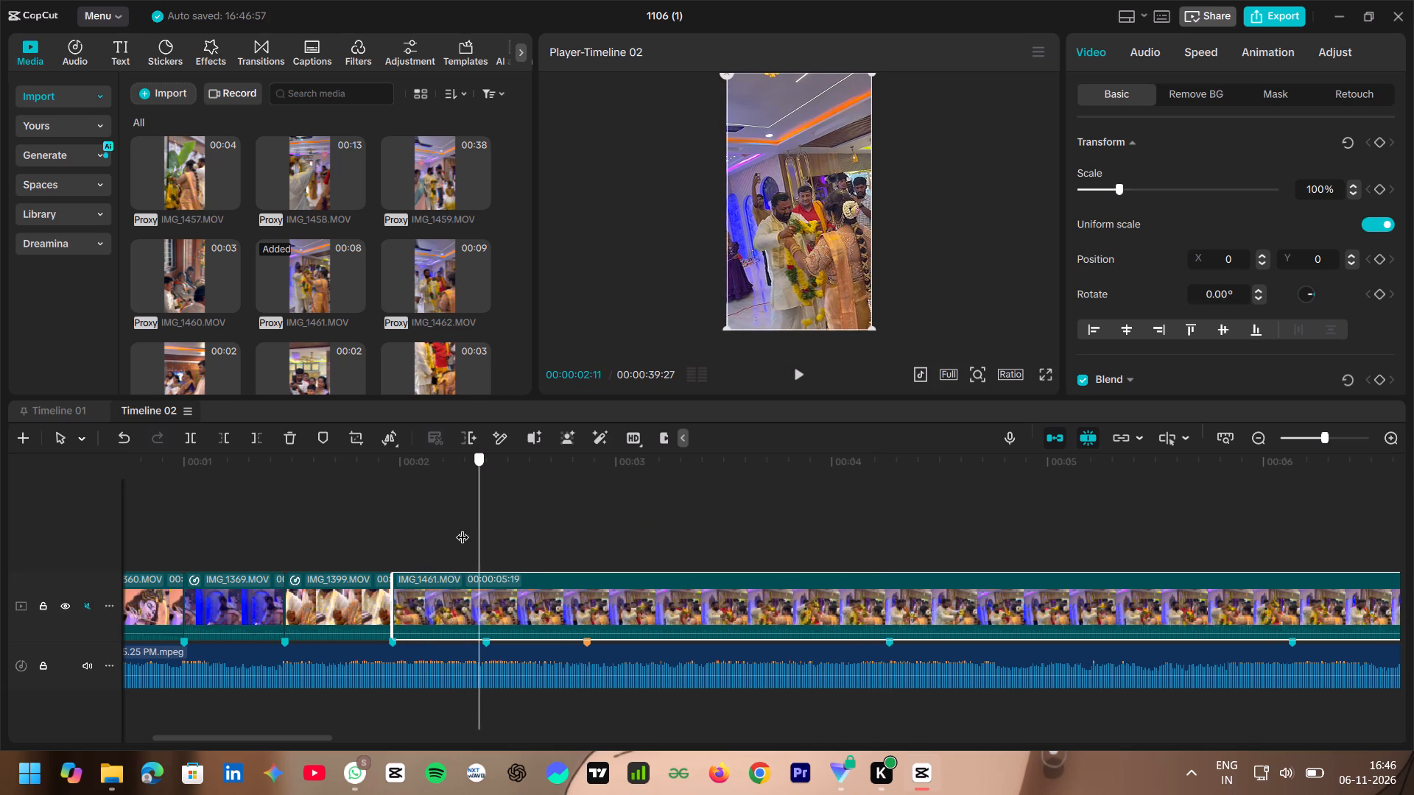
{"action": "left_click_drag", "start_coordinate": [462, 528], "coordinate": [435, 534]}
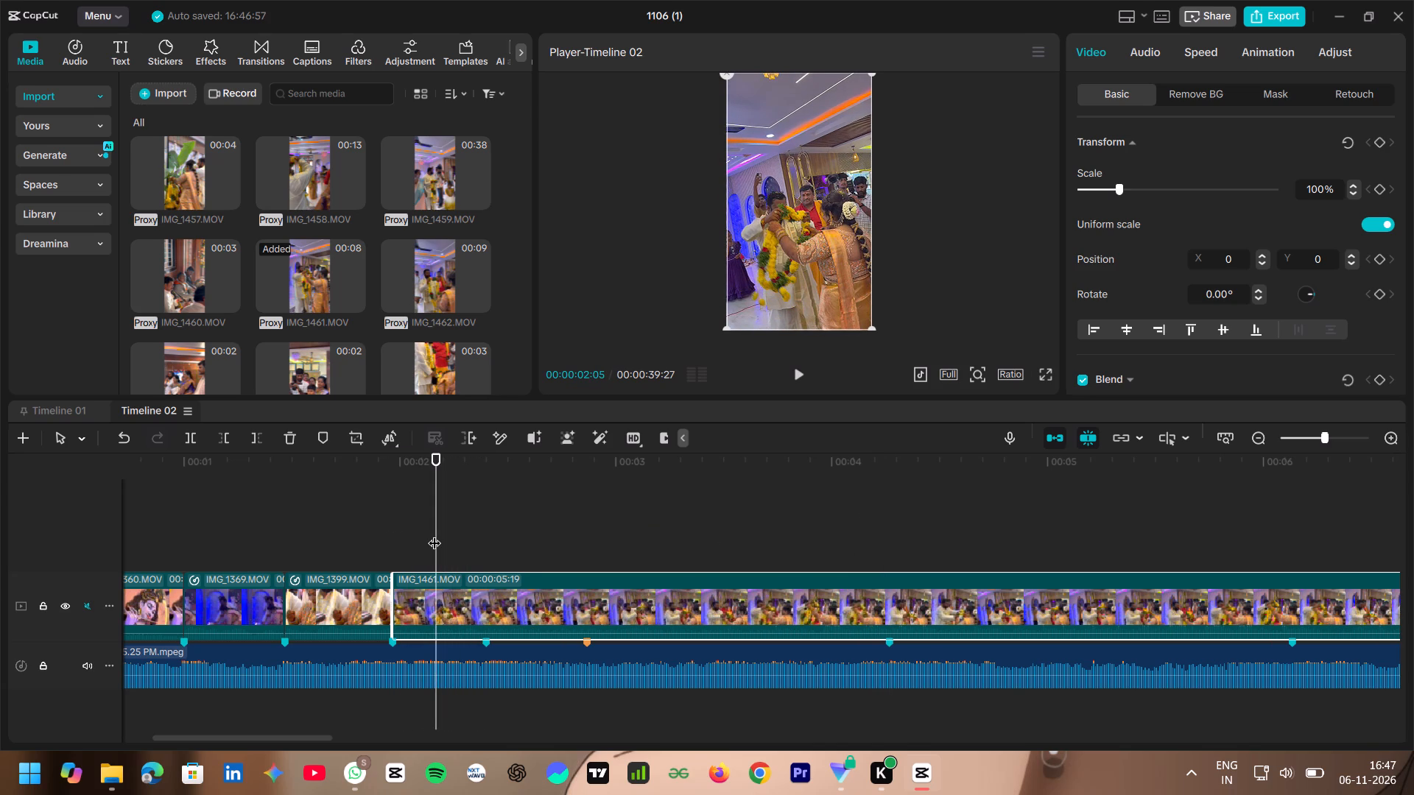
{"action": "key", "text": "q"}
Trim the end of IMG_1461 at 00:00:02:08, keeping only the short garland moment.
{"action": "left_click_drag", "start_coordinate": [399, 512], "coordinate": [440, 517]}
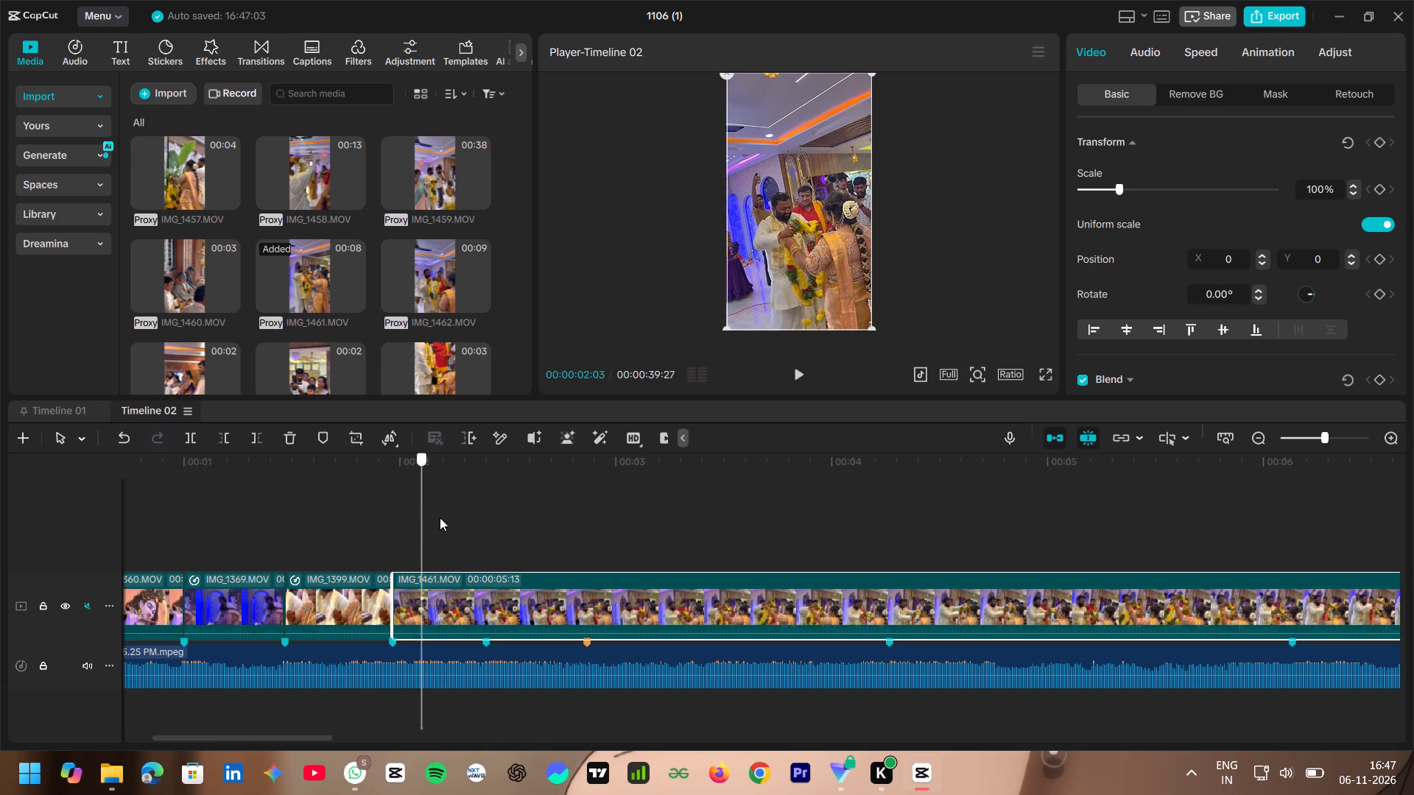
{"action": "left_click_drag", "start_coordinate": [440, 517], "coordinate": [465, 526]}
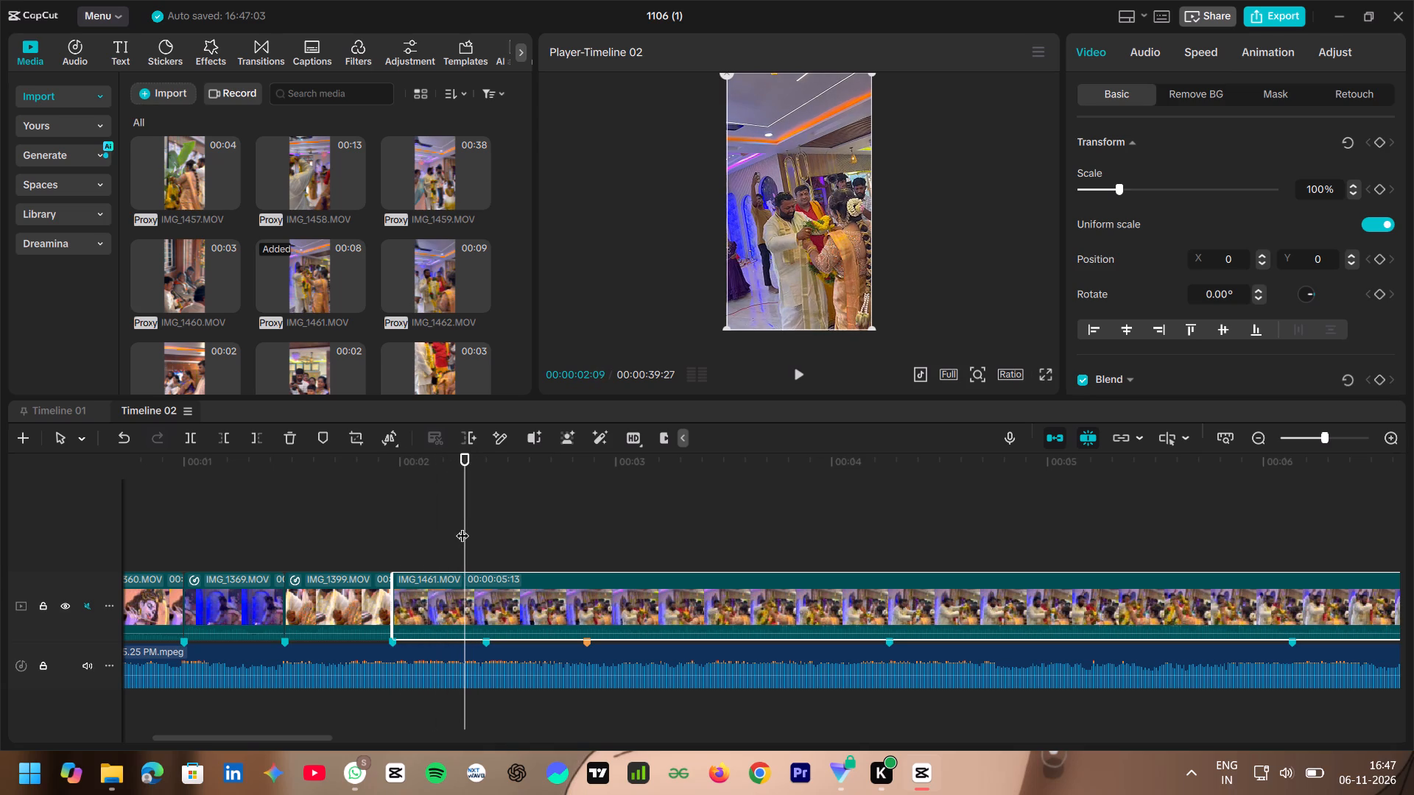
{"action": "left_click_drag", "start_coordinate": [463, 509], "coordinate": [457, 512]}
{"action": "key", "text": "w"}
{"action": "left_click_drag", "start_coordinate": [457, 512], "coordinate": [452, 512]}
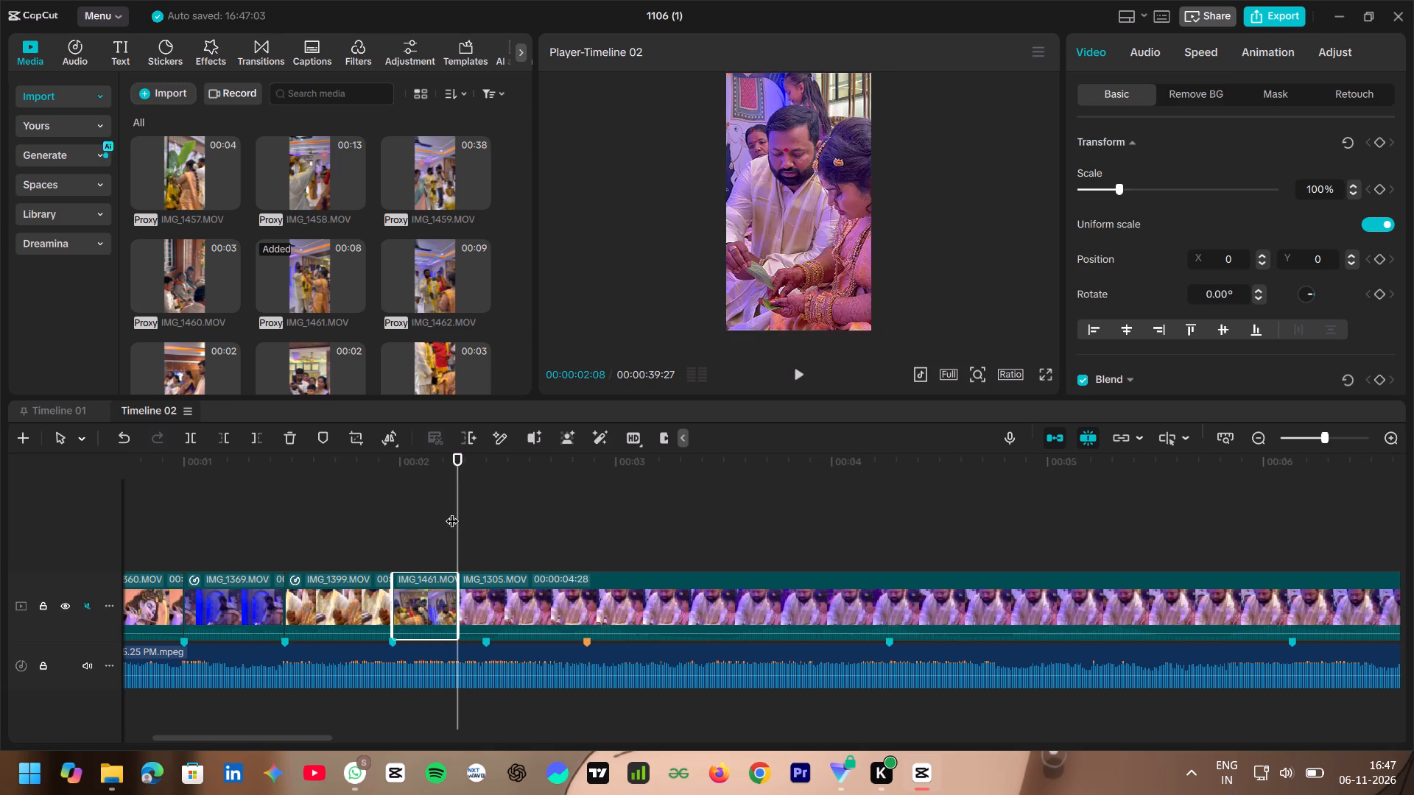
{"action": "left_click_drag", "start_coordinate": [452, 512], "coordinate": [437, 512]}
Apply a custom speed curve to IMG_1461, removing its last two inner points and lowering the end point until the clip ends at the fifth beat marker.
{"action": "left_click", "coordinate": [1192, 49]}
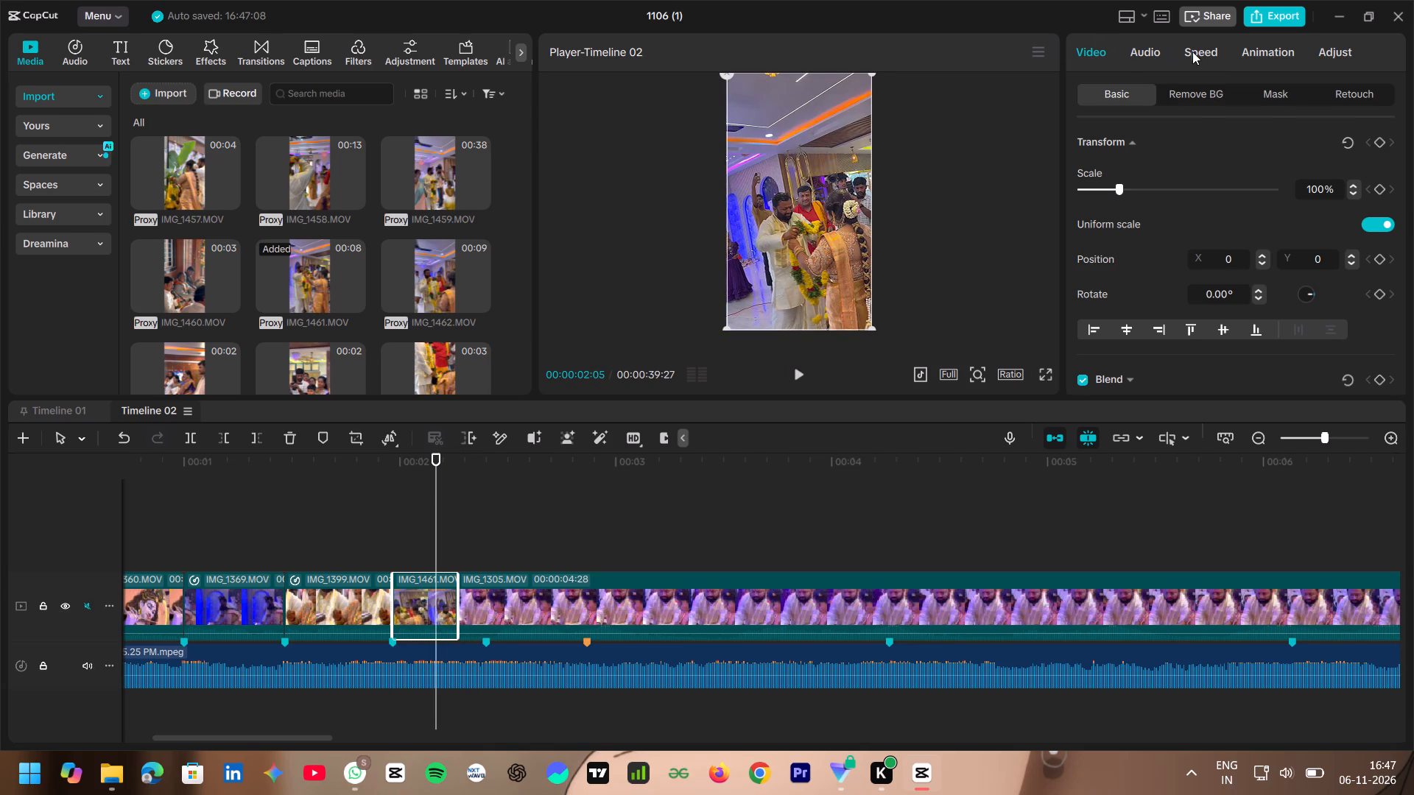
{"action": "left_click", "coordinate": [1182, 105]}
{"action": "left_click", "coordinate": [1203, 98]}
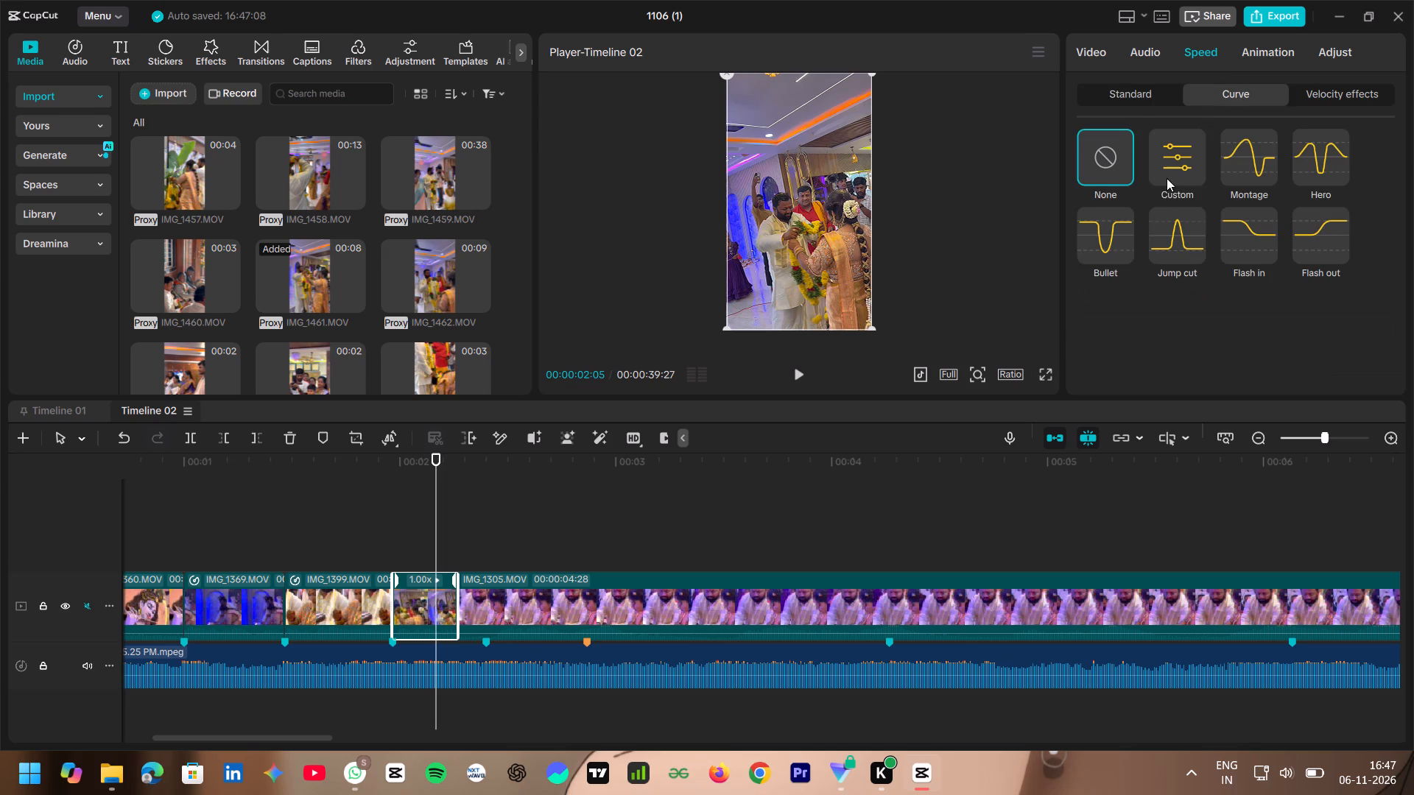
{"action": "left_click", "coordinate": [1167, 178]}
{"action": "scroll", "coordinate": [1223, 275], "scroll_direction": "down", "scroll_amount": 3}
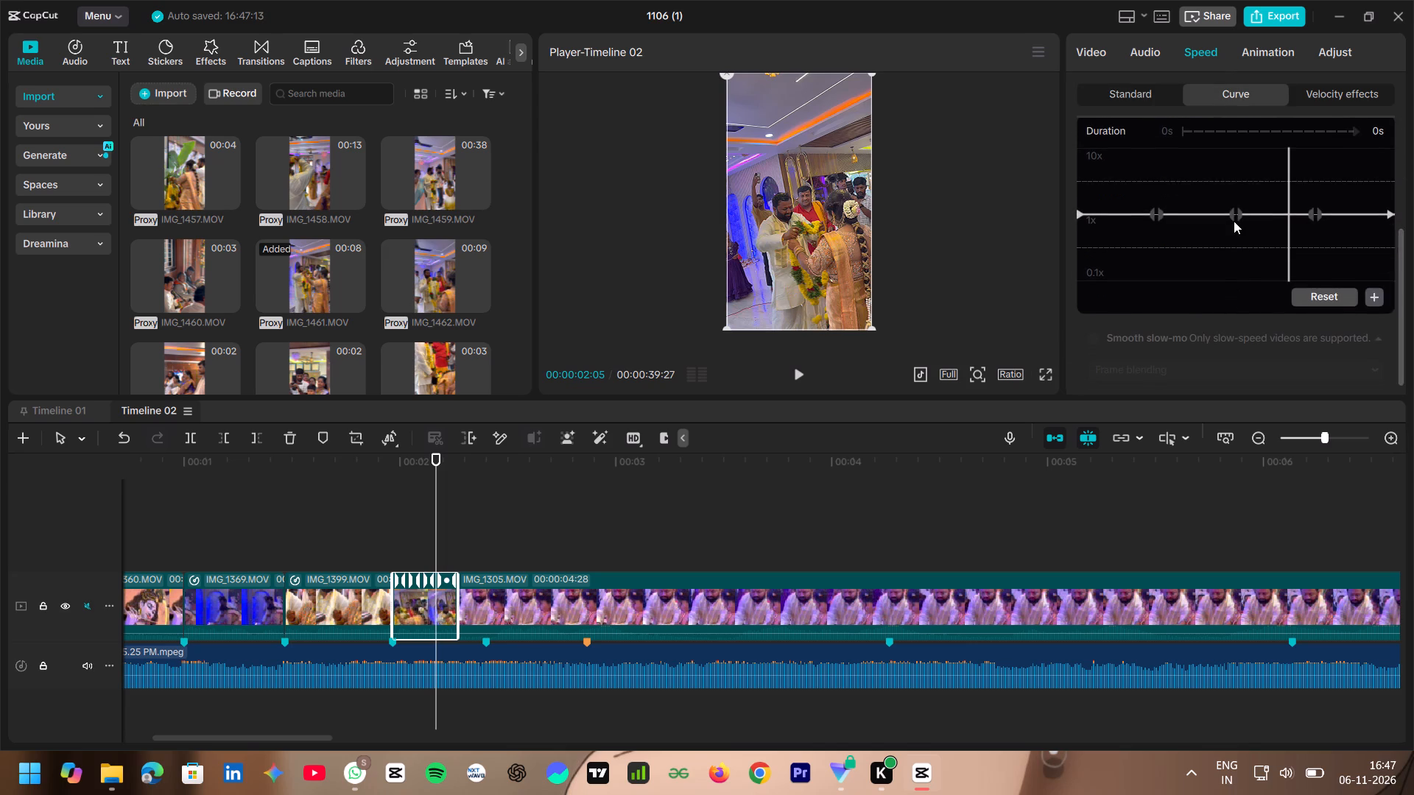
{"action": "left_click", "coordinate": [1234, 221]}
{"action": "left_click", "coordinate": [1366, 304]}
{"action": "left_click", "coordinate": [1319, 229]}
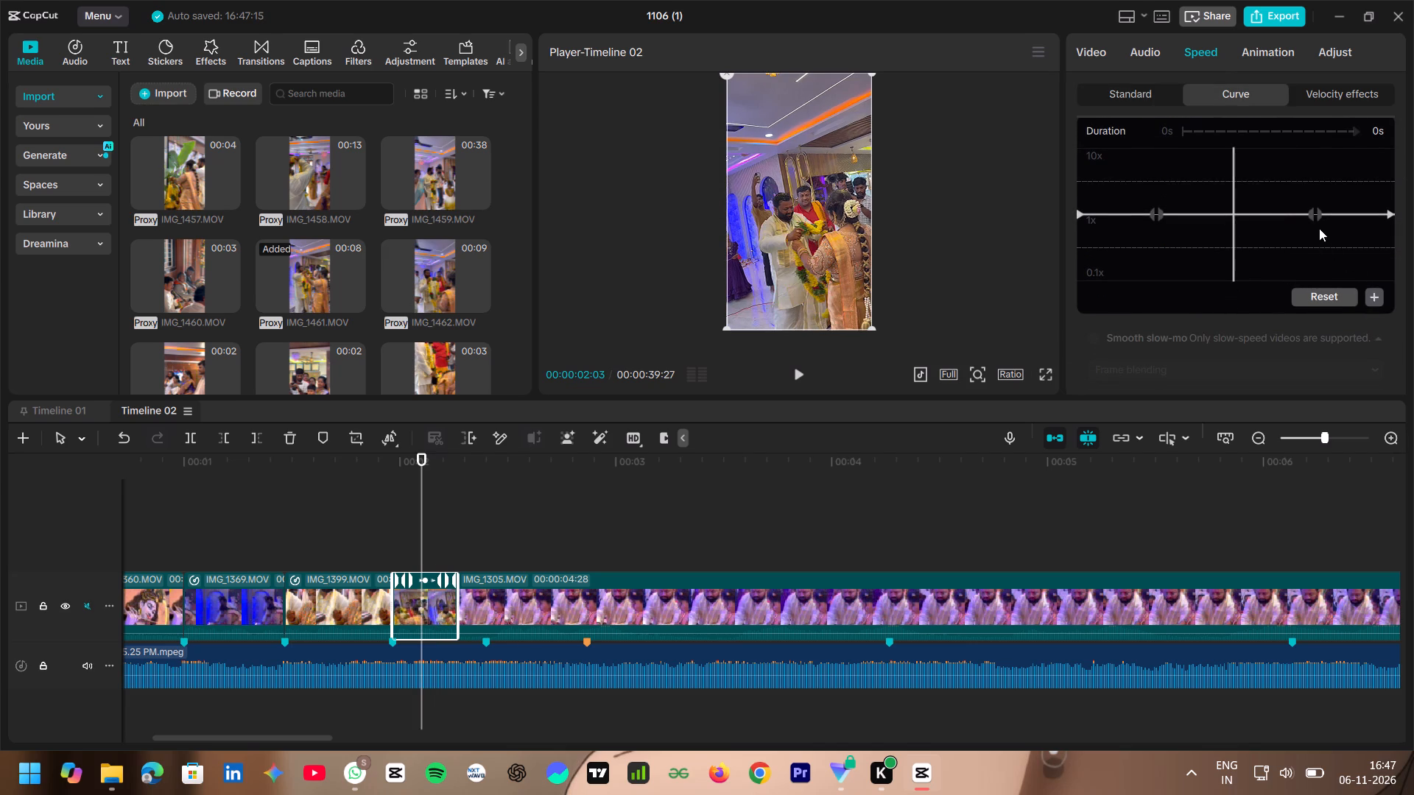
{"action": "left_click", "coordinate": [1377, 299]}
{"action": "left_click_drag", "start_coordinate": [1393, 211], "coordinate": [1393, 213]}
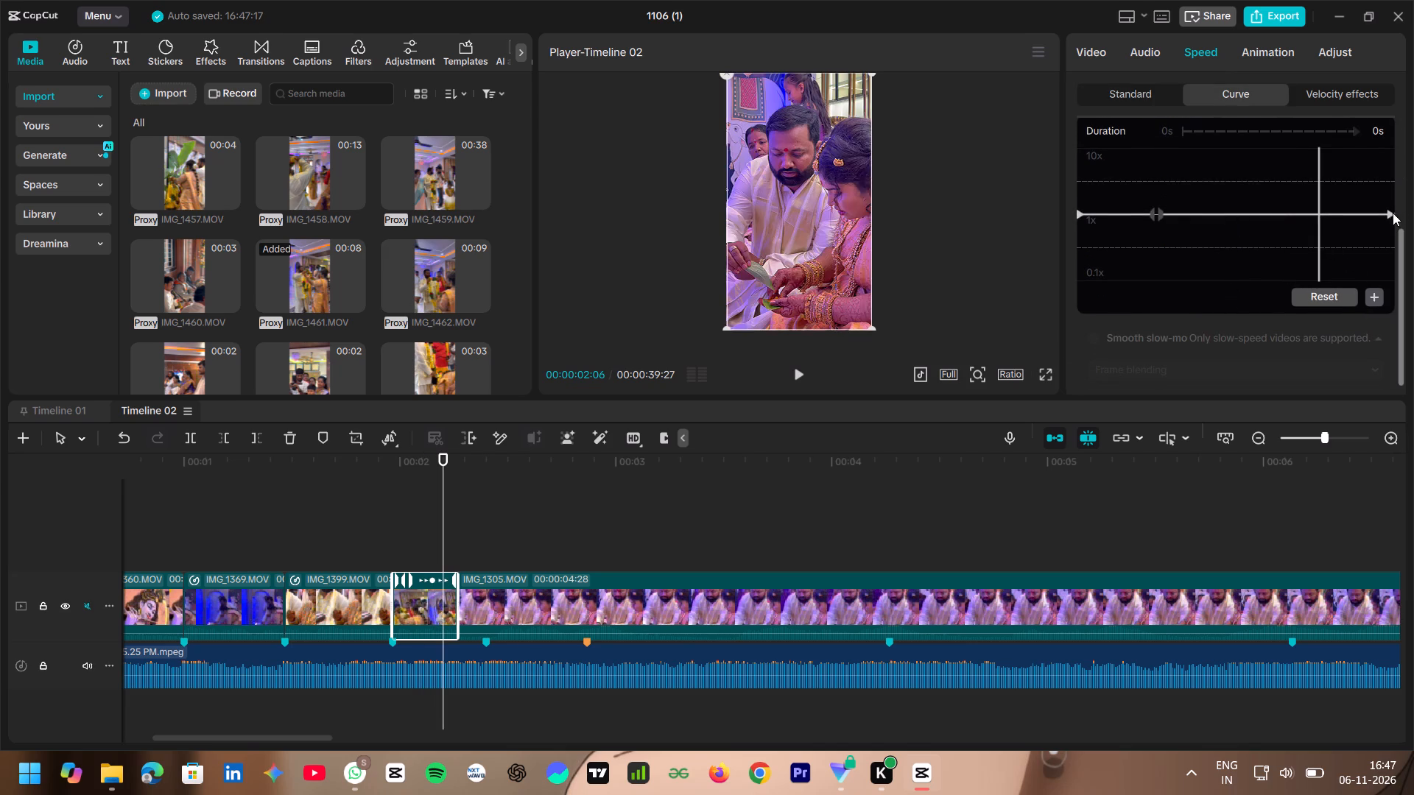
{"action": "left_click_drag", "start_coordinate": [1393, 213], "coordinate": [1385, 283]}
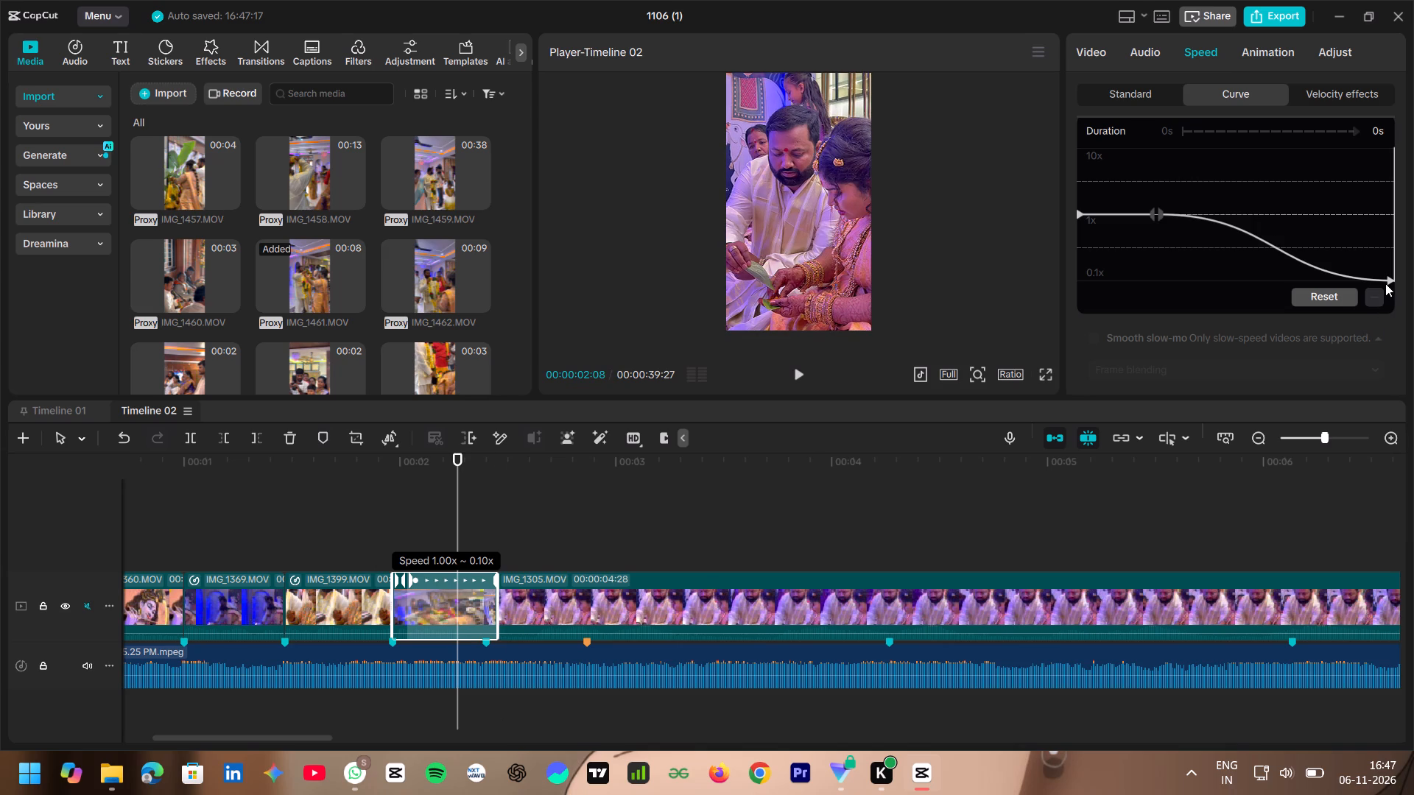
{"action": "left_click_drag", "start_coordinate": [1385, 283], "coordinate": [1389, 275]}
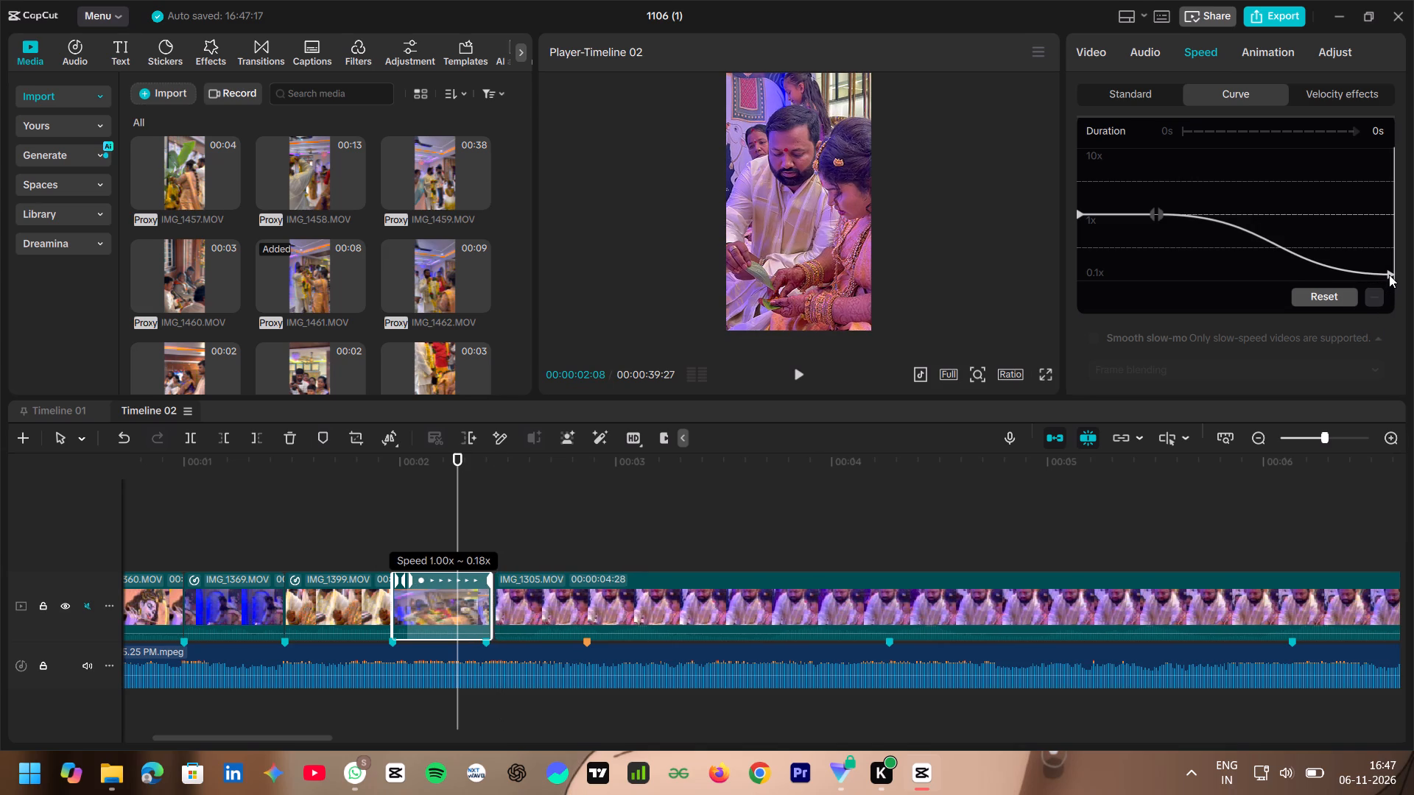
{"action": "left_click_drag", "start_coordinate": [1389, 275], "coordinate": [1389, 271]}
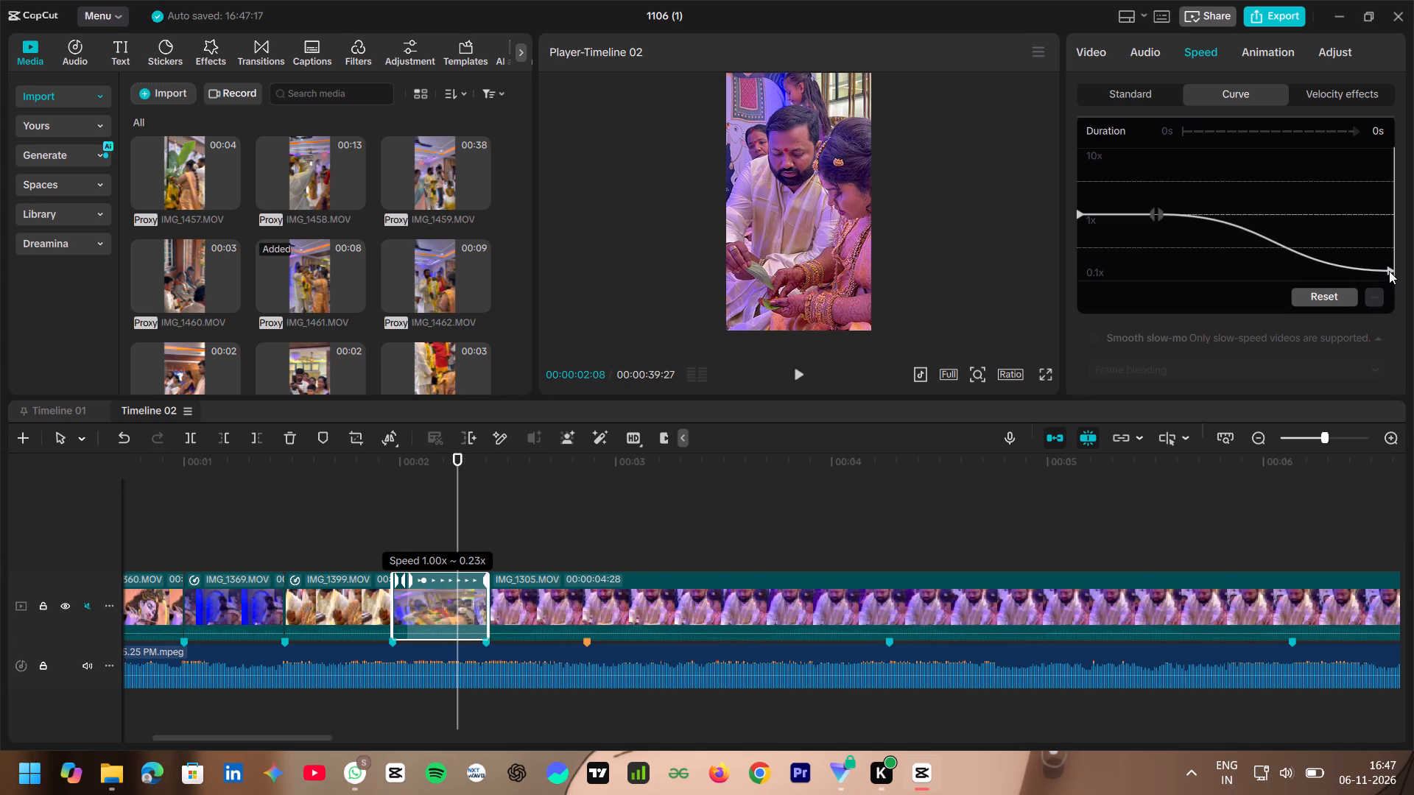
{"action": "left_click_drag", "start_coordinate": [1389, 271], "coordinate": [1391, 268]}
Enable smooth slow-mo on IMG_1461 using the Optical flow method.
{"action": "left_click", "coordinate": [1091, 336]}
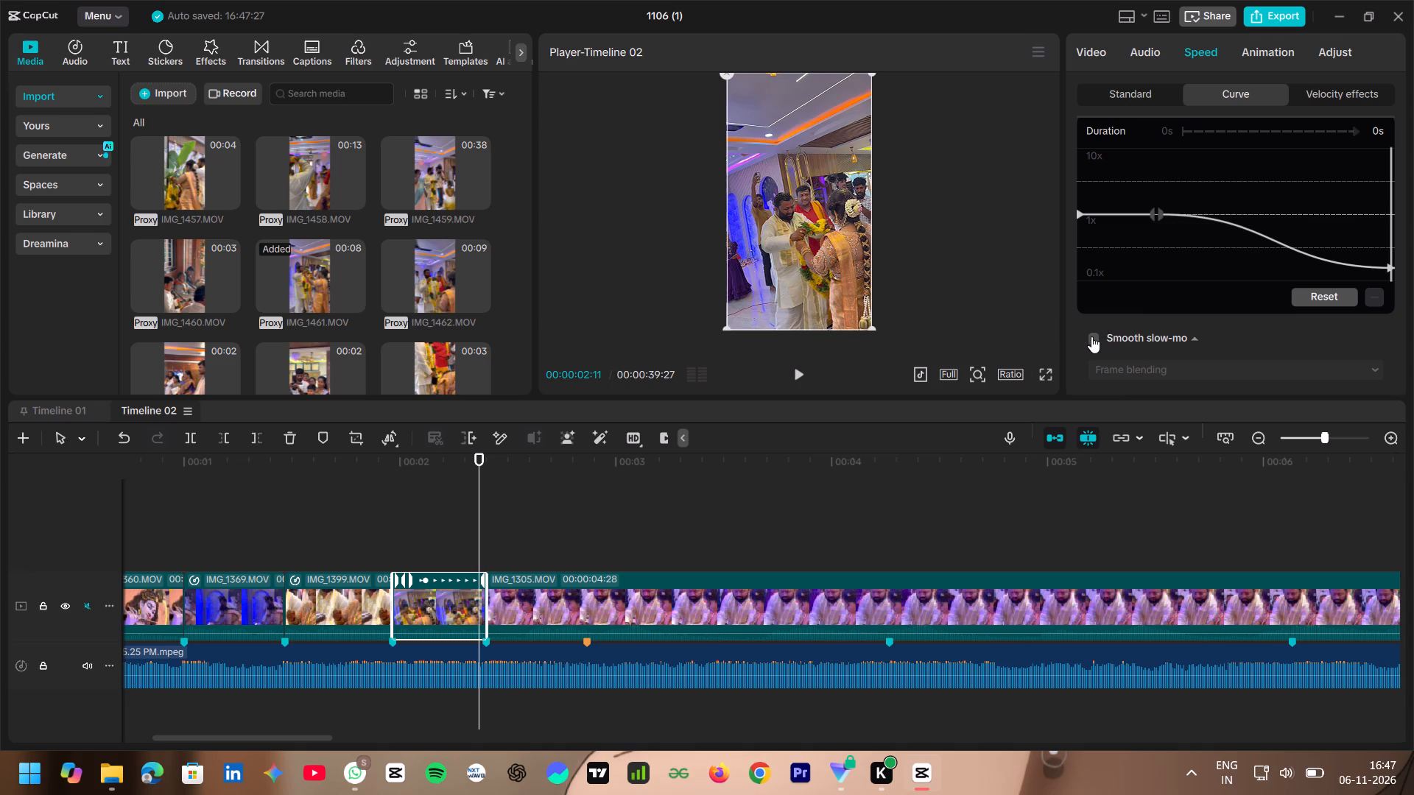
{"action": "left_click", "coordinate": [1130, 375]}
{"action": "left_click", "coordinate": [1146, 453]}
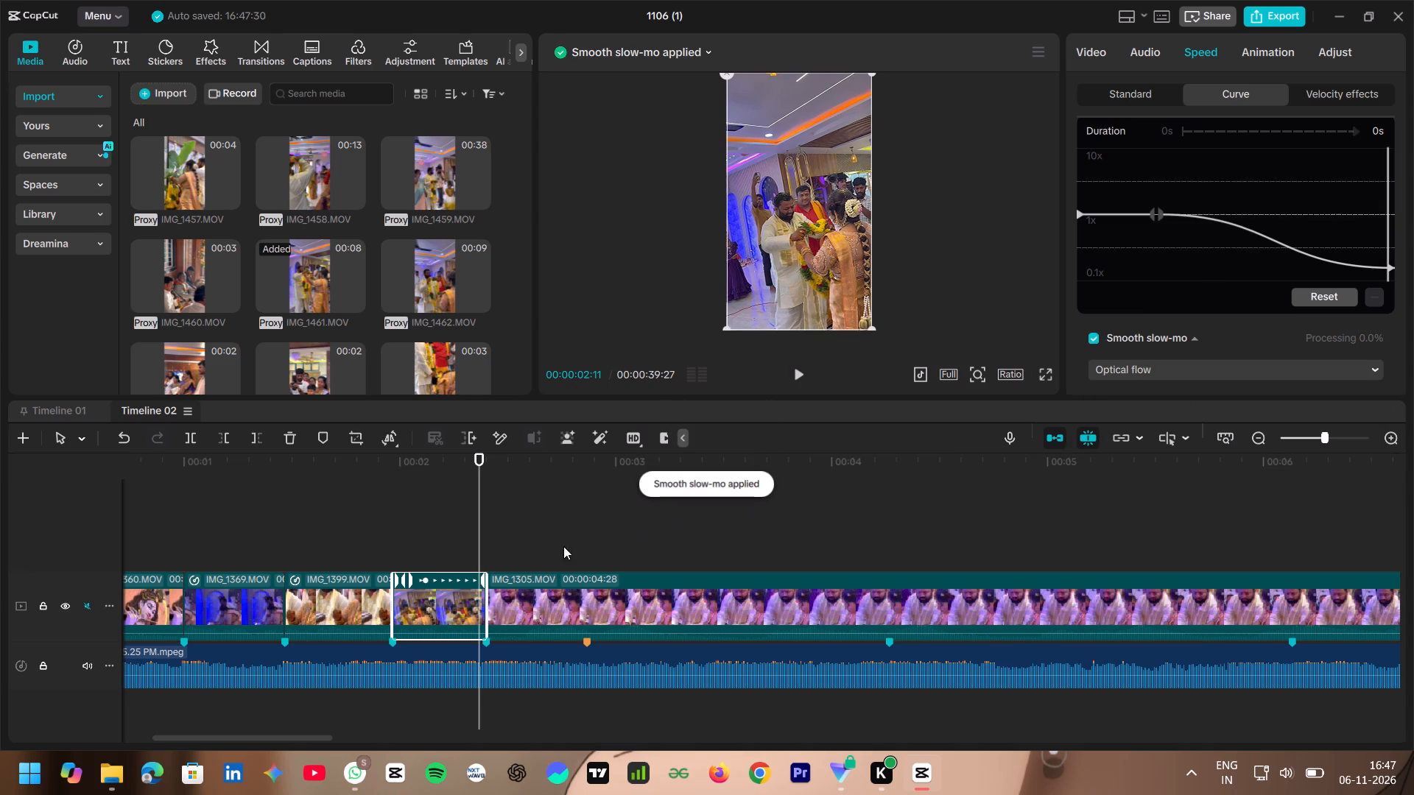
{"action": "left_click", "coordinate": [446, 501]}
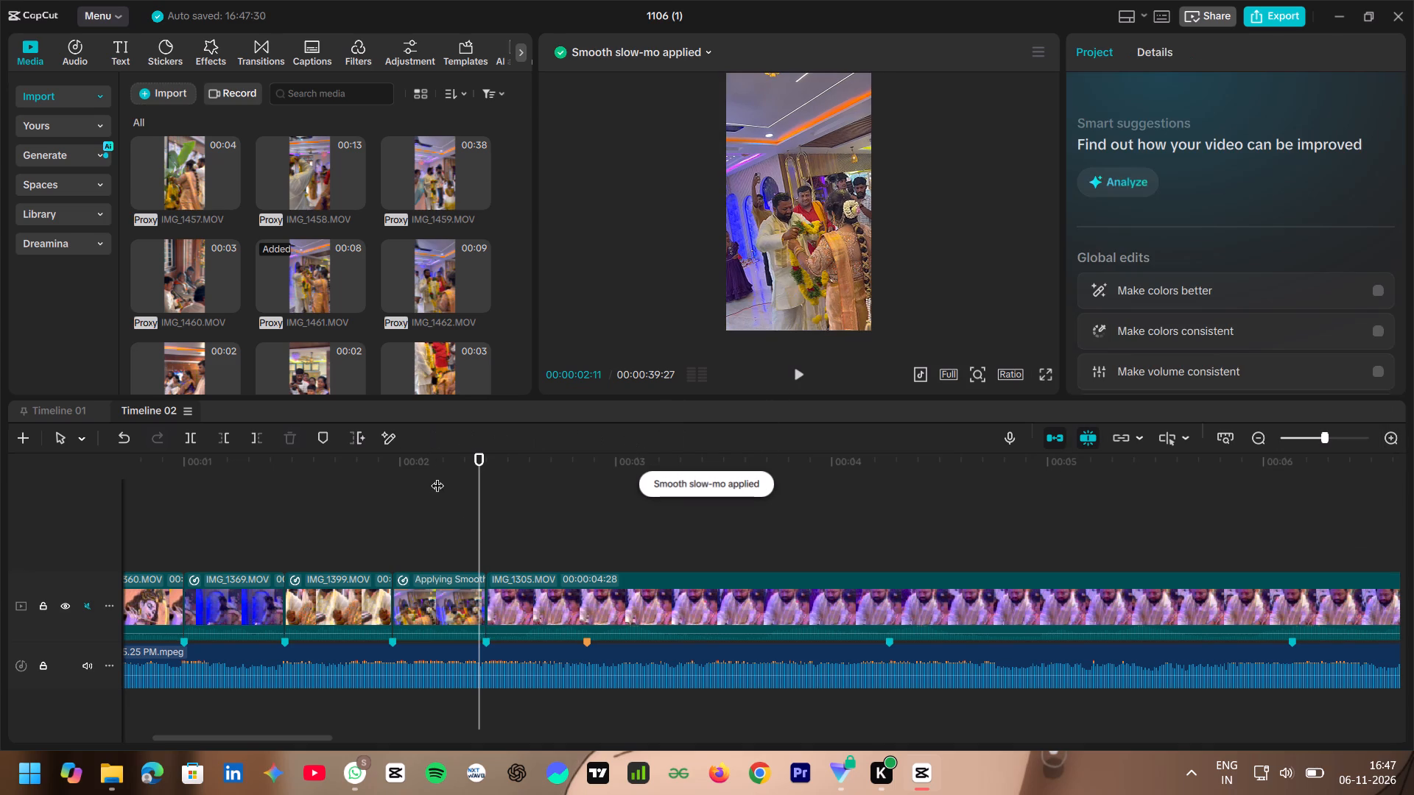
Find IMG_1523, the couple seated at the sacred fire, in the media library and insert it right after IMG_1461.
{"action": "scroll", "coordinate": [382, 306], "scroll_direction": "down", "scroll_amount": 1}
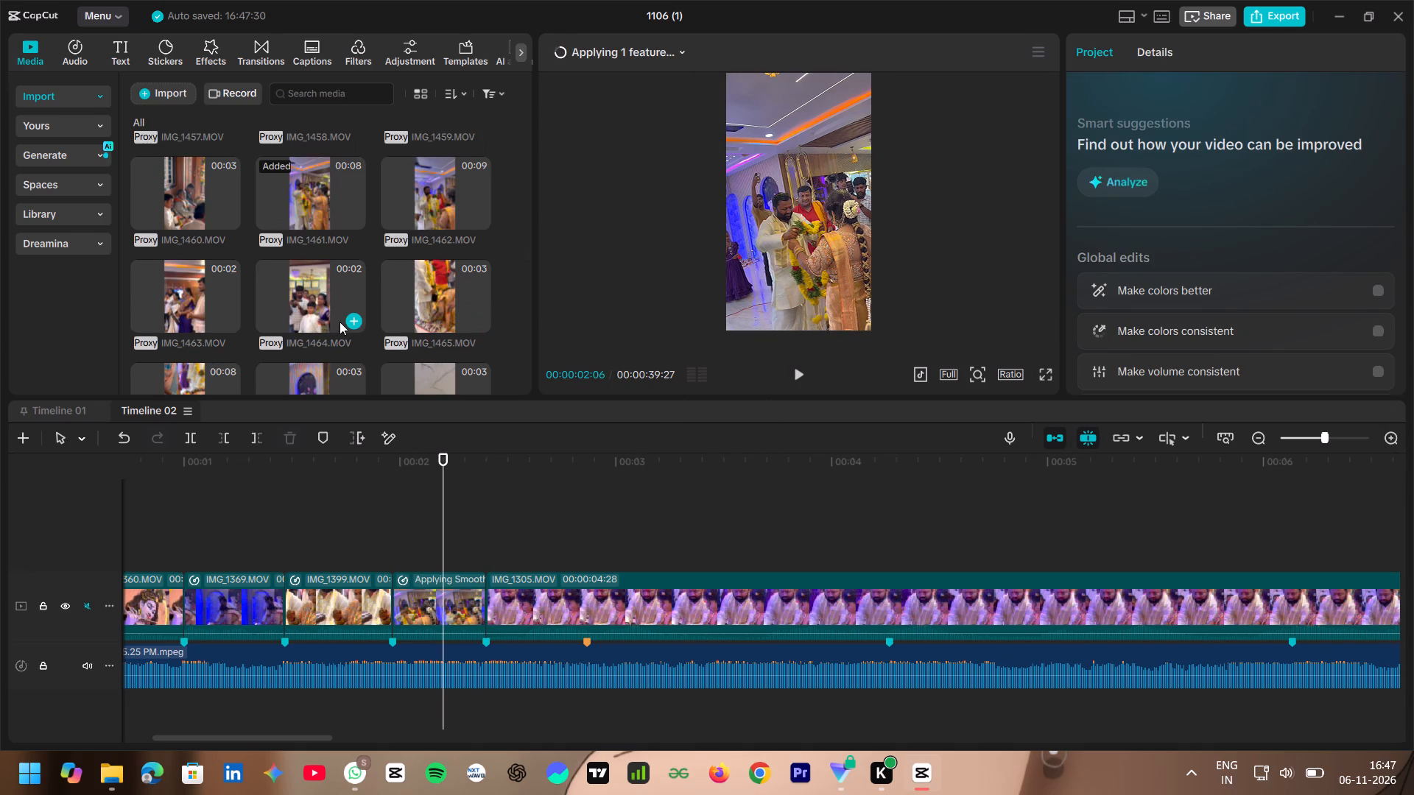
{"action": "scroll", "coordinate": [373, 255], "scroll_direction": "down", "scroll_amount": 1}
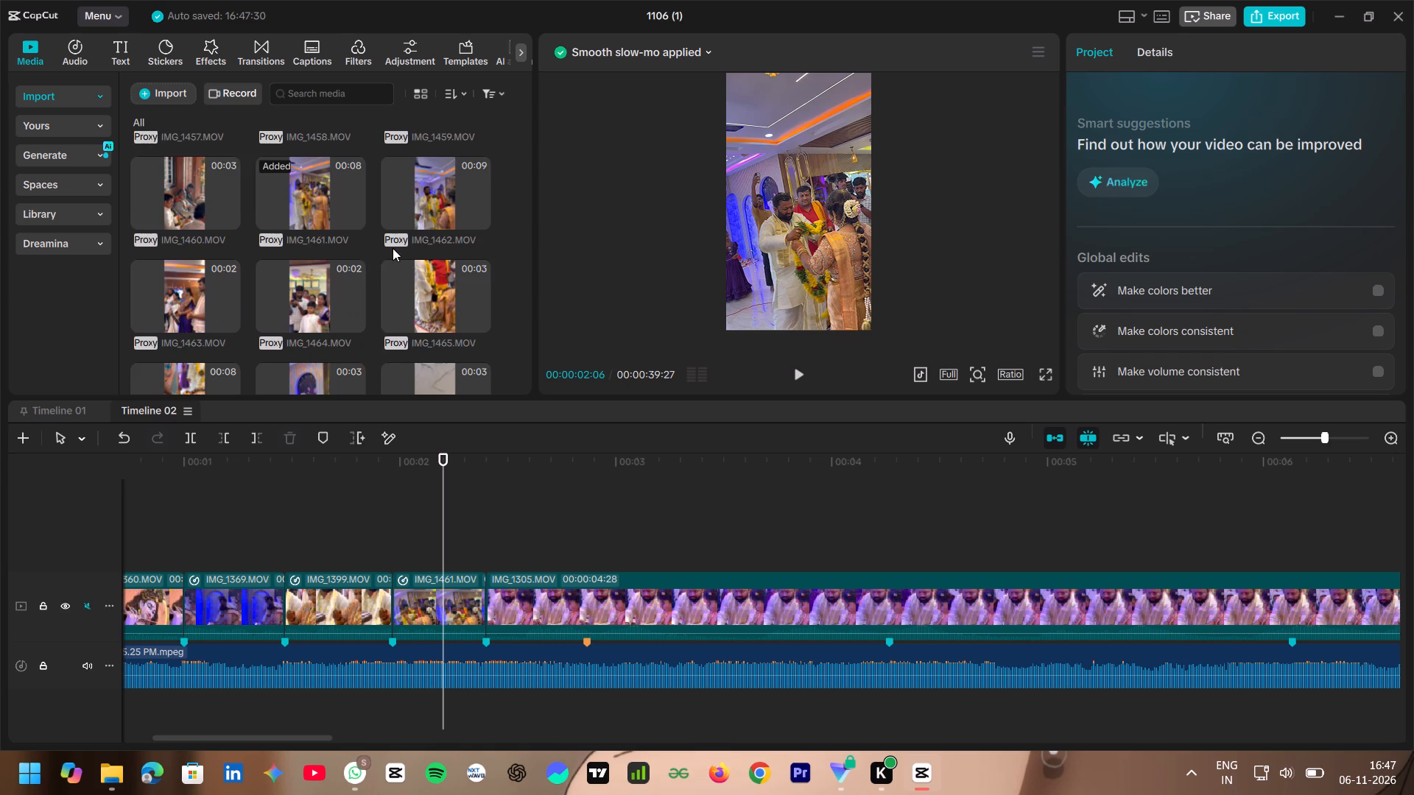
{"action": "scroll", "coordinate": [379, 258], "scroll_direction": "down", "scroll_amount": 1}
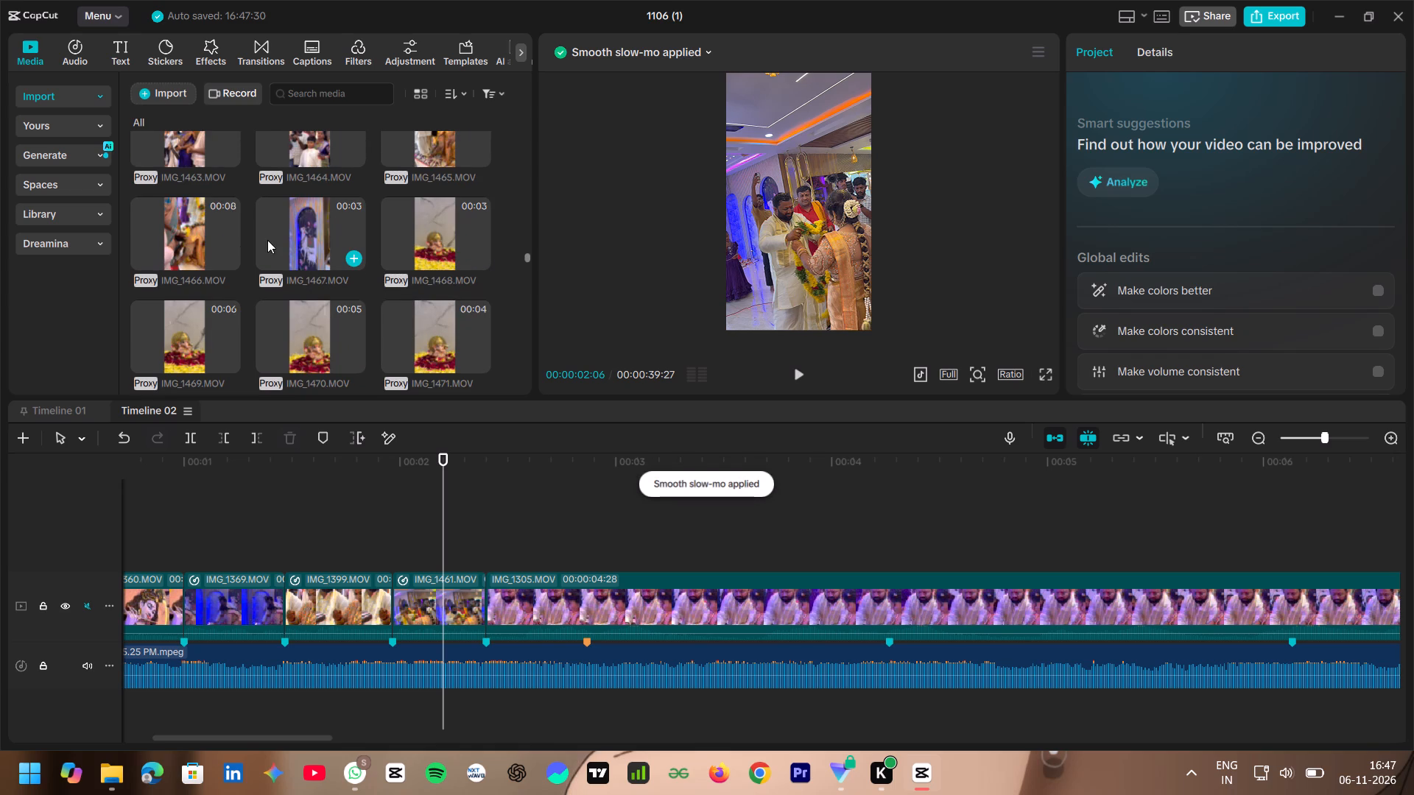
{"action": "scroll", "coordinate": [267, 239], "scroll_direction": "down", "scroll_amount": 2}
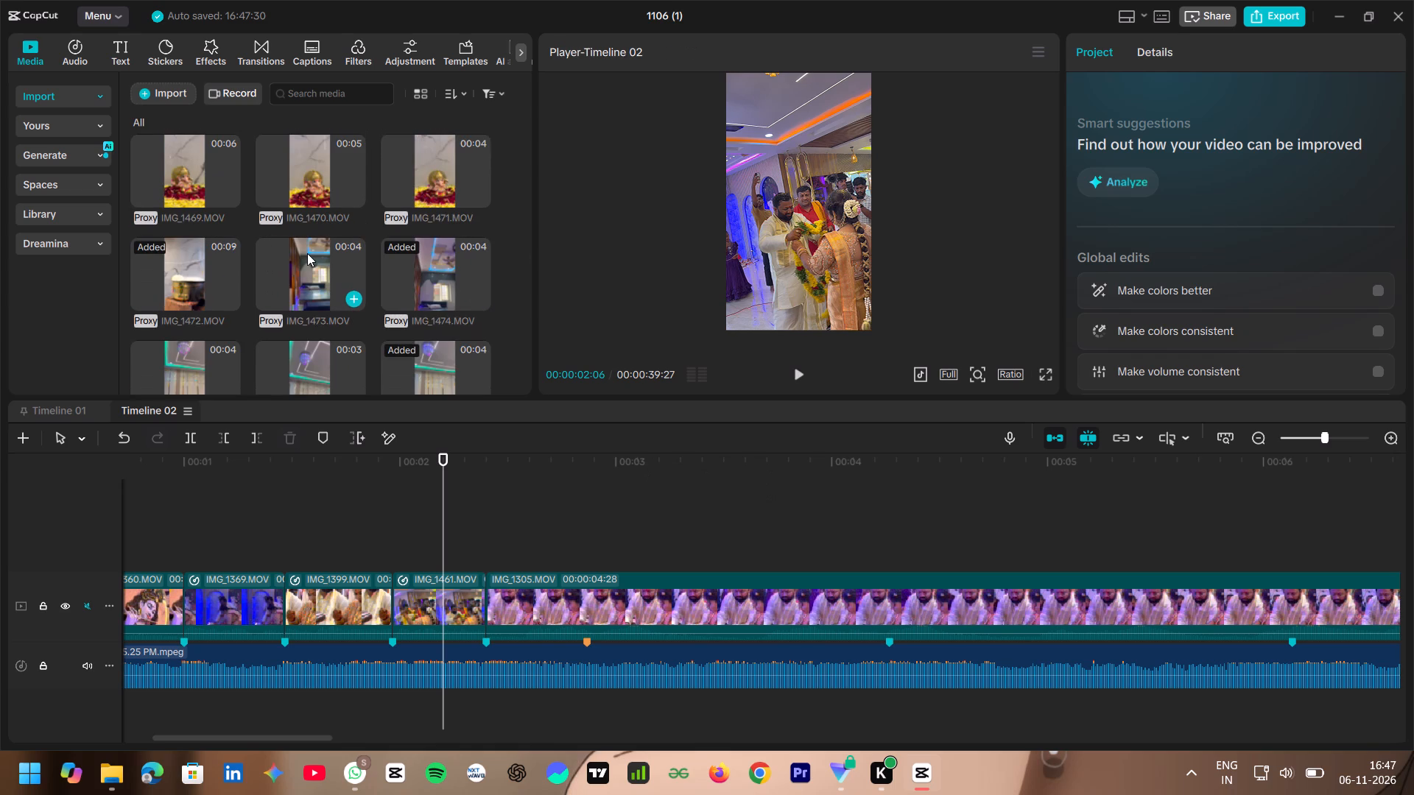
{"action": "scroll", "coordinate": [307, 253], "scroll_direction": "down", "scroll_amount": 4}
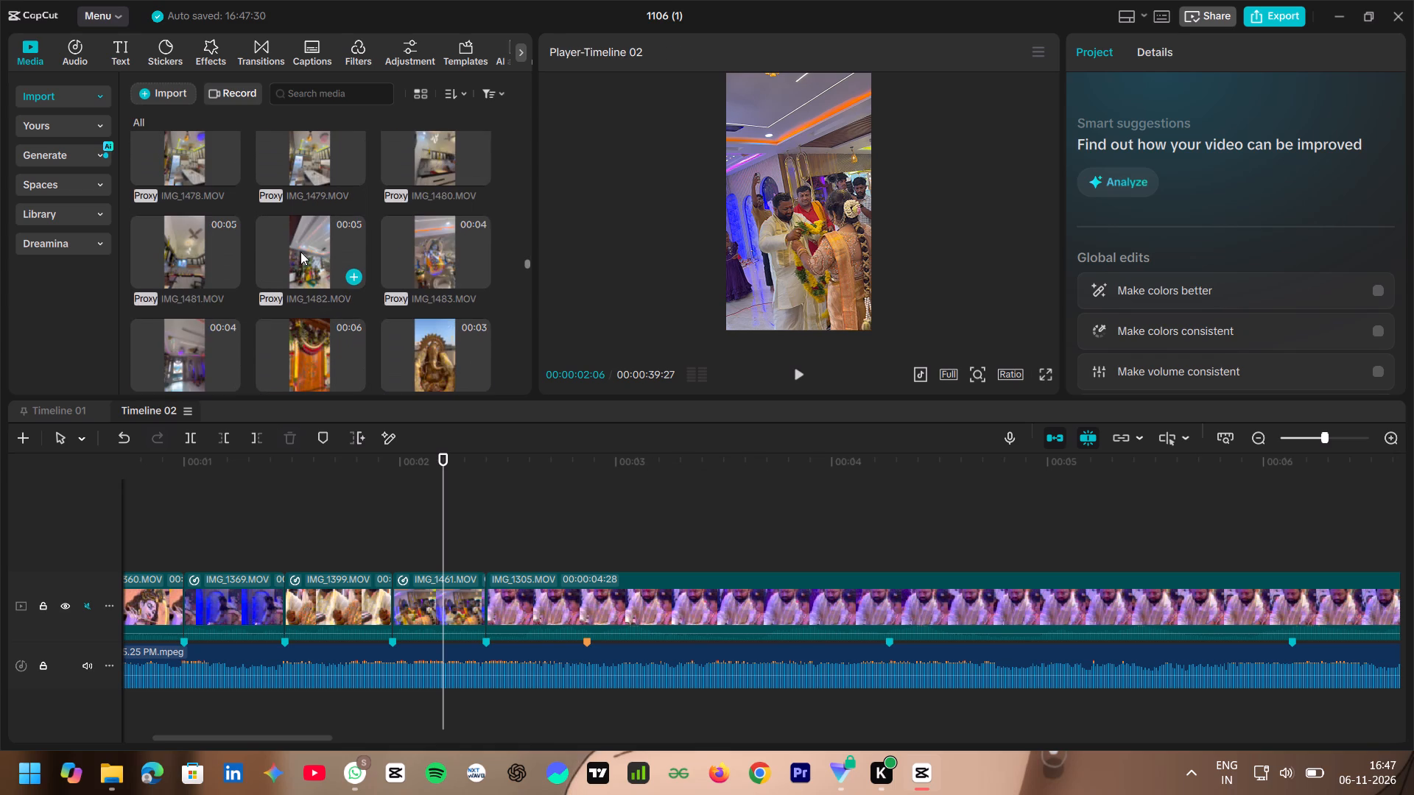
{"action": "scroll", "coordinate": [300, 252], "scroll_direction": "down", "scroll_amount": 2}
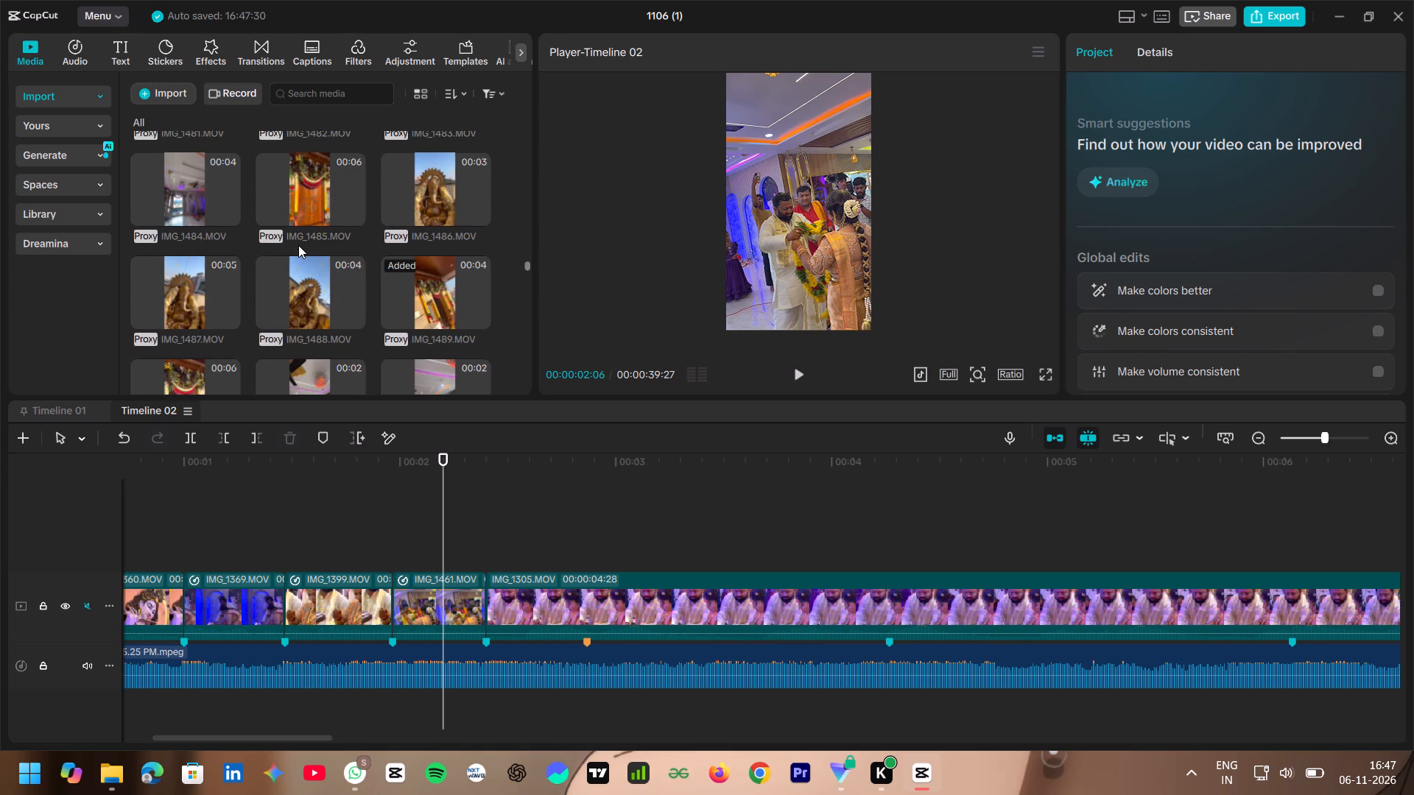
{"action": "scroll", "coordinate": [298, 243], "scroll_direction": "down", "scroll_amount": 5}
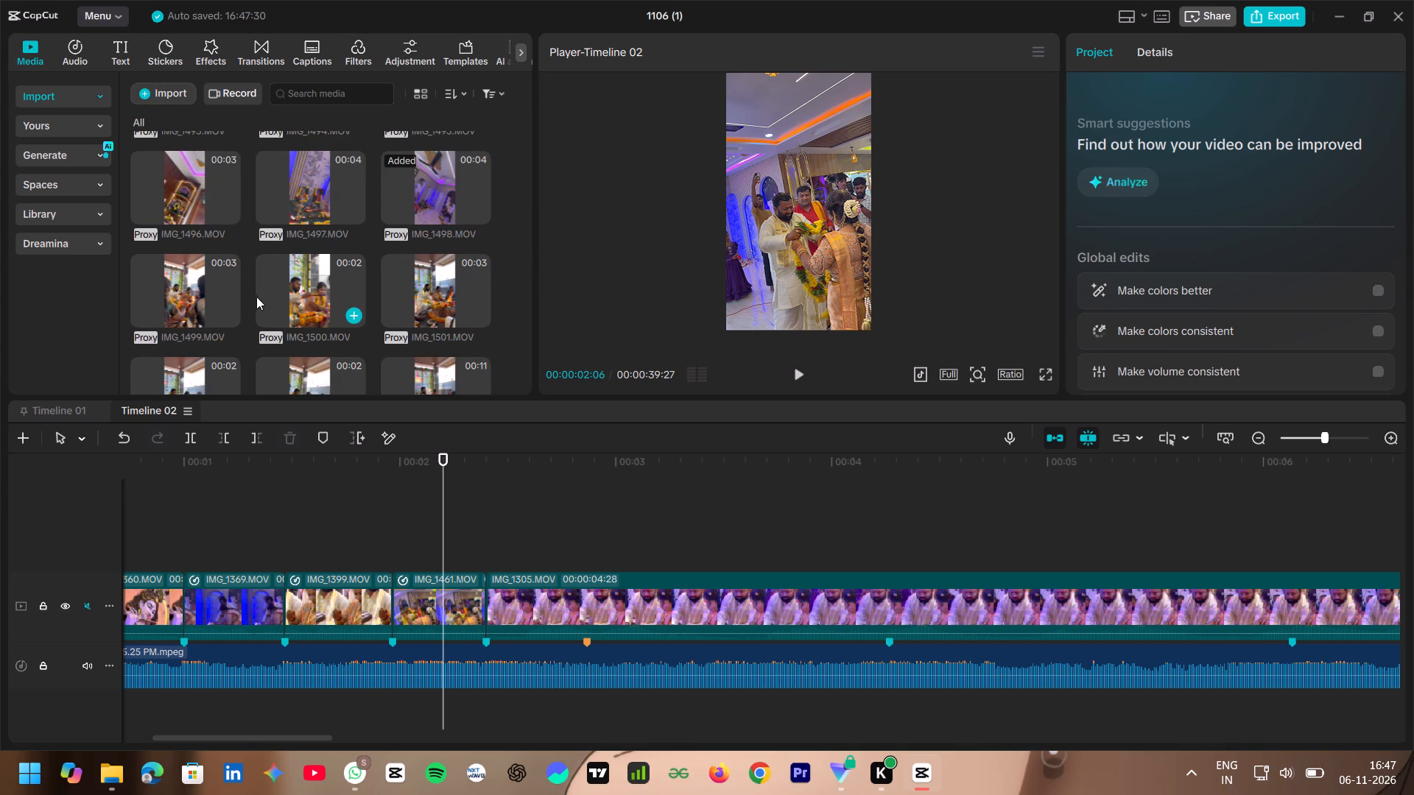
{"action": "scroll", "coordinate": [299, 241], "scroll_direction": "down", "scroll_amount": 1}
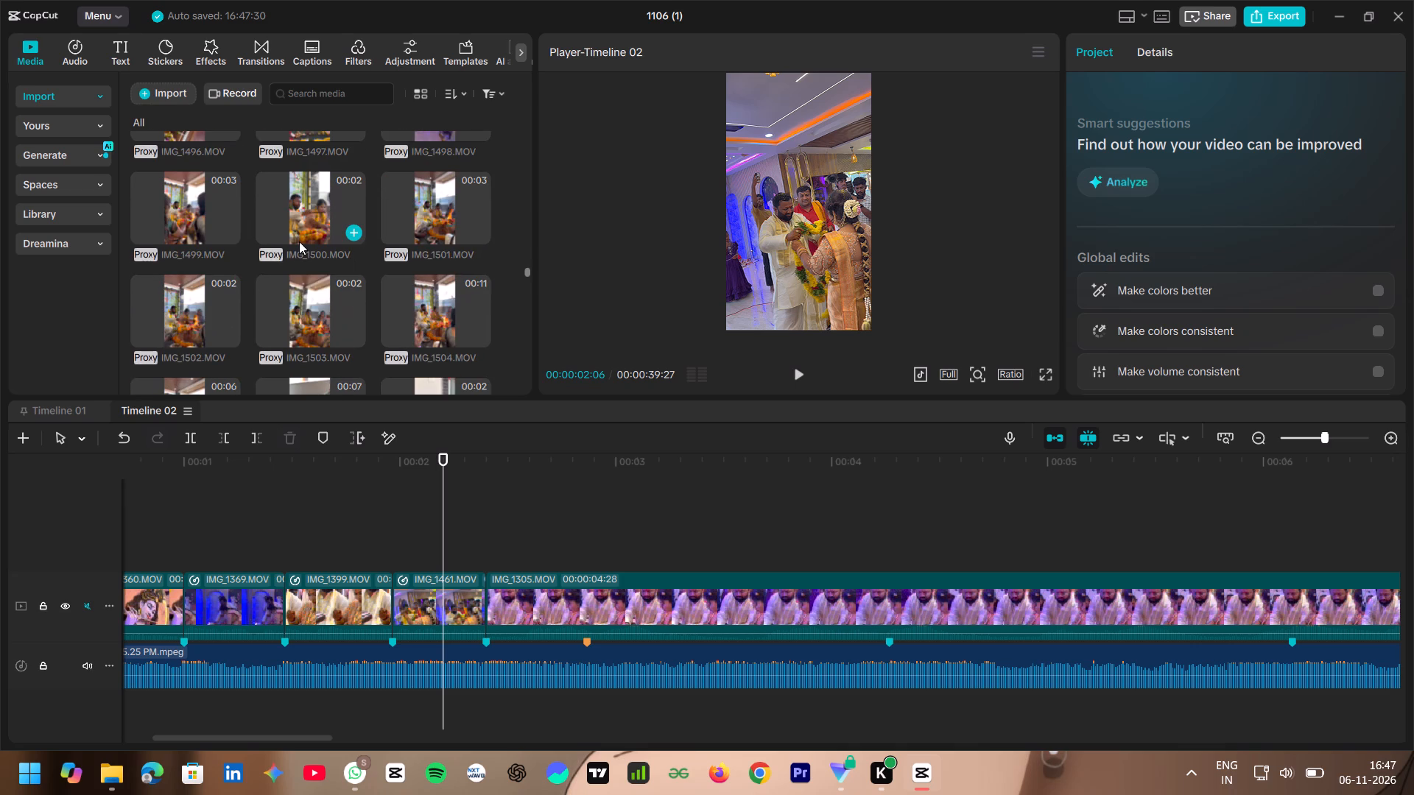
{"action": "scroll", "coordinate": [299, 241], "scroll_direction": "down", "scroll_amount": 1}
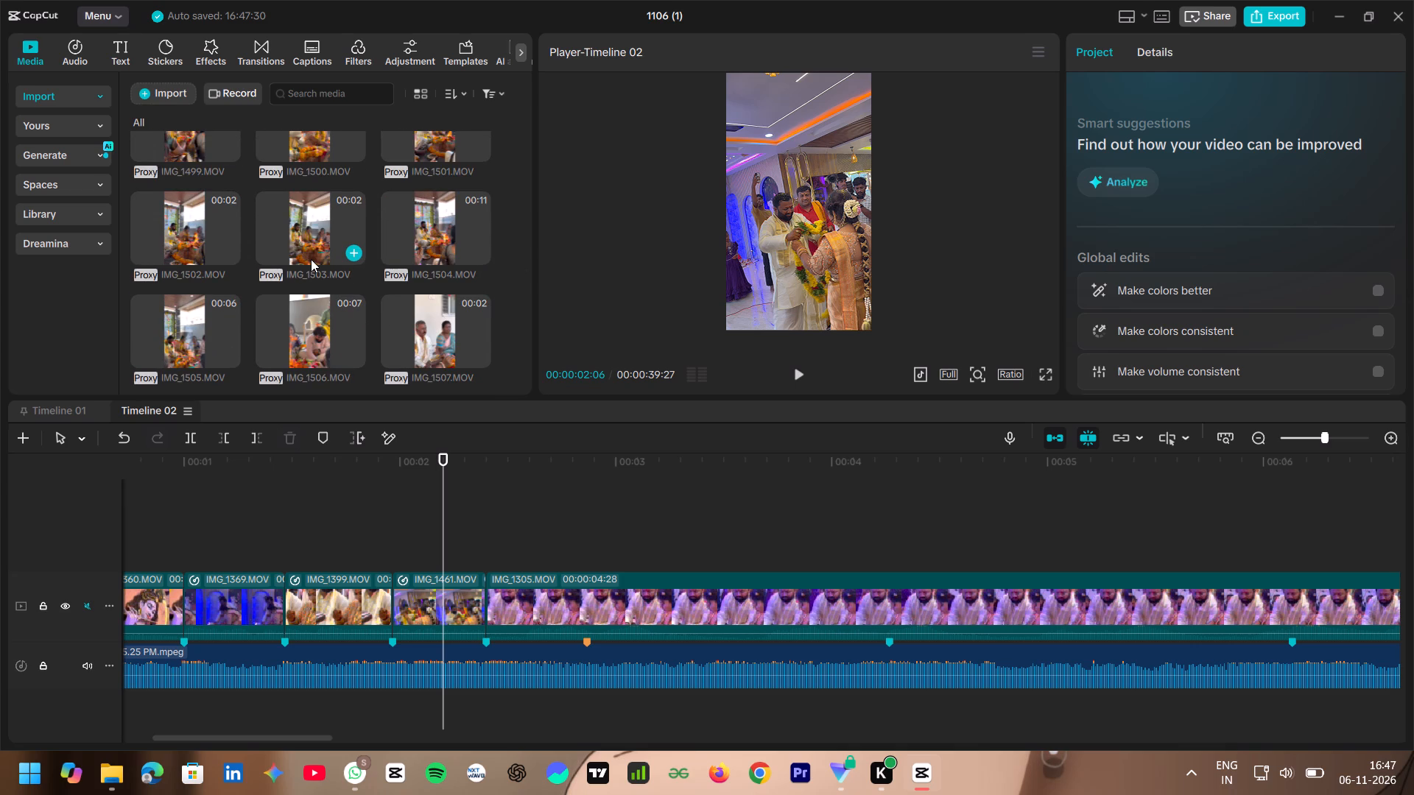
{"action": "scroll", "coordinate": [325, 264], "scroll_direction": "down", "scroll_amount": 1}
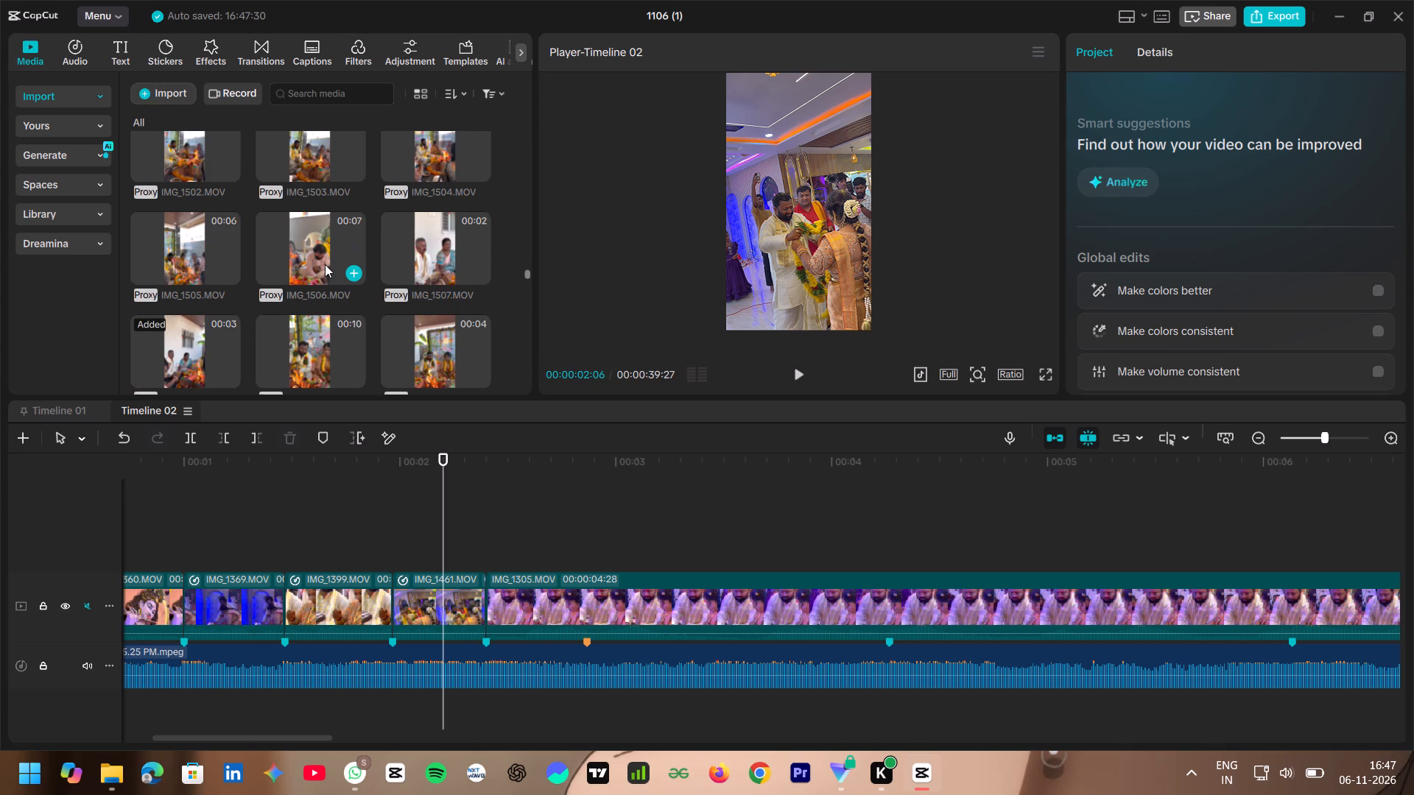
{"action": "scroll", "coordinate": [325, 264], "scroll_direction": "down", "scroll_amount": 2}
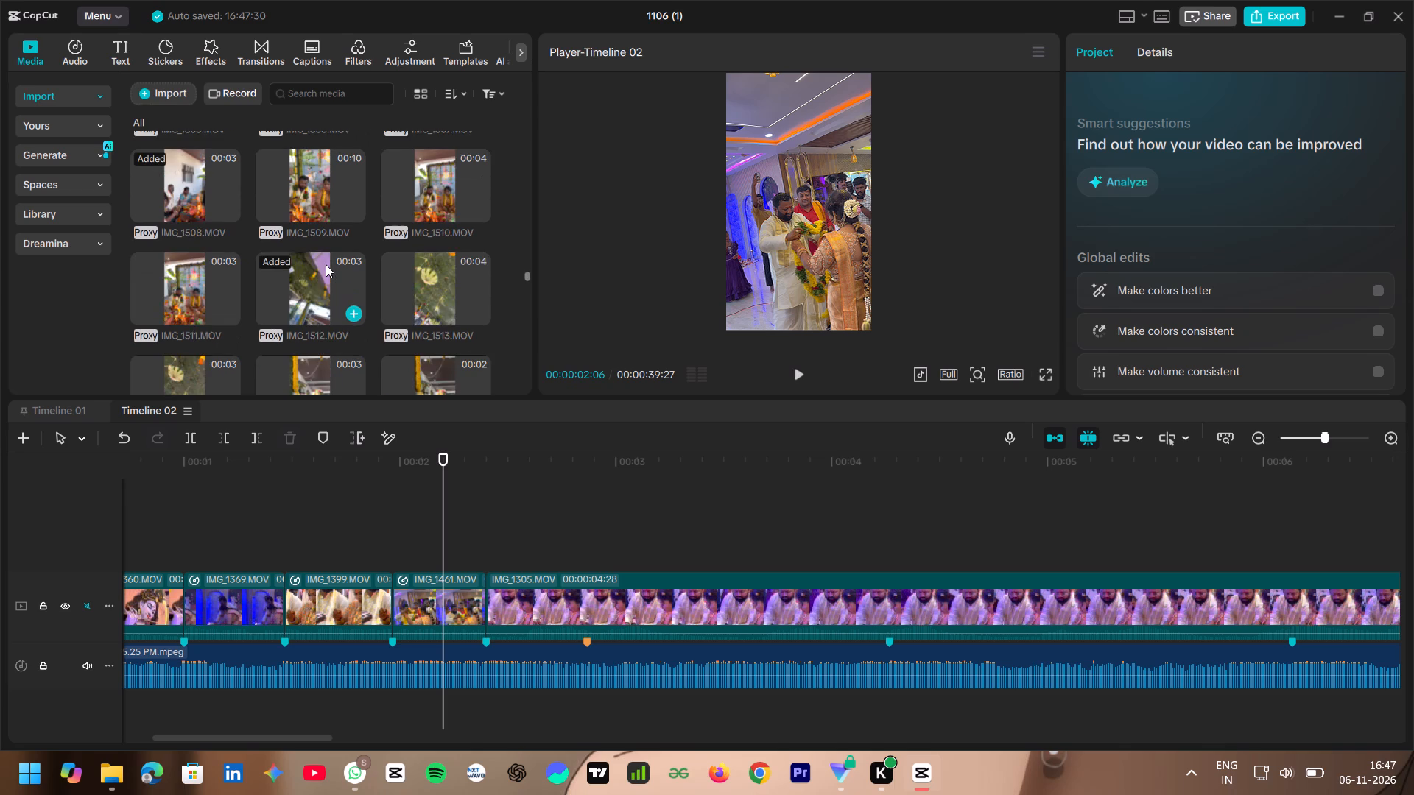
{"action": "scroll", "coordinate": [326, 264], "scroll_direction": "down", "scroll_amount": 4}
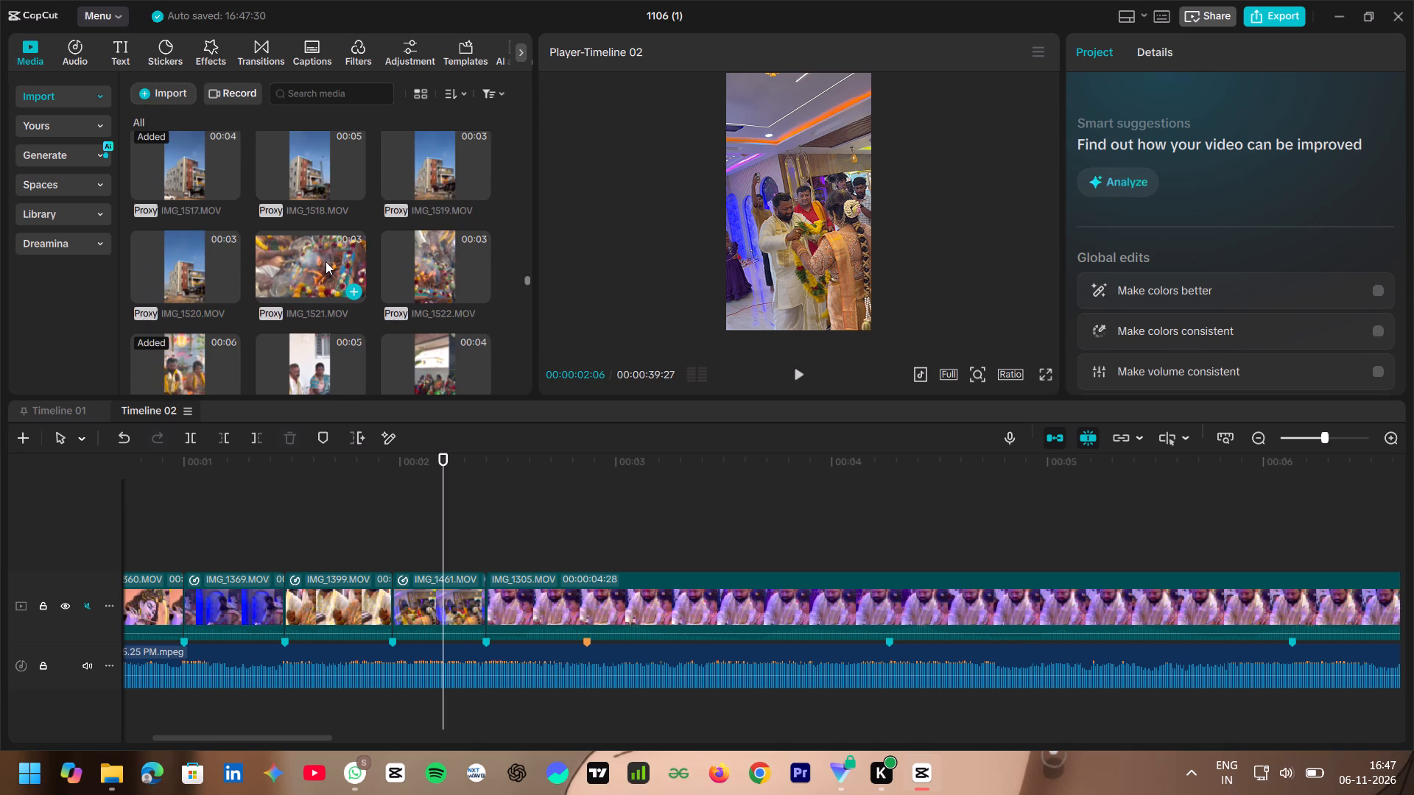
{"action": "scroll", "coordinate": [326, 261], "scroll_direction": "down", "scroll_amount": 1}
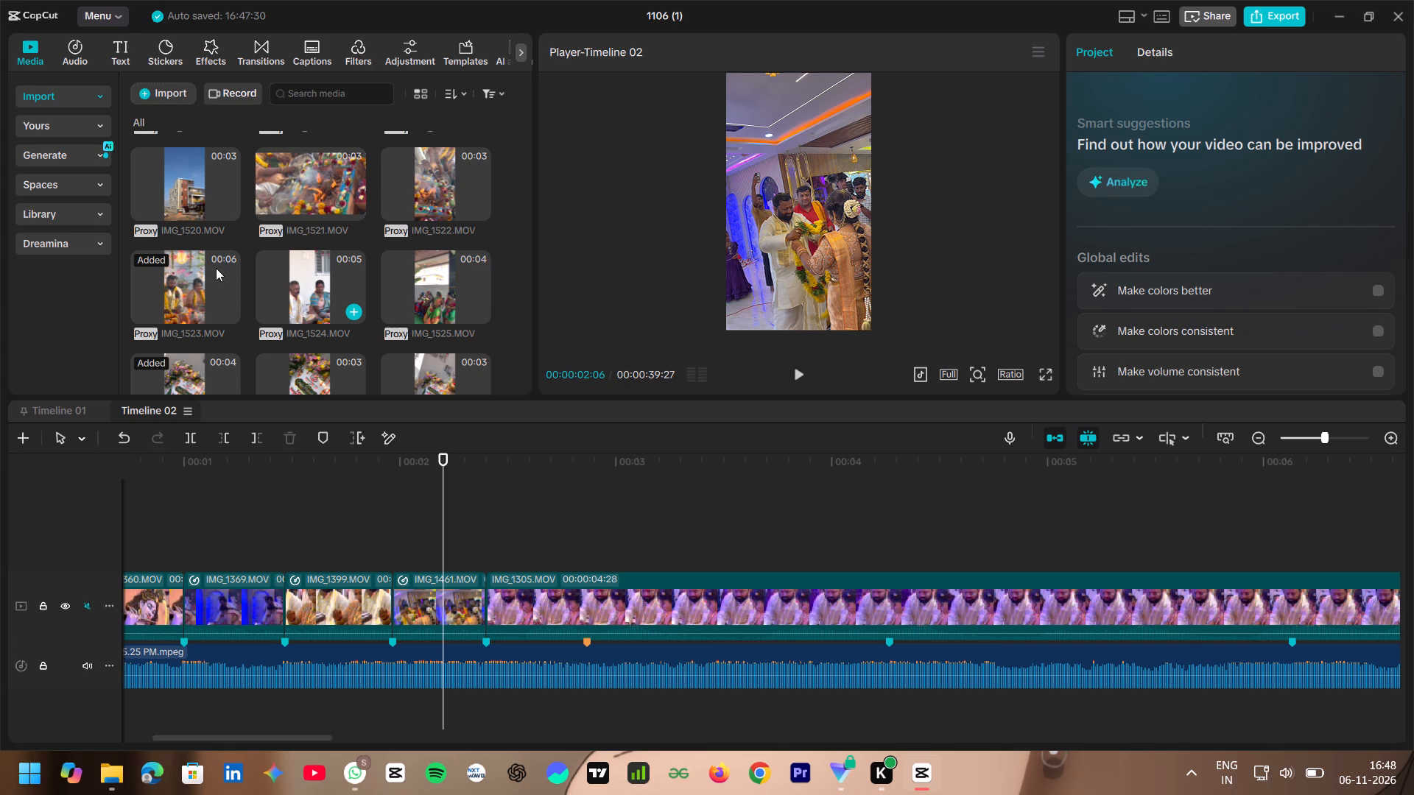
{"action": "left_click", "coordinate": [183, 291]}
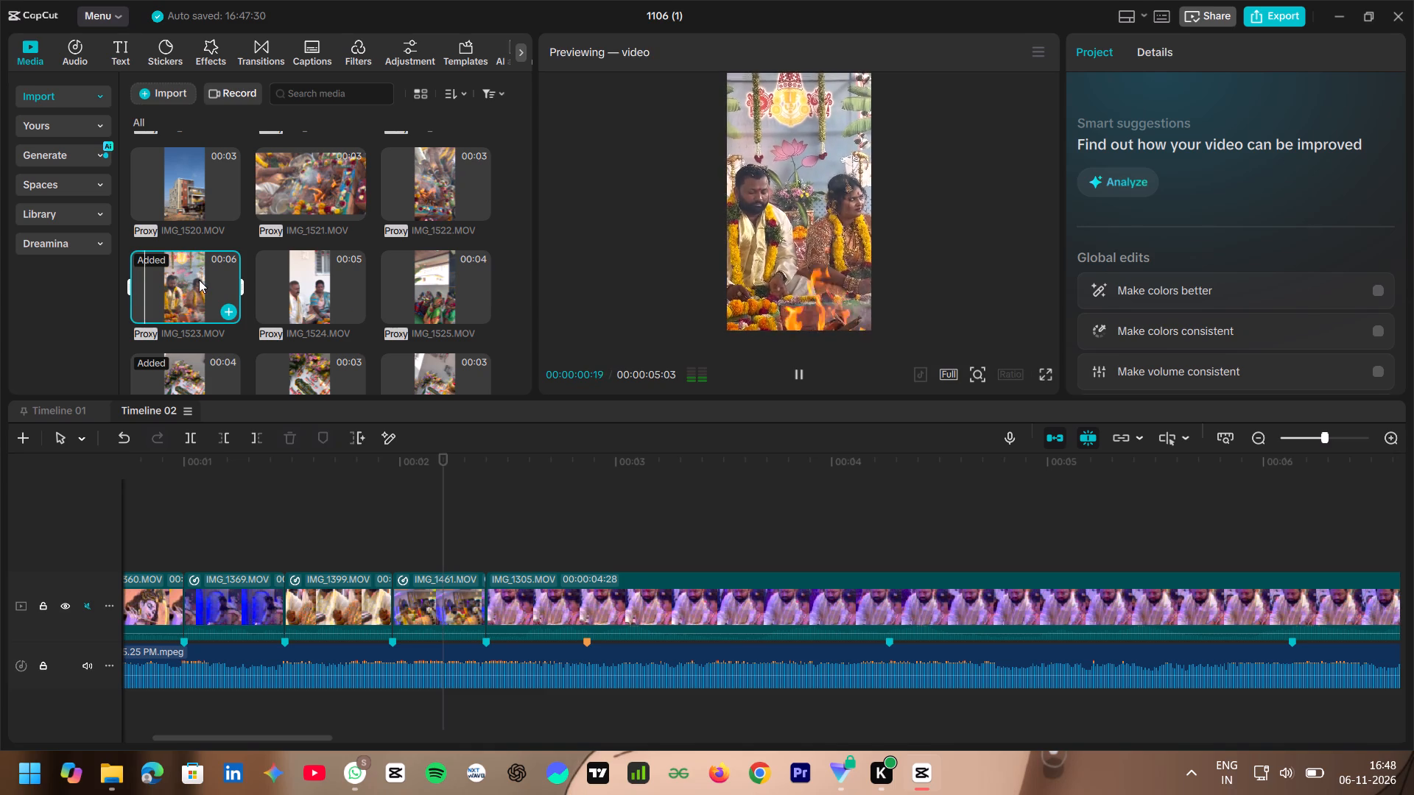
{"action": "left_click_drag", "start_coordinate": [194, 285], "coordinate": [323, 375]}
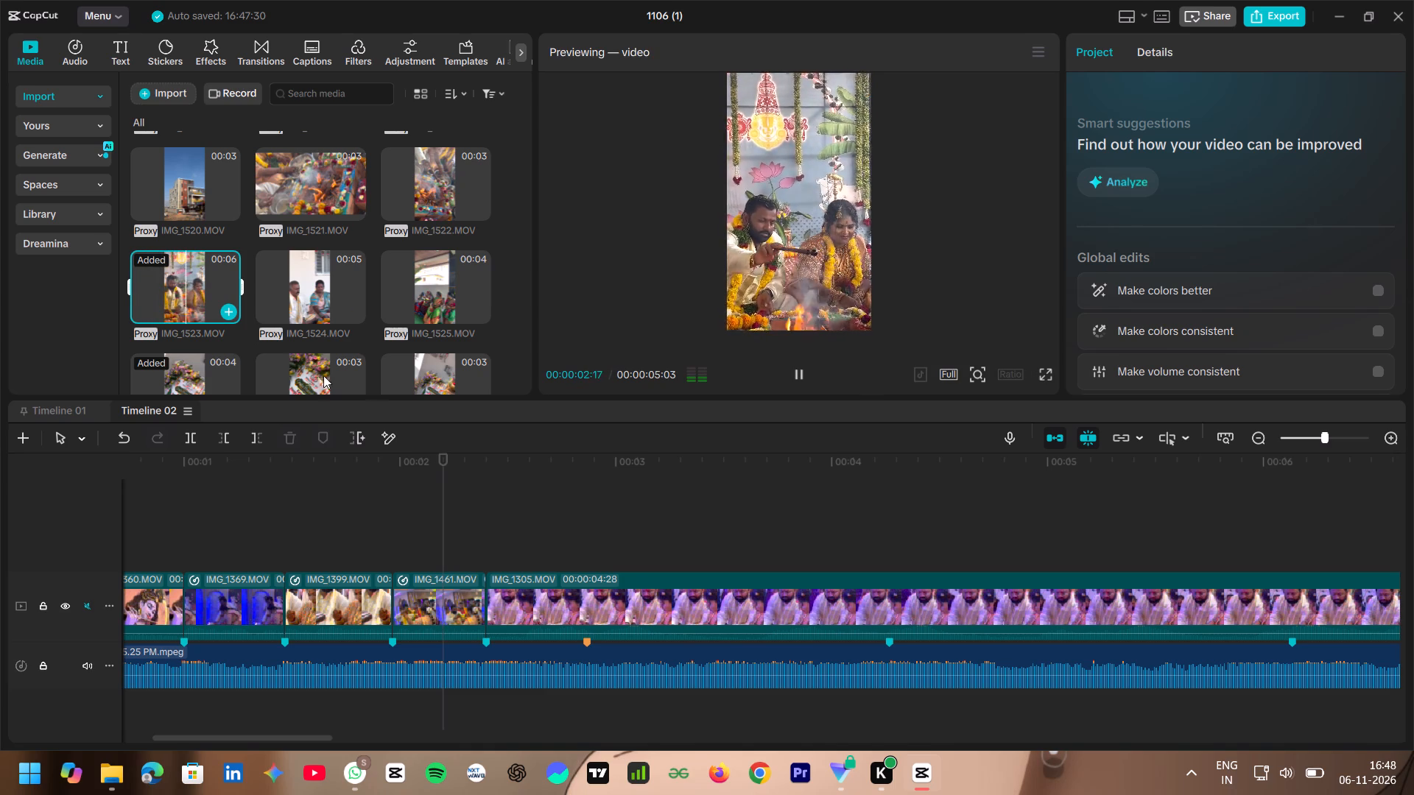
{"action": "left_click_drag", "start_coordinate": [323, 375], "coordinate": [523, 600]}
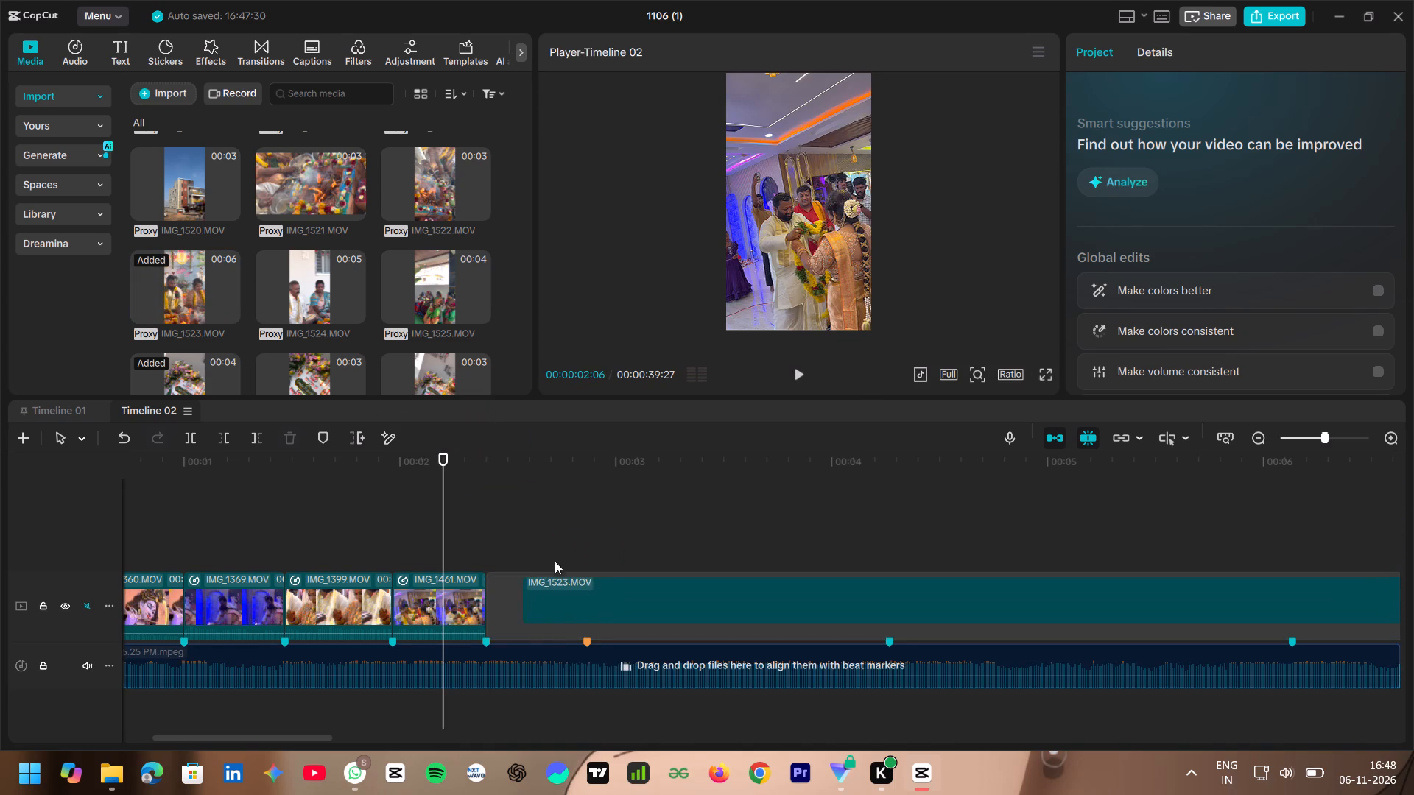
Trim the start of IMG_1523 at 00:00:04:17, cutting everything before the fire-offering moment.
{"action": "left_click", "coordinate": [744, 517]}
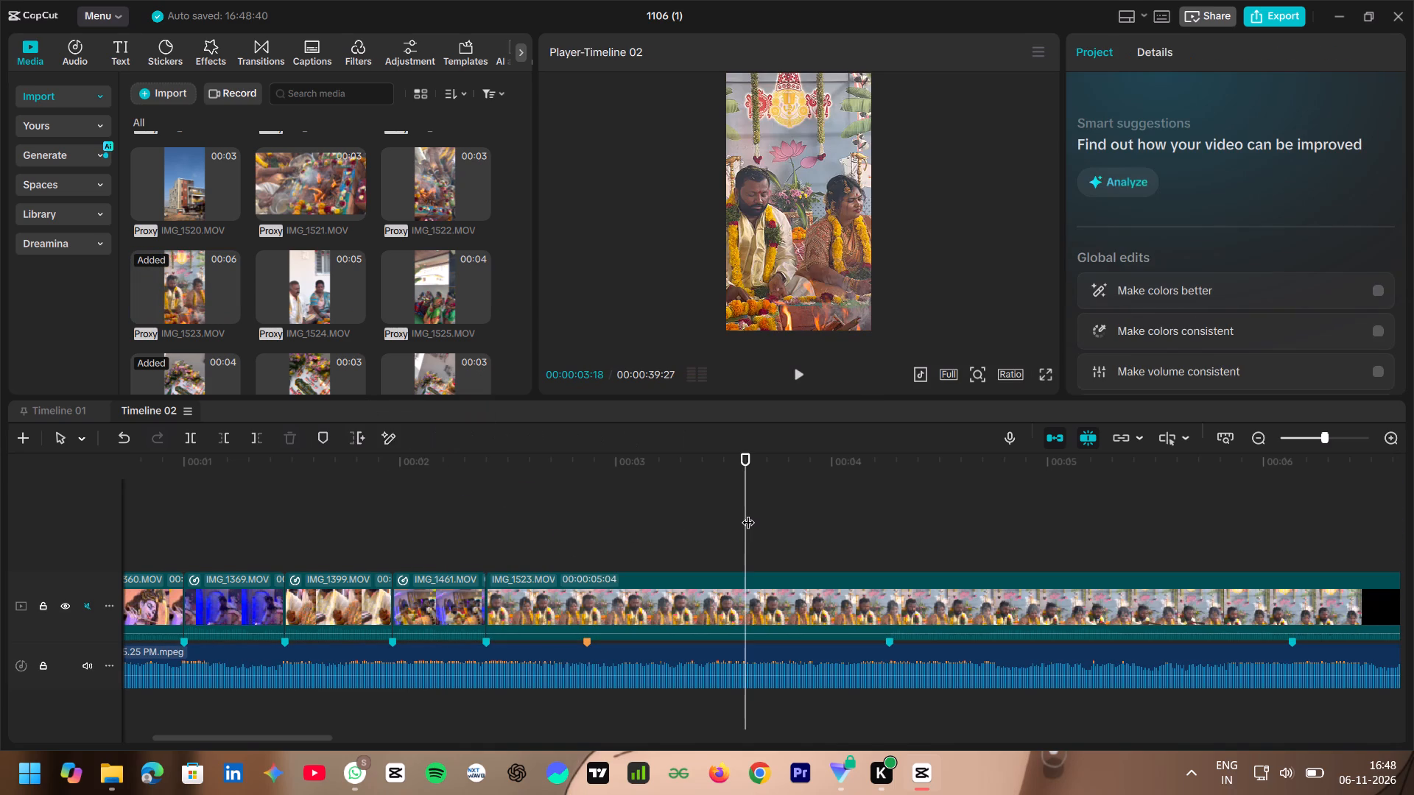
{"action": "left_click_drag", "start_coordinate": [748, 513], "coordinate": [834, 512]}
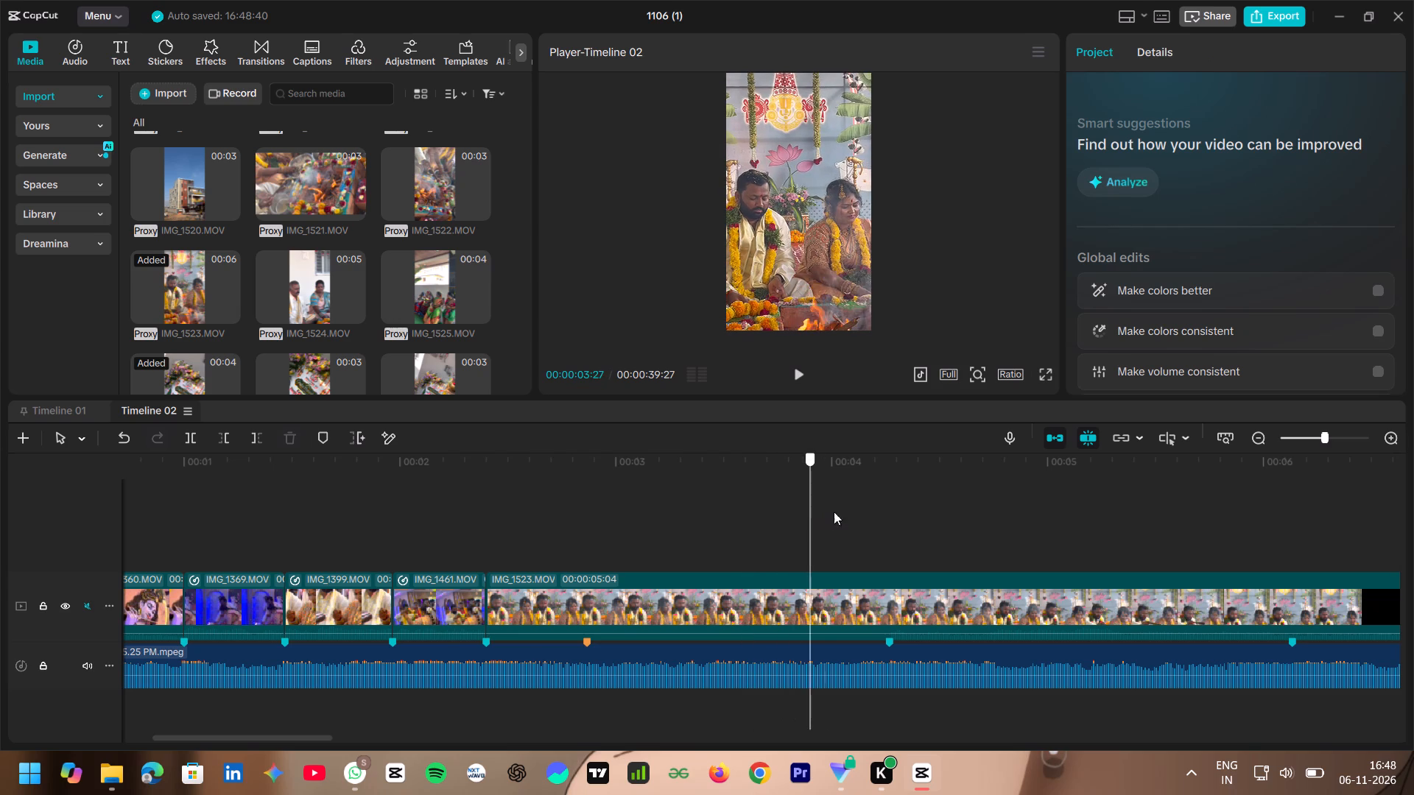
{"action": "left_click_drag", "start_coordinate": [834, 512], "coordinate": [882, 520]}
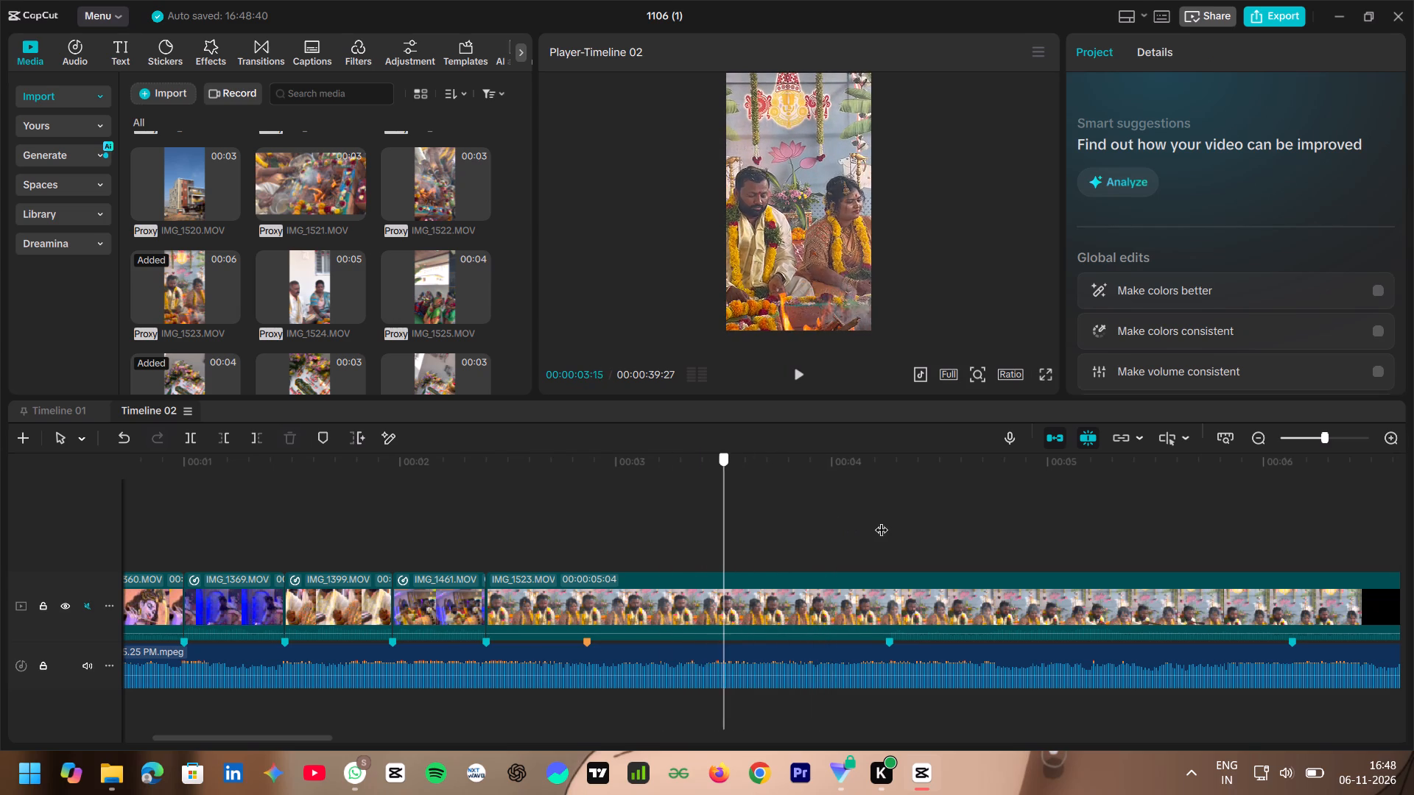
{"action": "left_click_drag", "start_coordinate": [882, 520], "coordinate": [954, 511]}
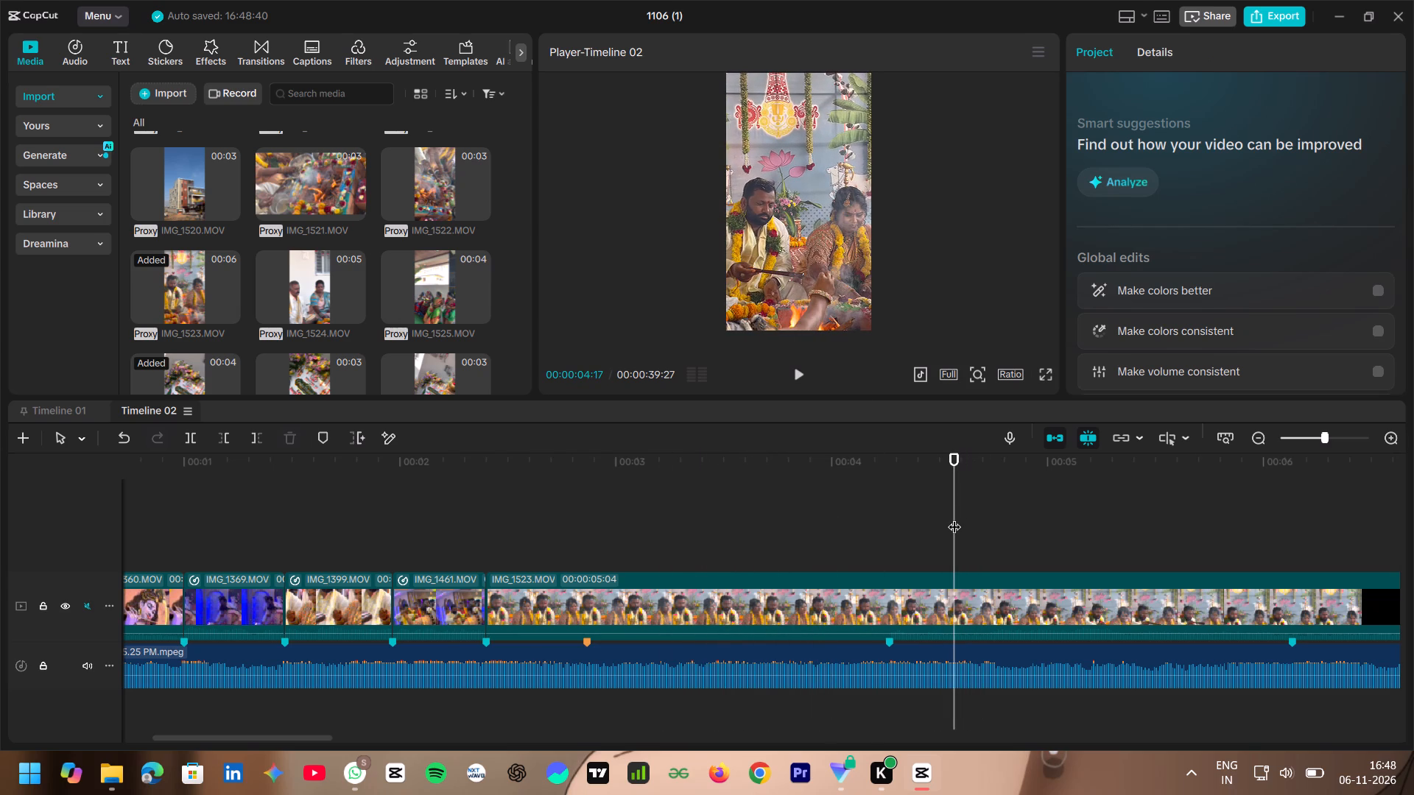
{"action": "key", "text": "q"}
Trim the end of IMG_1523 at the orange beat marker, 00:00:02:26.
{"action": "left_click_drag", "start_coordinate": [488, 523], "coordinate": [518, 523]}
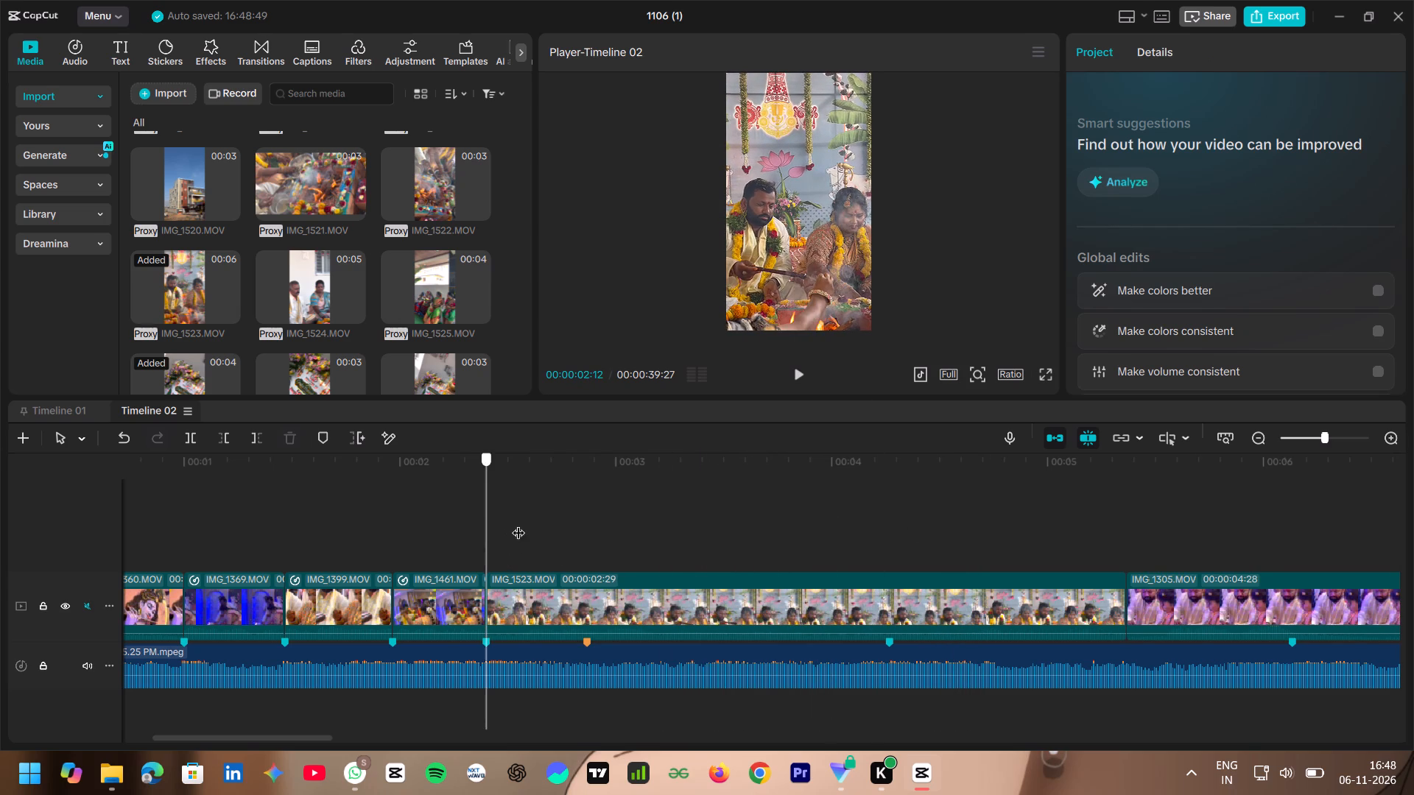
{"action": "left_click_drag", "start_coordinate": [518, 523], "coordinate": [569, 529]}
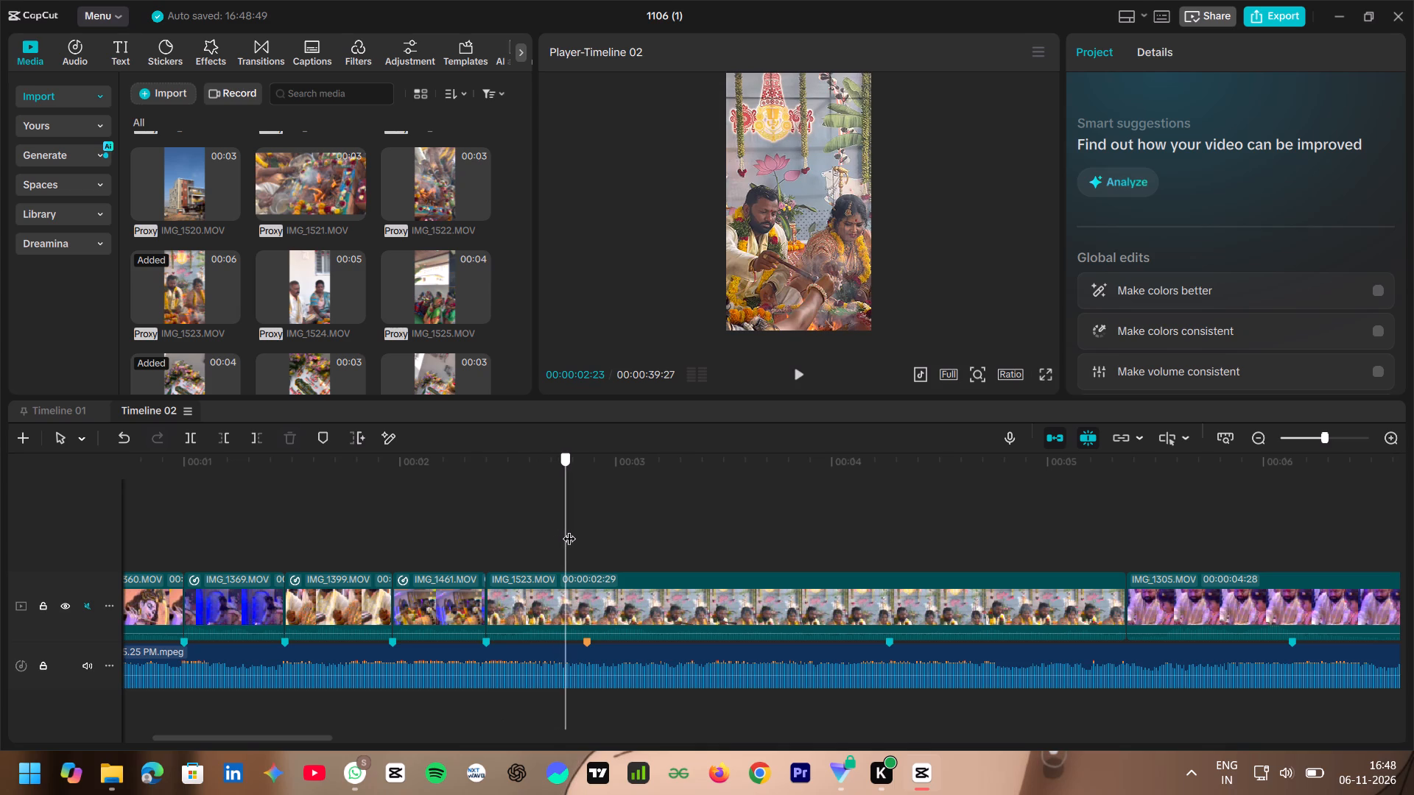
{"action": "left_click_drag", "start_coordinate": [569, 529], "coordinate": [585, 532]}
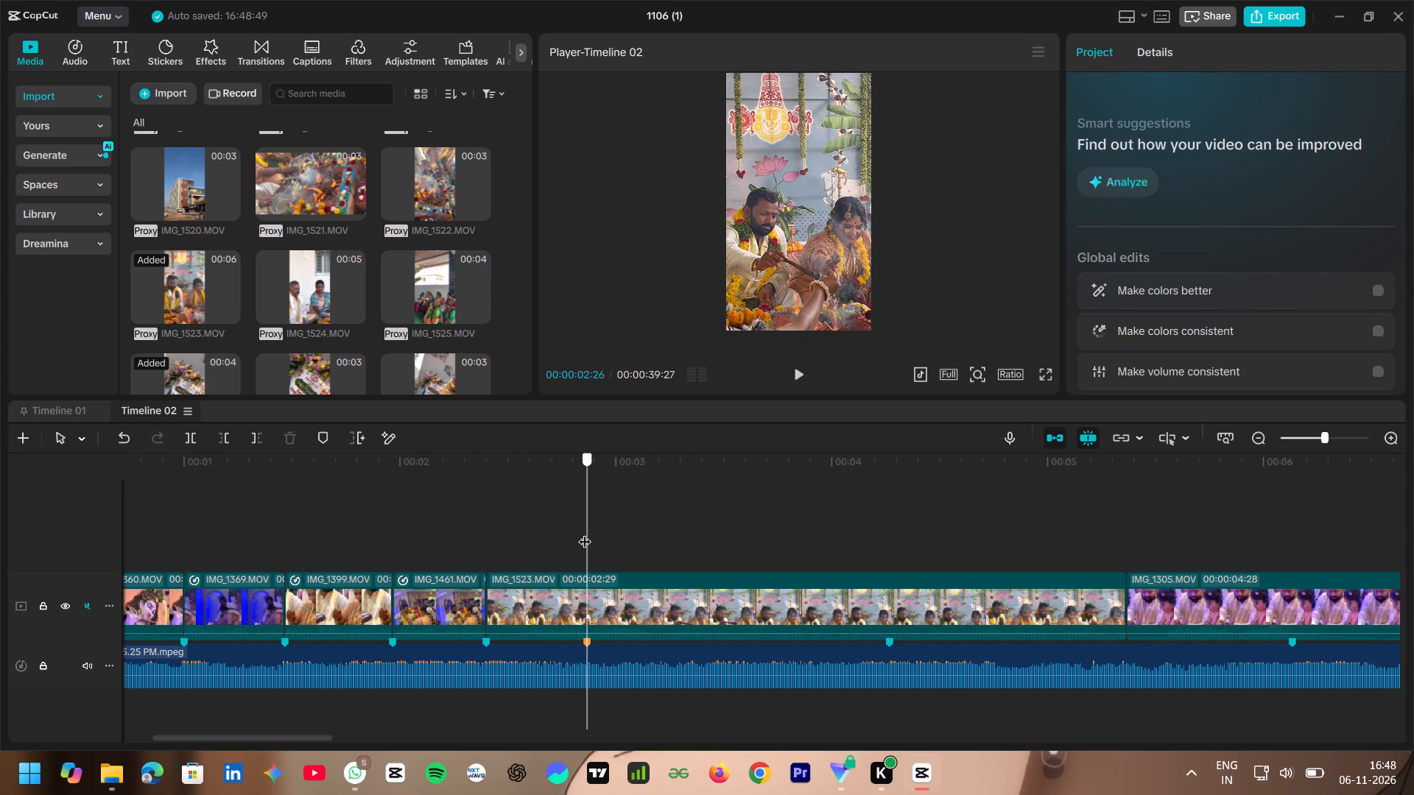
{"action": "key", "text": "w"}
{"action": "left_click_drag", "start_coordinate": [580, 527], "coordinate": [566, 530]}
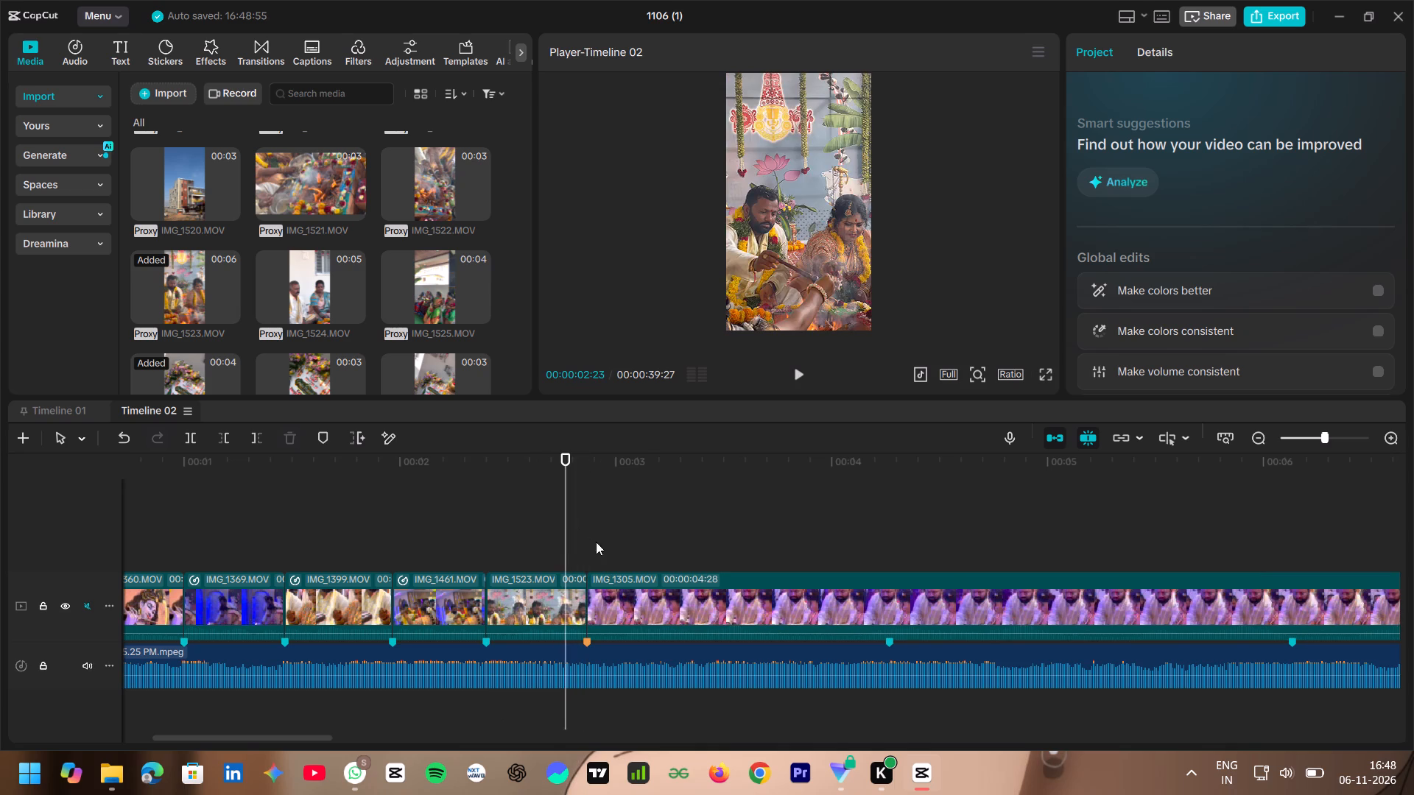
Delete the leftover IMG_1305 and IMG_1293 clips that follow IMG_1523 on the video track.
{"action": "left_click", "coordinate": [650, 538]}
{"action": "left_click", "coordinate": [666, 604]}
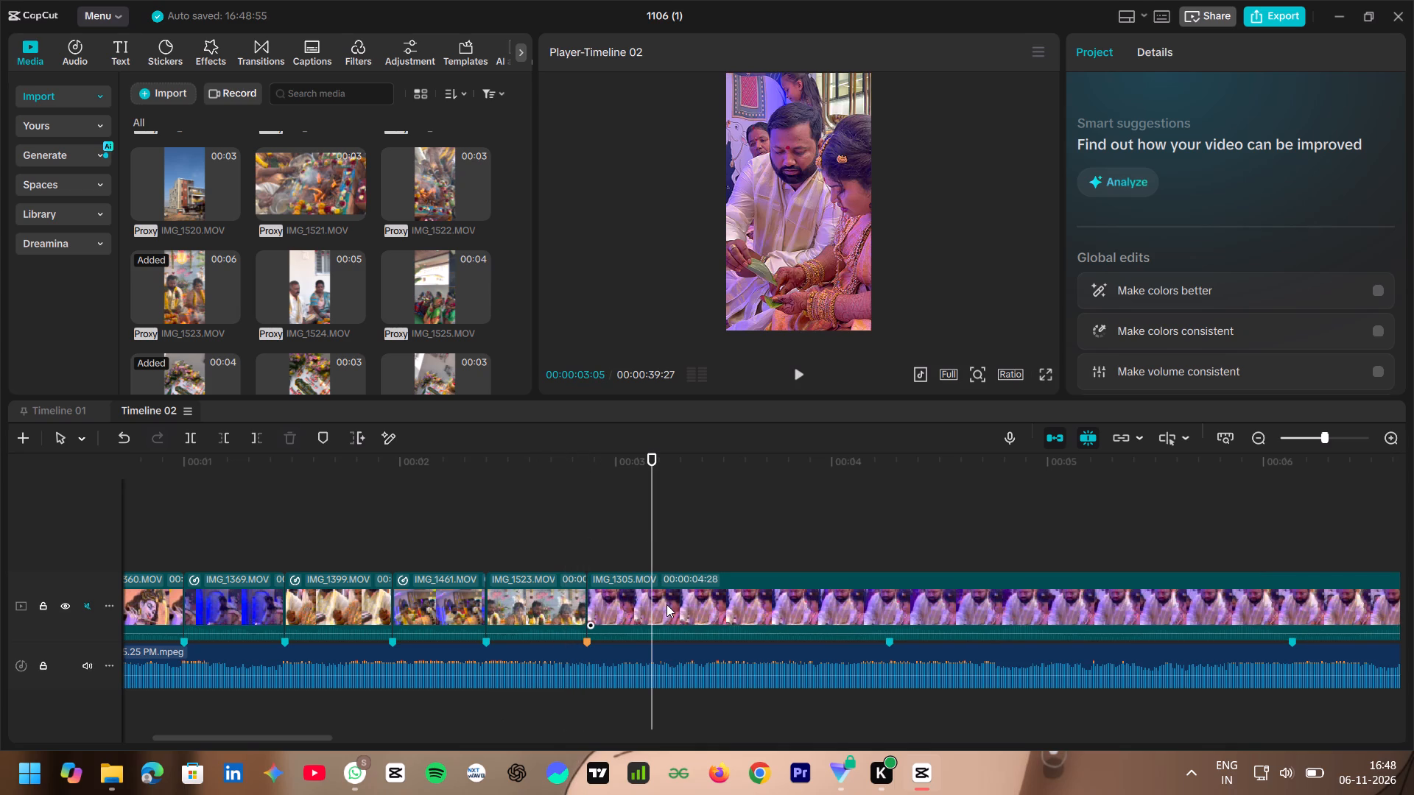
{"action": "left_click_drag", "start_coordinate": [652, 528], "coordinate": [684, 535]}
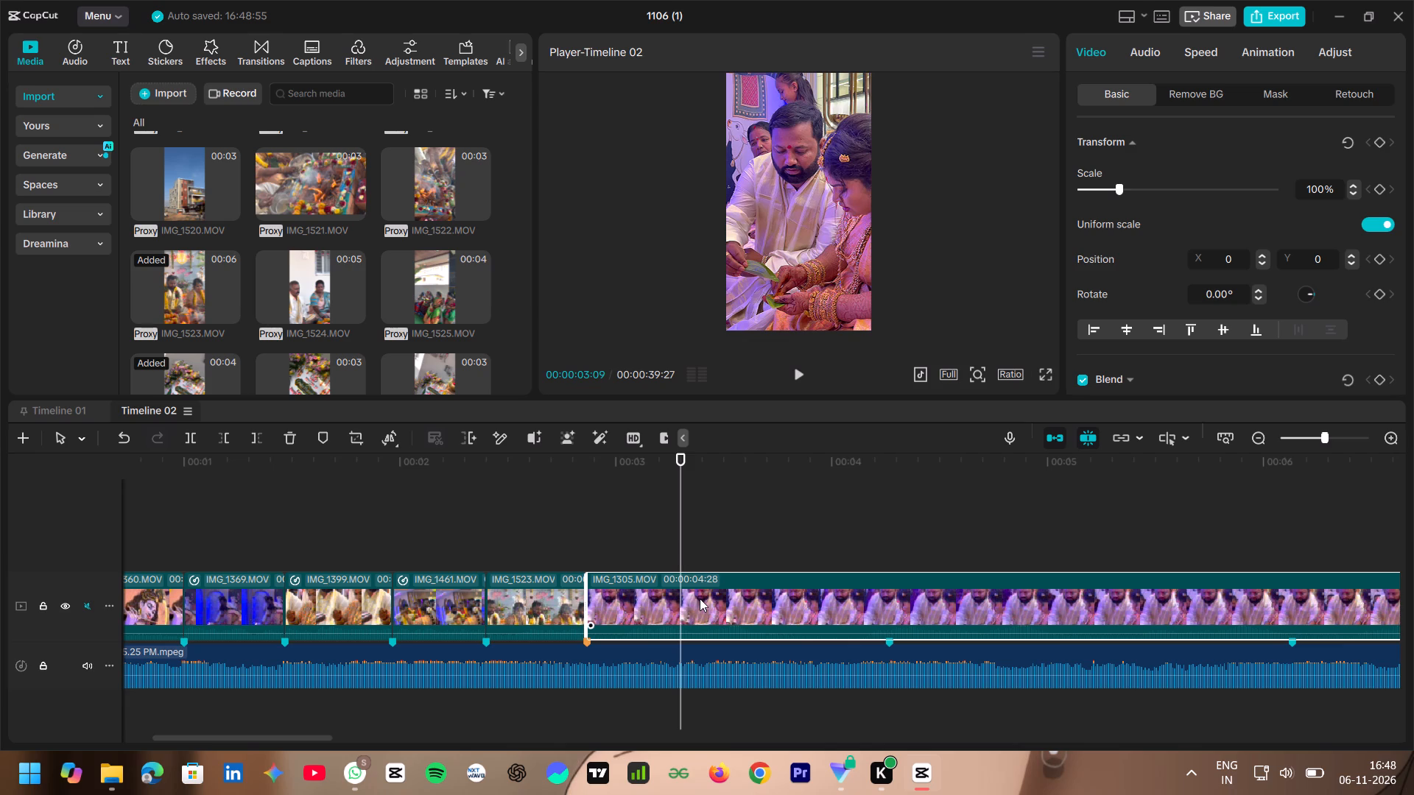
{"action": "key", "text": "BackSpace"}
{"action": "left_click", "coordinate": [703, 587]}
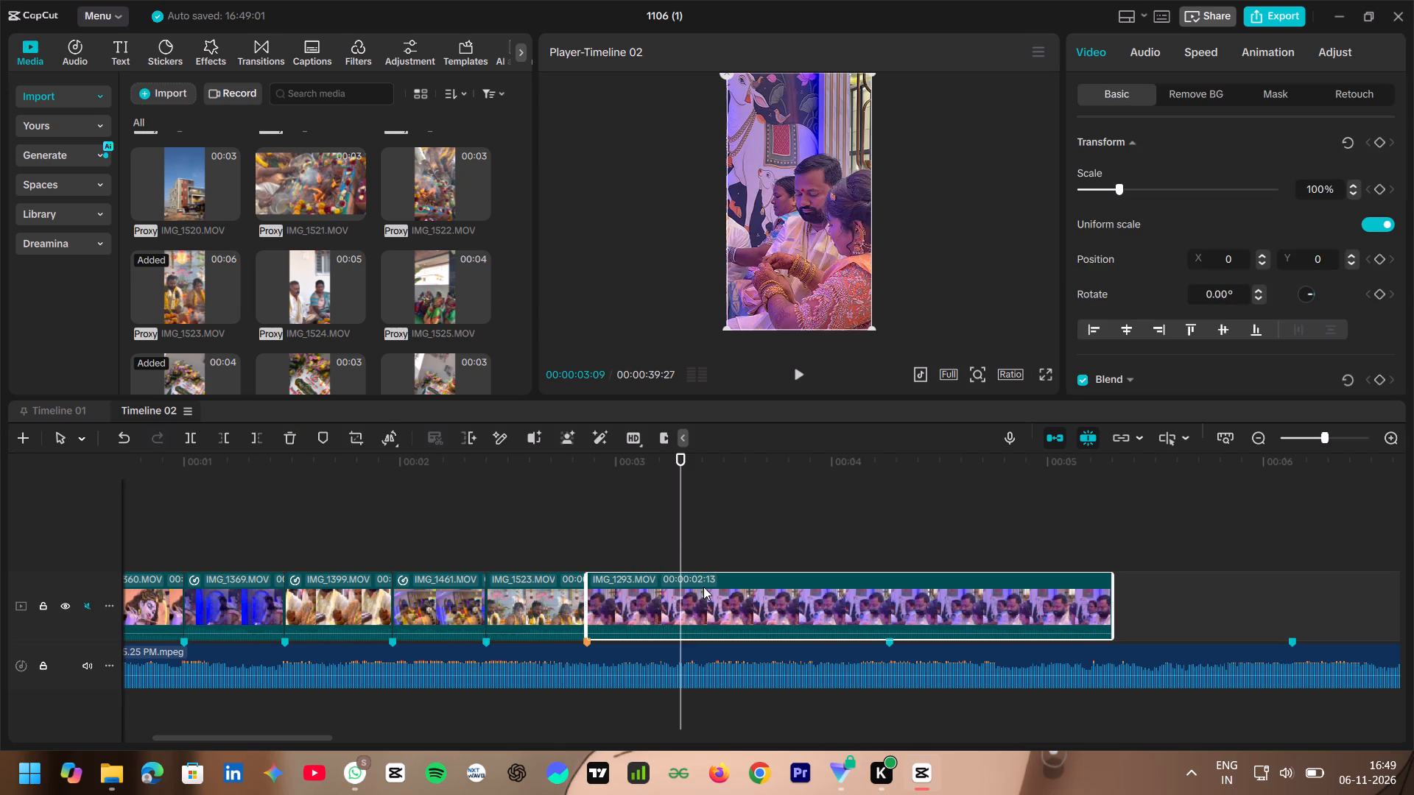
{"action": "key", "text": "BackSpace"}
Play the sequence from the start to check the six clips against the beat markers.
{"action": "scroll", "coordinate": [699, 593], "scroll_direction": "right", "scroll_amount": 7}
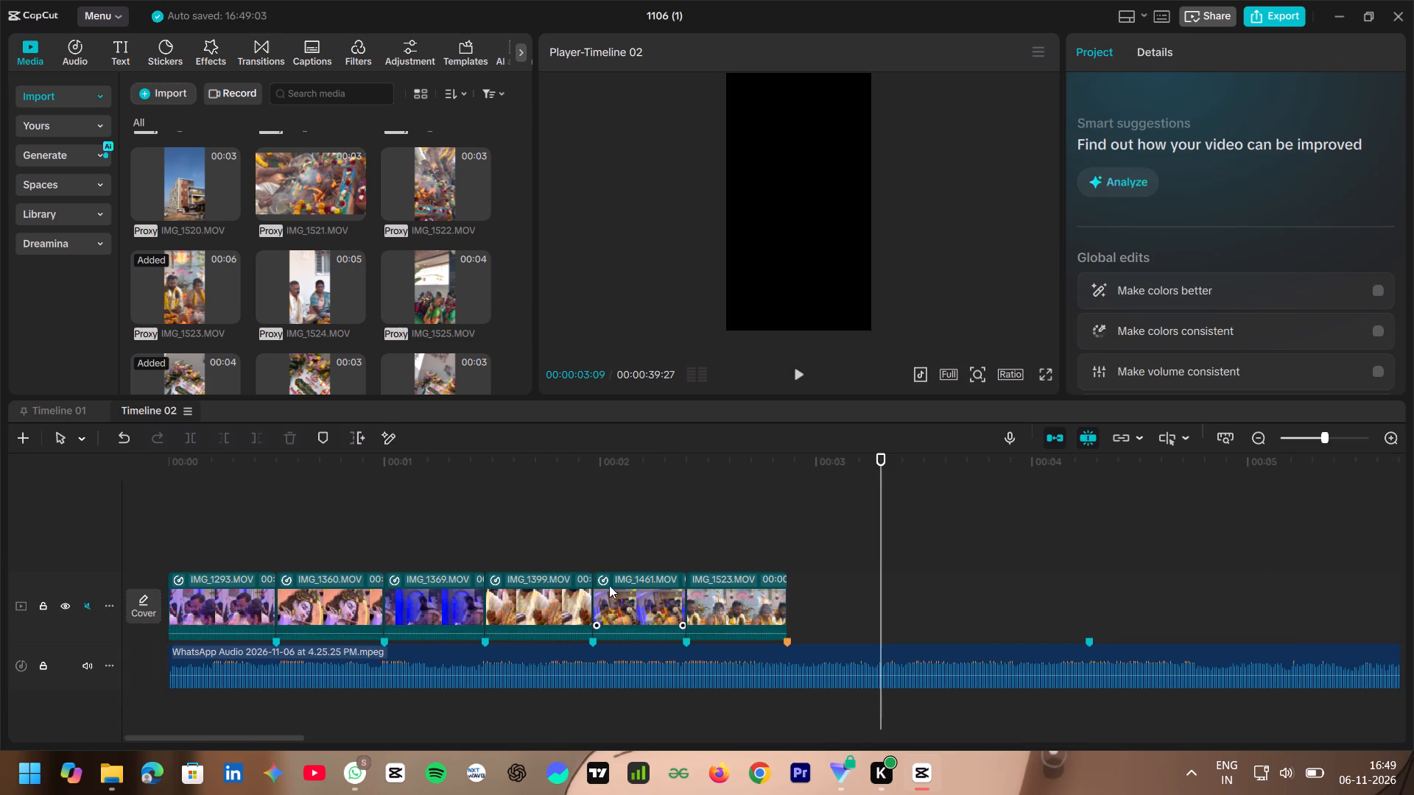
{"action": "scroll", "coordinate": [574, 573], "scroll_direction": "down", "scroll_amount": 11, "text": "ctrl"}
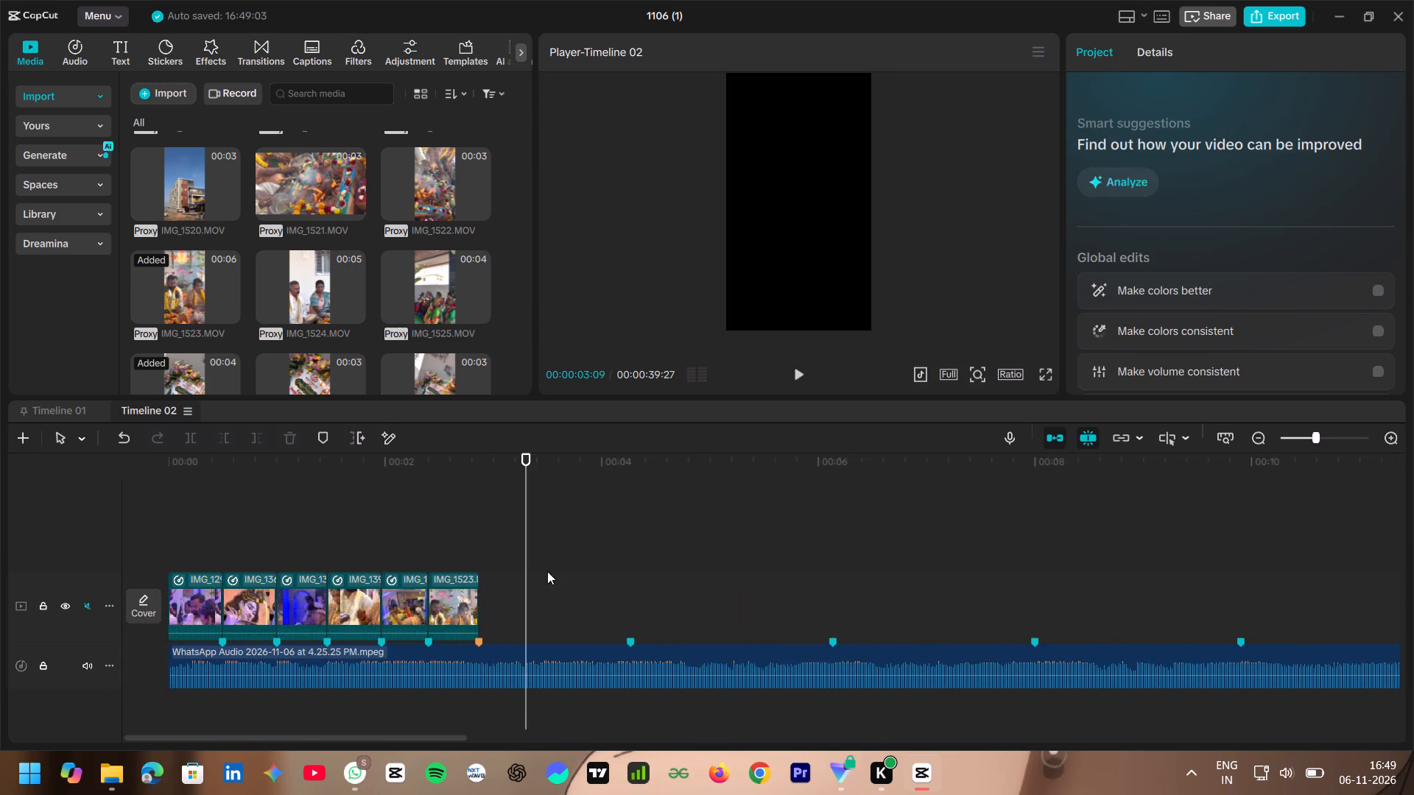
{"action": "scroll", "coordinate": [541, 569], "scroll_direction": "down", "scroll_amount": 4, "text": "ctrl"}
{"action": "scroll", "coordinate": [359, 545], "scroll_direction": "down", "scroll_amount": 5, "text": "ctrl"}
{"action": "left_click", "coordinate": [292, 537]}
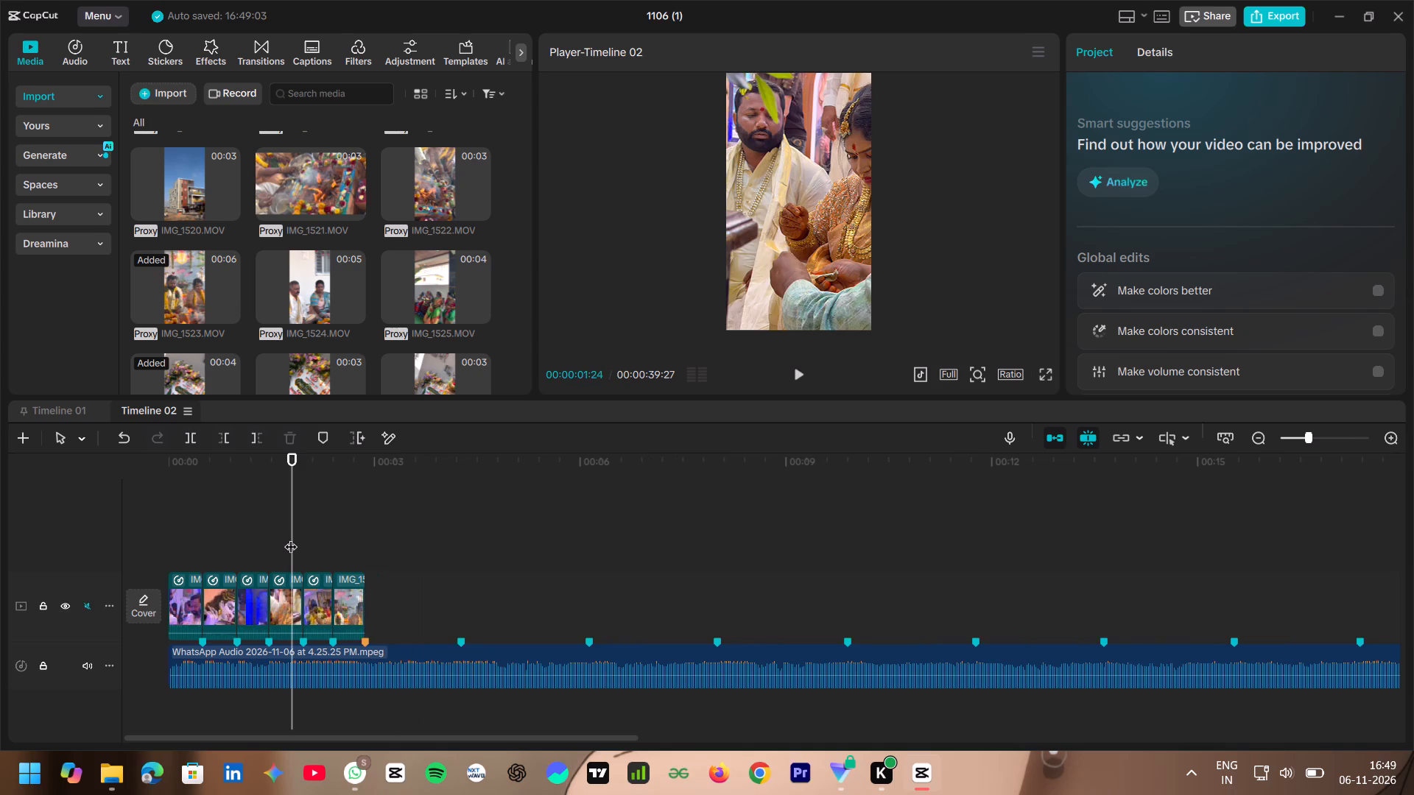
{"action": "left_click_drag", "start_coordinate": [291, 537], "coordinate": [134, 550]}
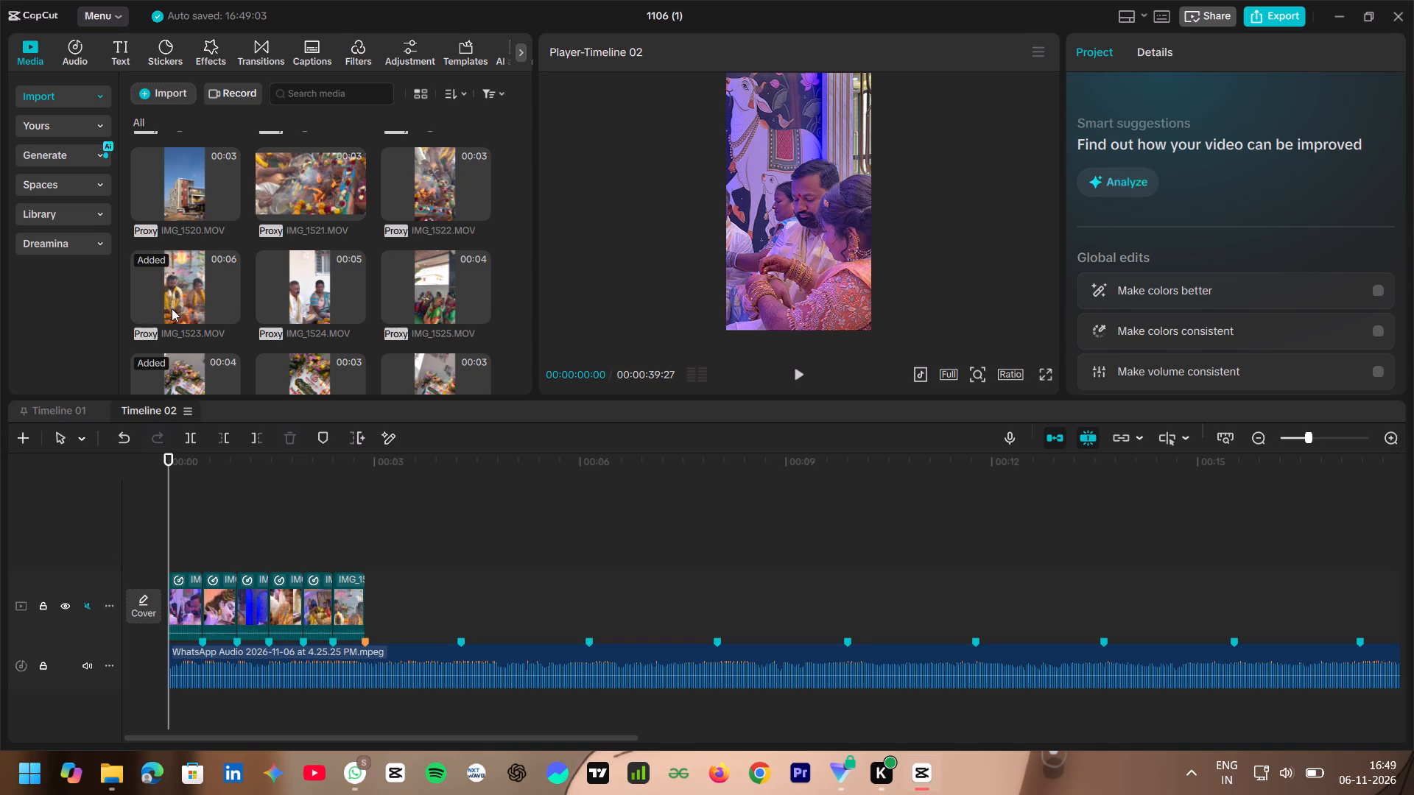
{"action": "key", "text": "space"}
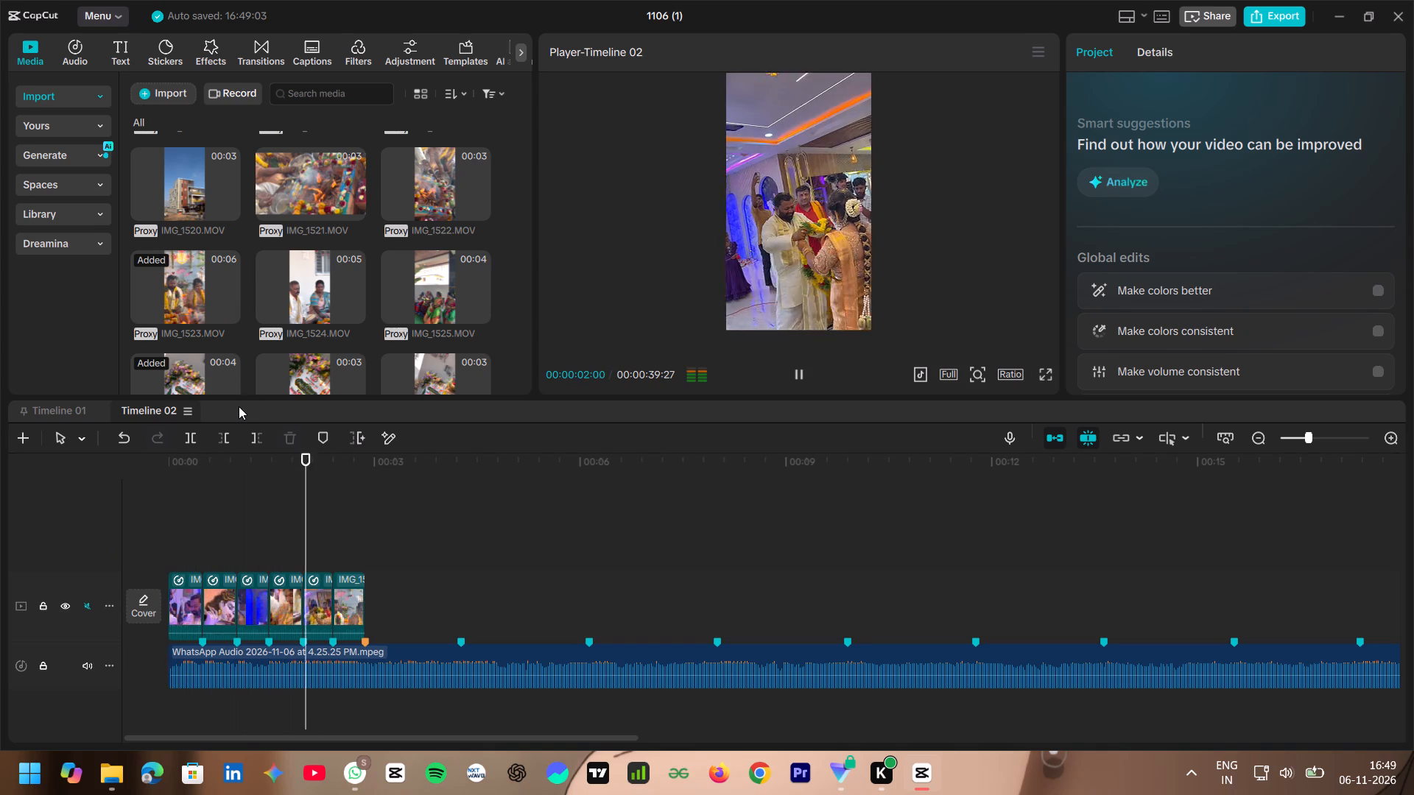
{"action": "key", "text": "space"}
{"action": "left_click", "coordinate": [231, 509]}
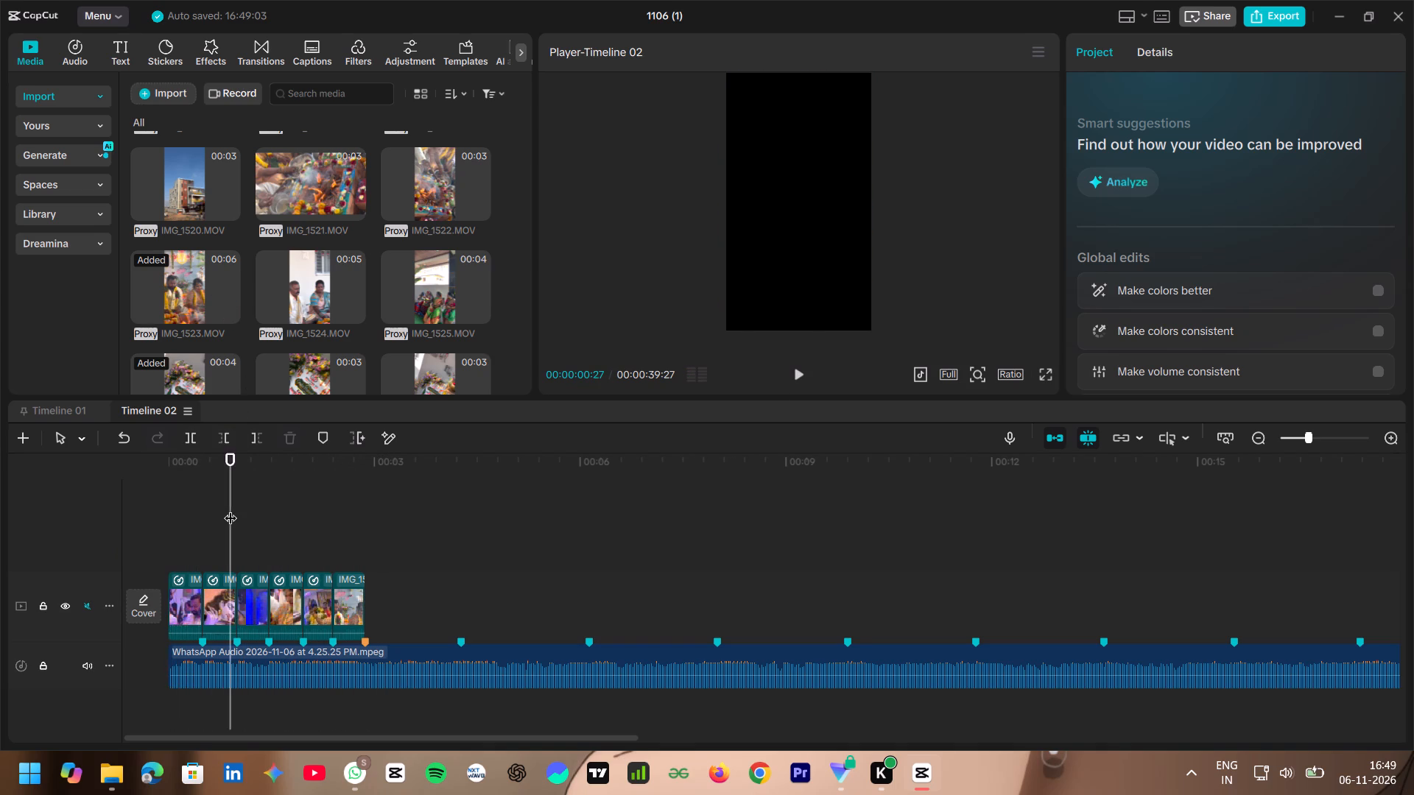
{"action": "left_click_drag", "start_coordinate": [231, 509], "coordinate": [120, 529]}
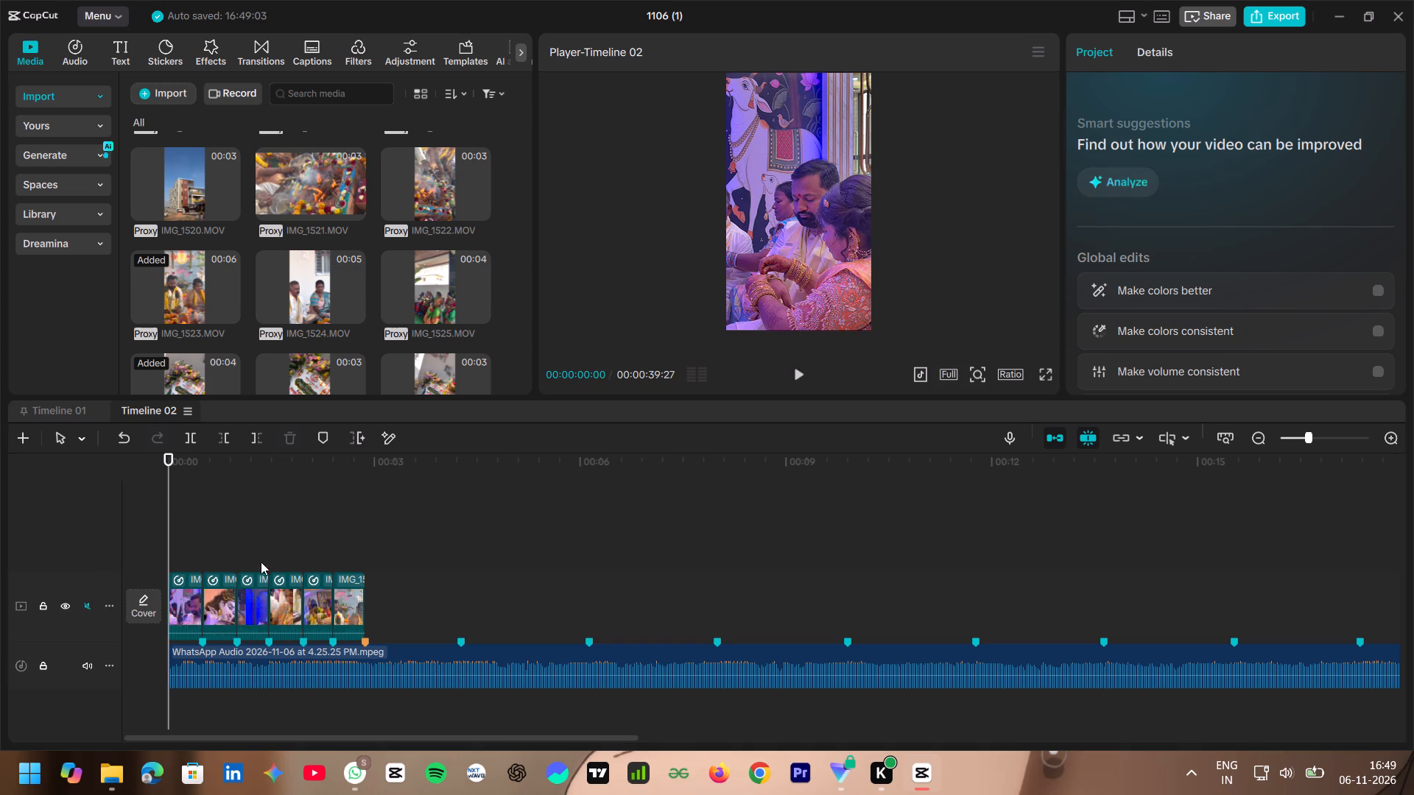
{"action": "left_click", "coordinate": [367, 528]}
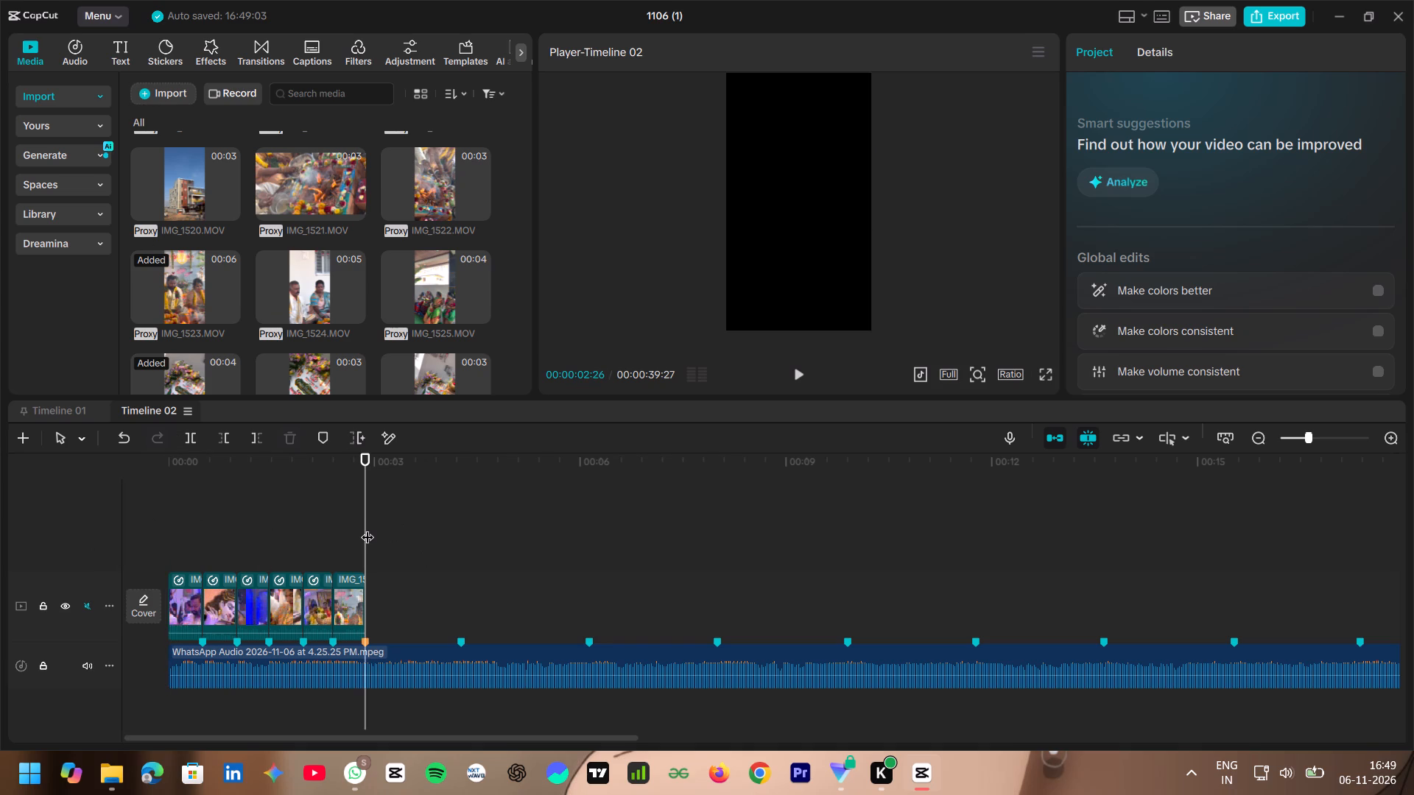
Leave the 1106 (1) project and return to the home page.
{"action": "scroll", "coordinate": [264, 211], "scroll_direction": "down", "scroll_amount": 2}
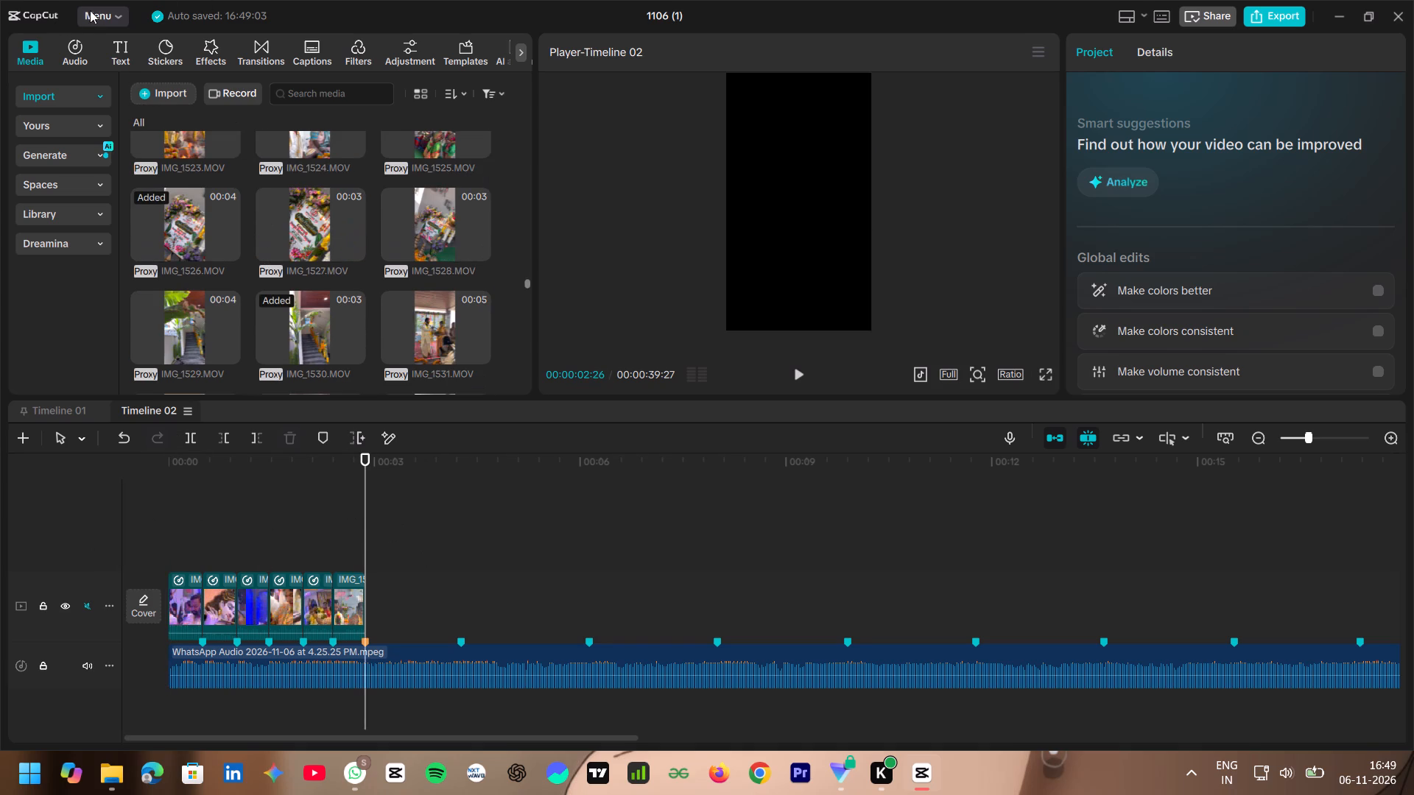
{"action": "left_click", "coordinate": [97, 15]}
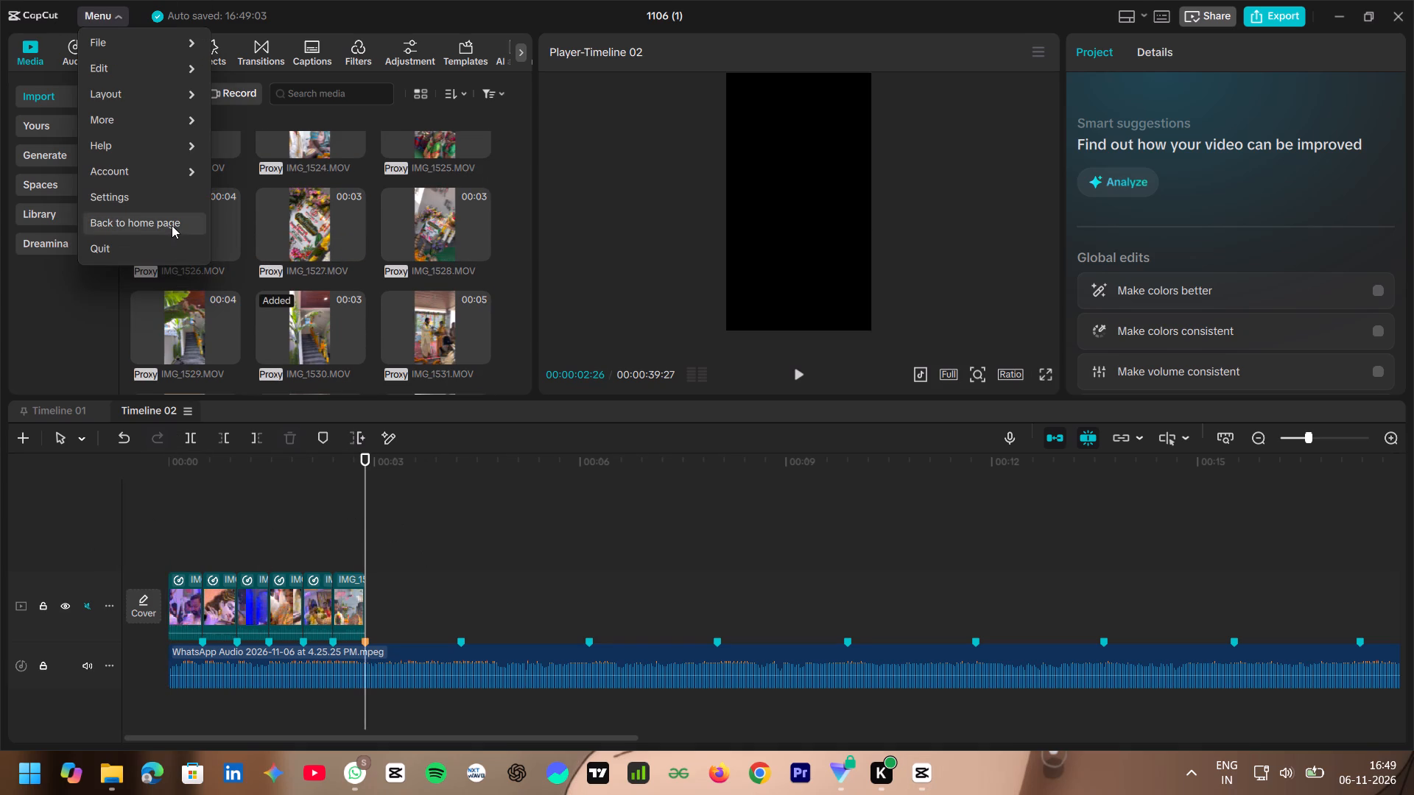
{"action": "left_click", "coordinate": [172, 225]}
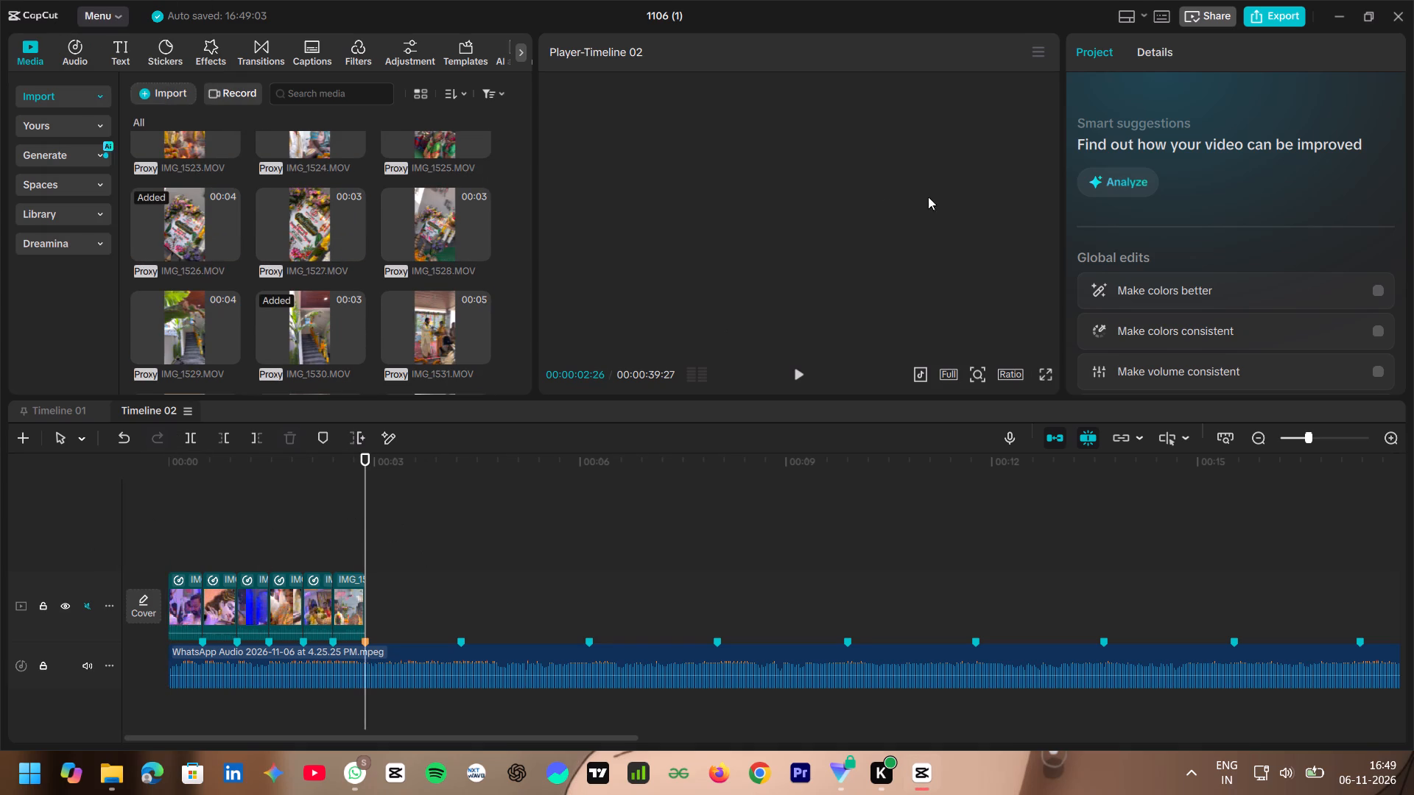
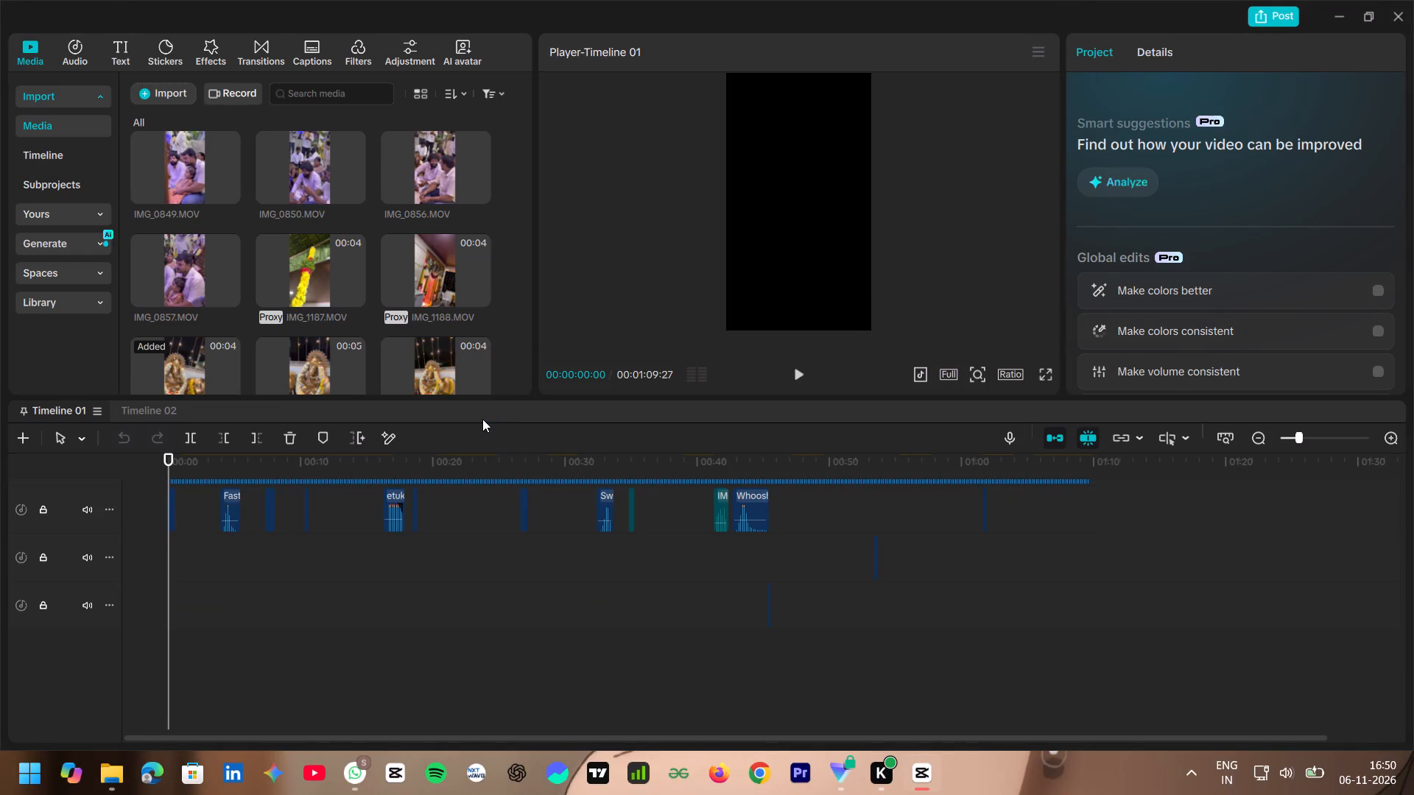
Check Timeline 02, then return to Timeline 01 and examine its stacked overlay, effect, filter, video and audio tracks.
{"action": "left_click", "coordinate": [145, 406]}
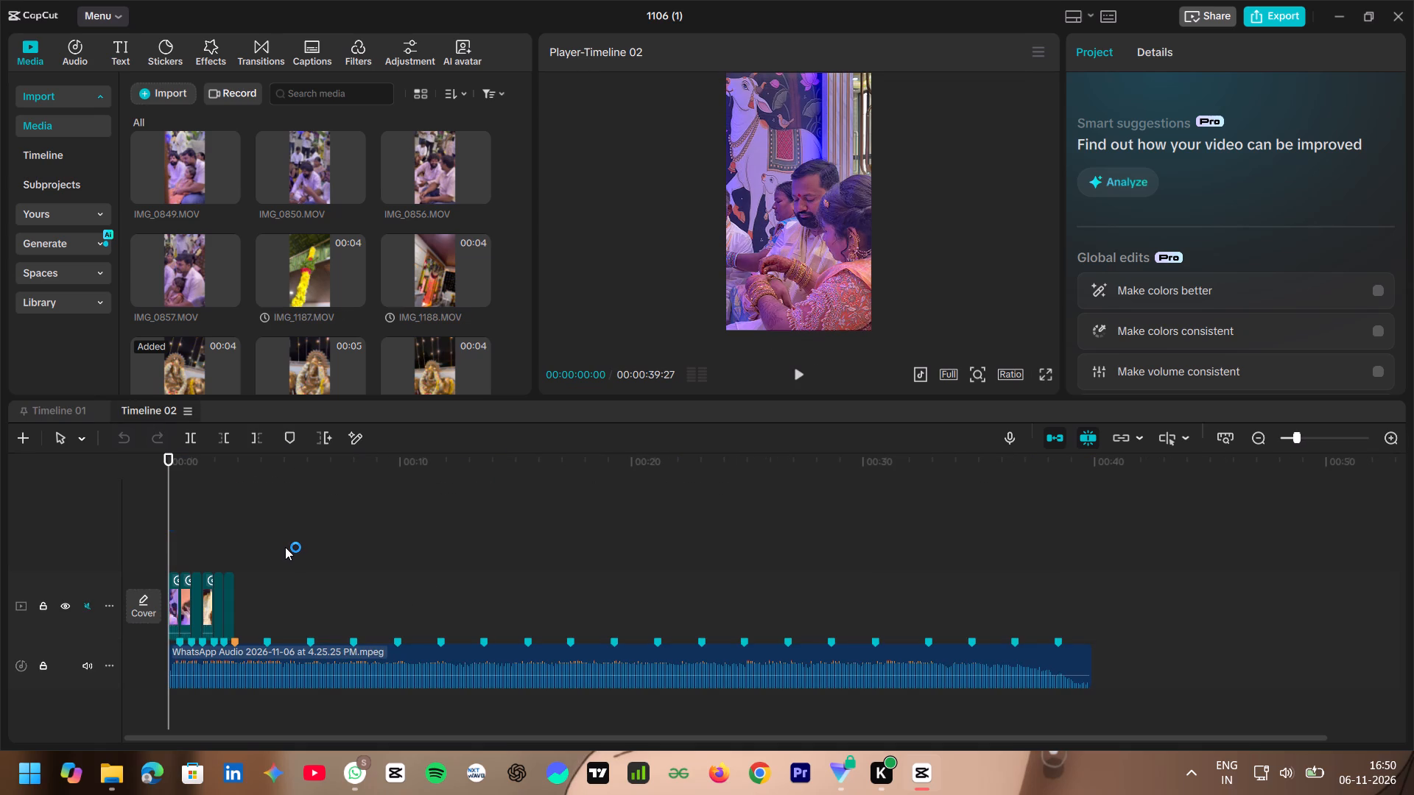
{"action": "left_click", "coordinate": [63, 408]}
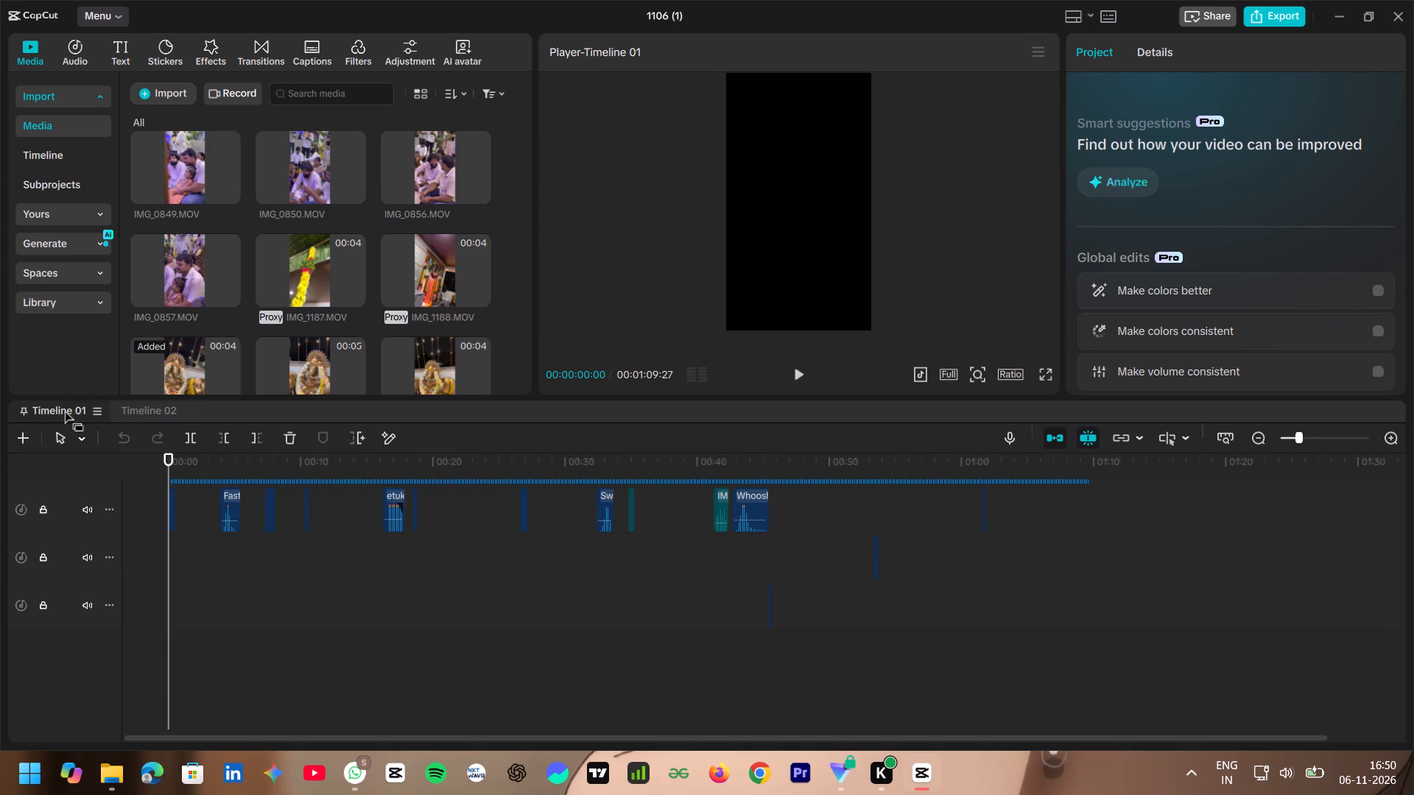
{"action": "scroll", "coordinate": [295, 585], "scroll_direction": "up", "scroll_amount": 7}
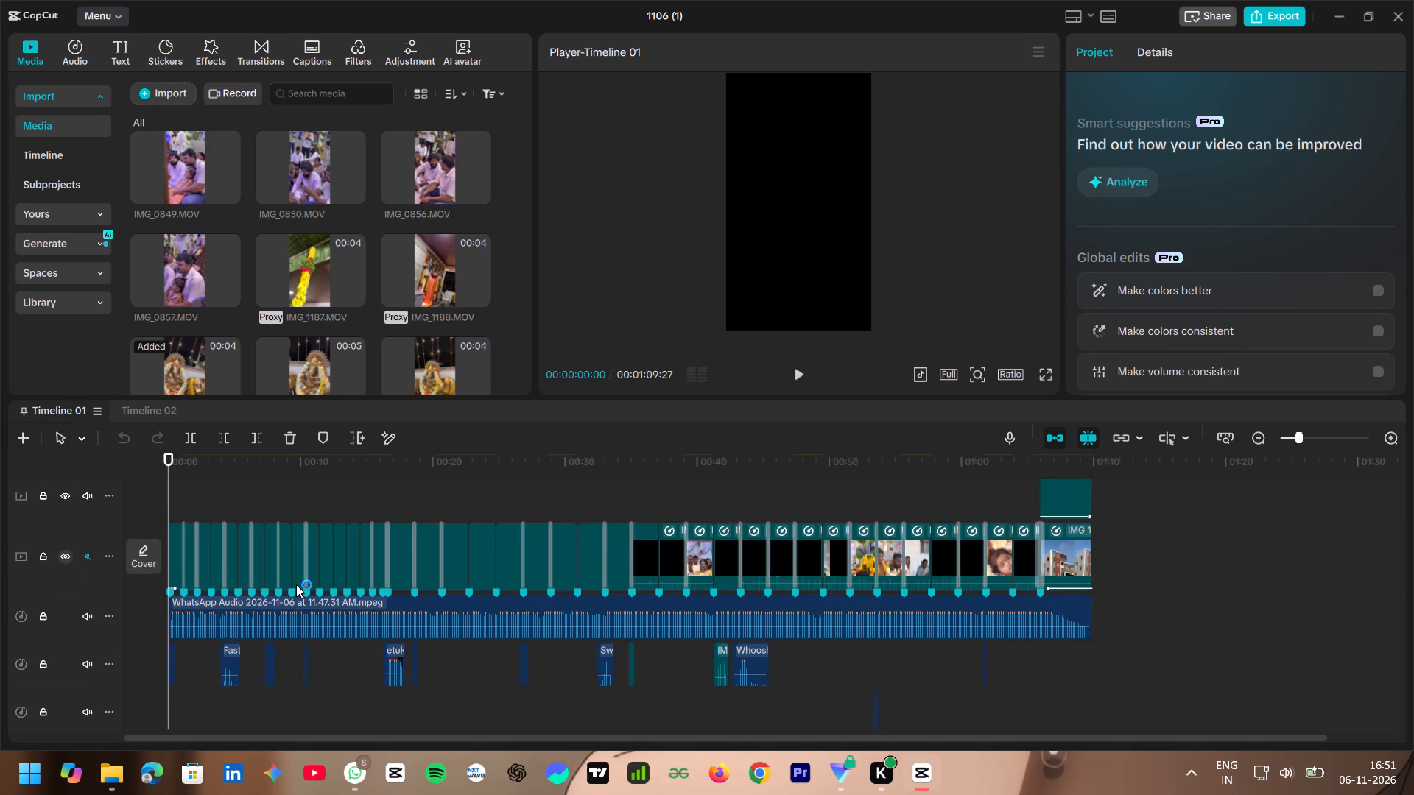
{"action": "scroll", "coordinate": [298, 583], "scroll_direction": "down", "scroll_amount": 3}
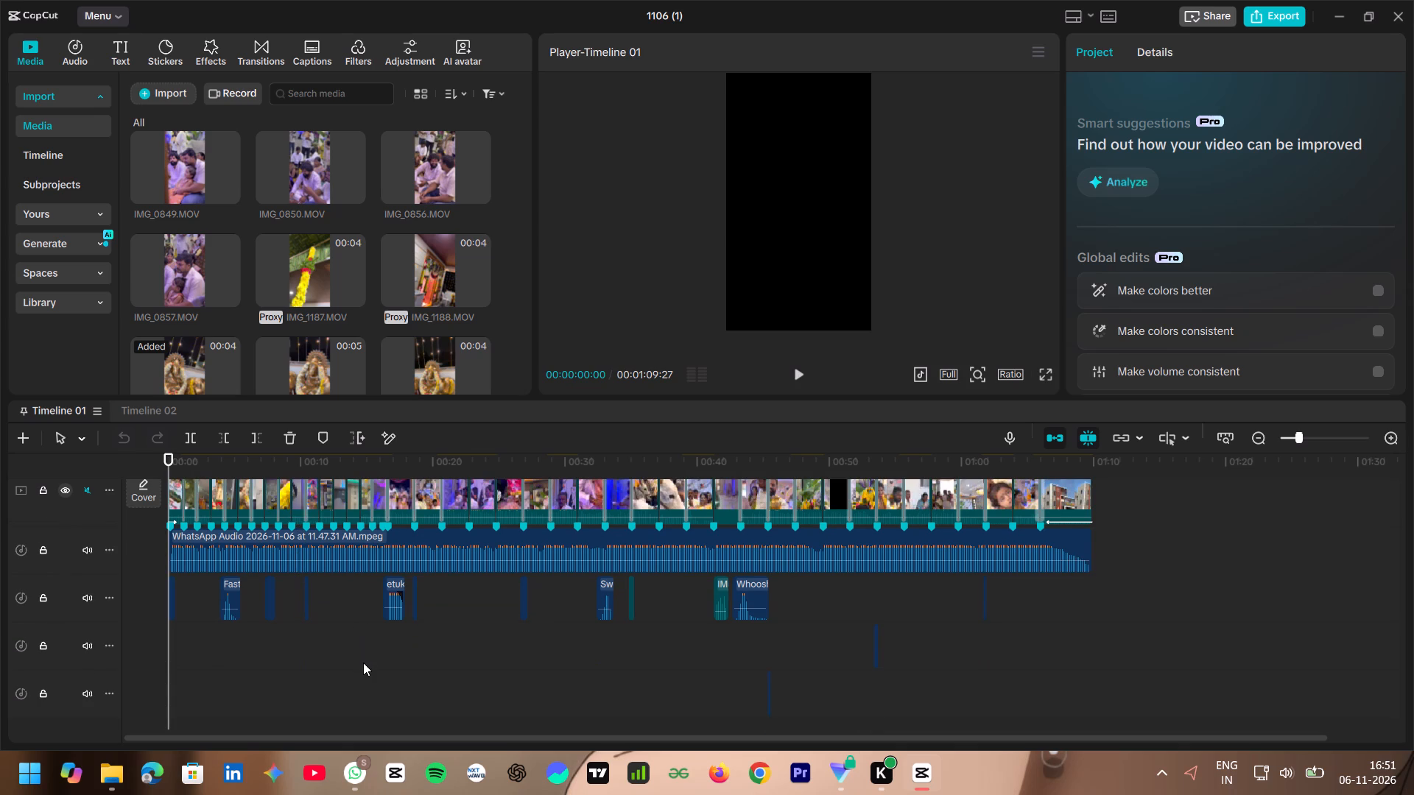
{"action": "scroll", "coordinate": [363, 662], "scroll_direction": "up", "scroll_amount": 9}
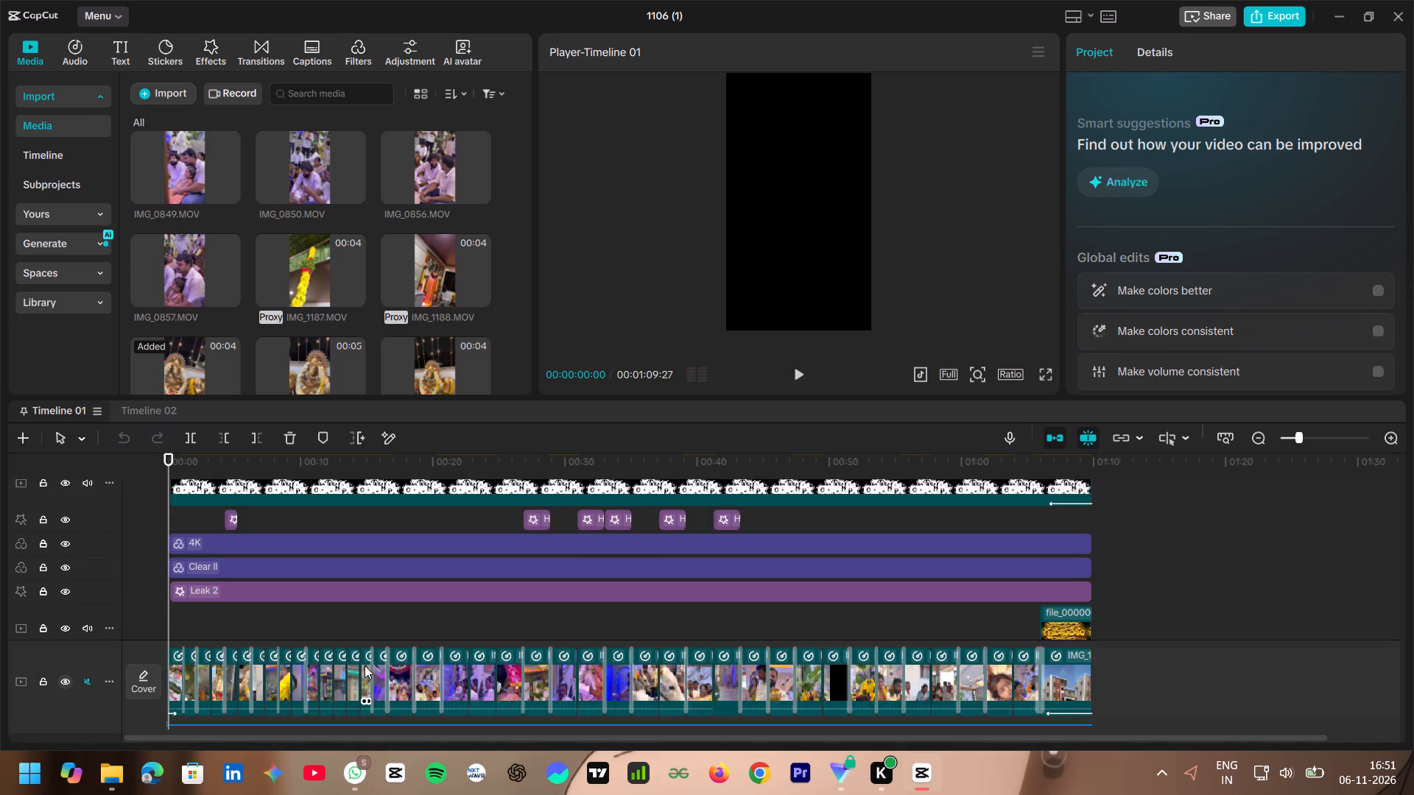
{"action": "scroll", "coordinate": [365, 665], "scroll_direction": "up", "scroll_amount": 2}
{"action": "scroll", "coordinate": [365, 665], "scroll_direction": "down", "scroll_amount": 3}
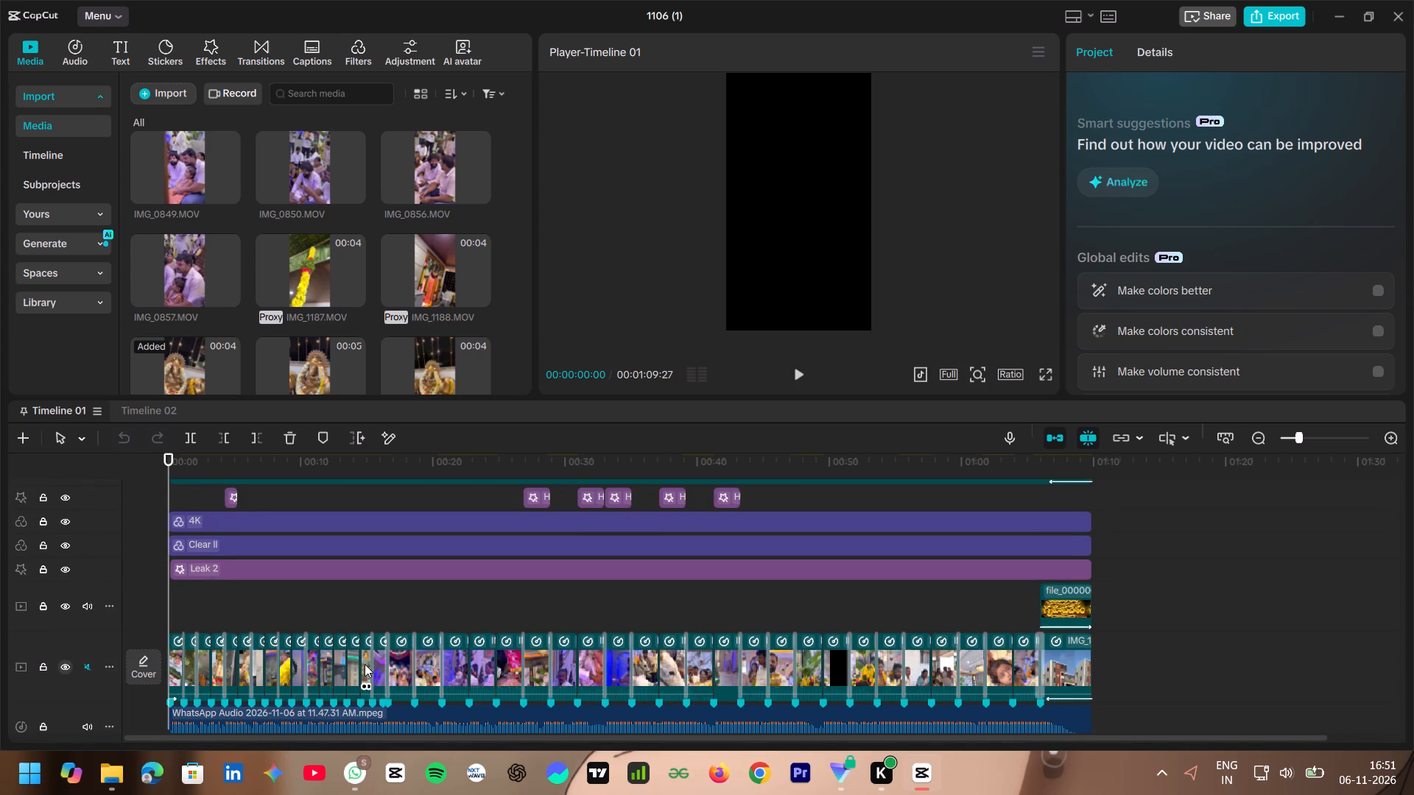
Examine the clips, transitions, beat markers and sound-effect tracks along the full length of Timeline 01.
{"action": "scroll", "coordinate": [365, 657], "scroll_direction": "down", "scroll_amount": 5}
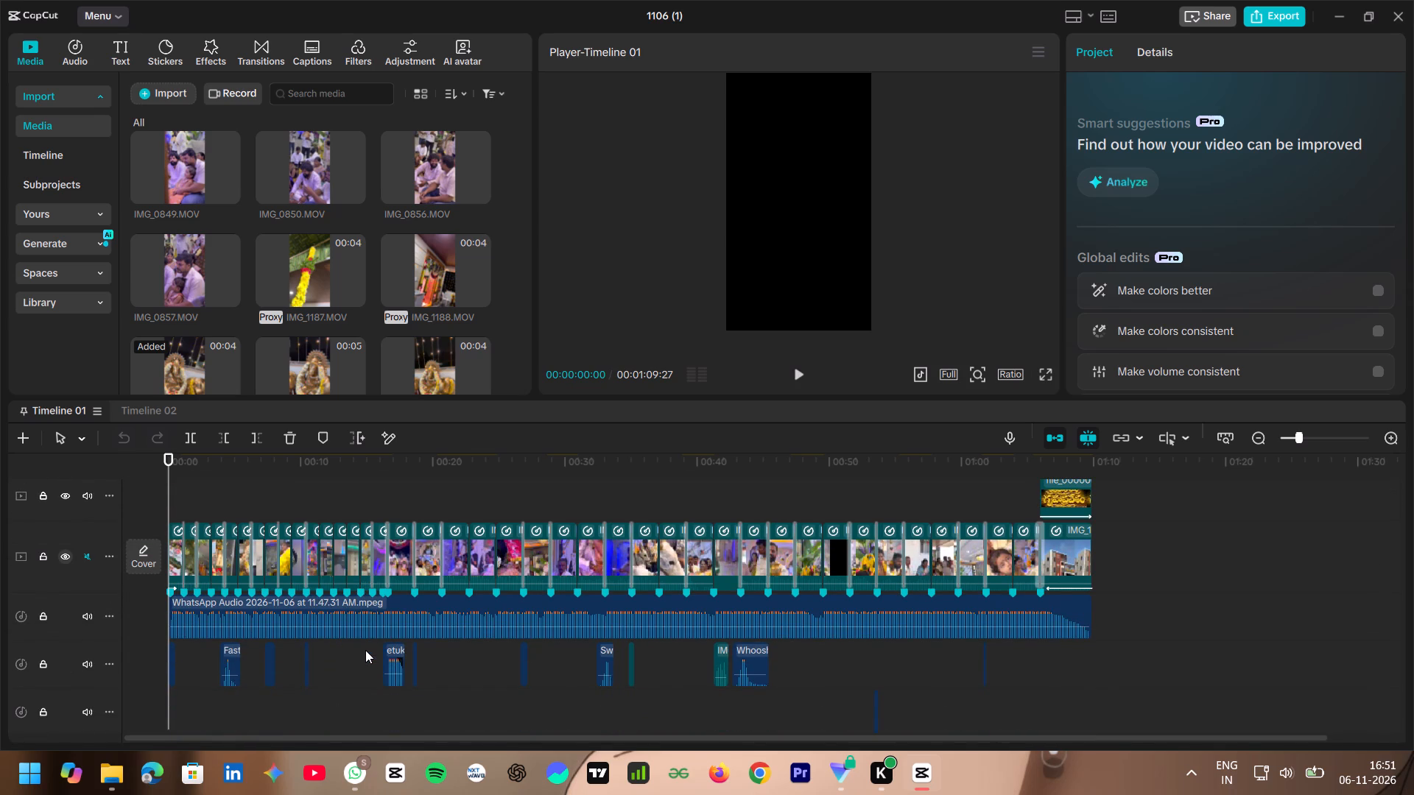
{"action": "scroll", "coordinate": [365, 648], "scroll_direction": "up", "scroll_amount": 7, "text": "ctrl"}
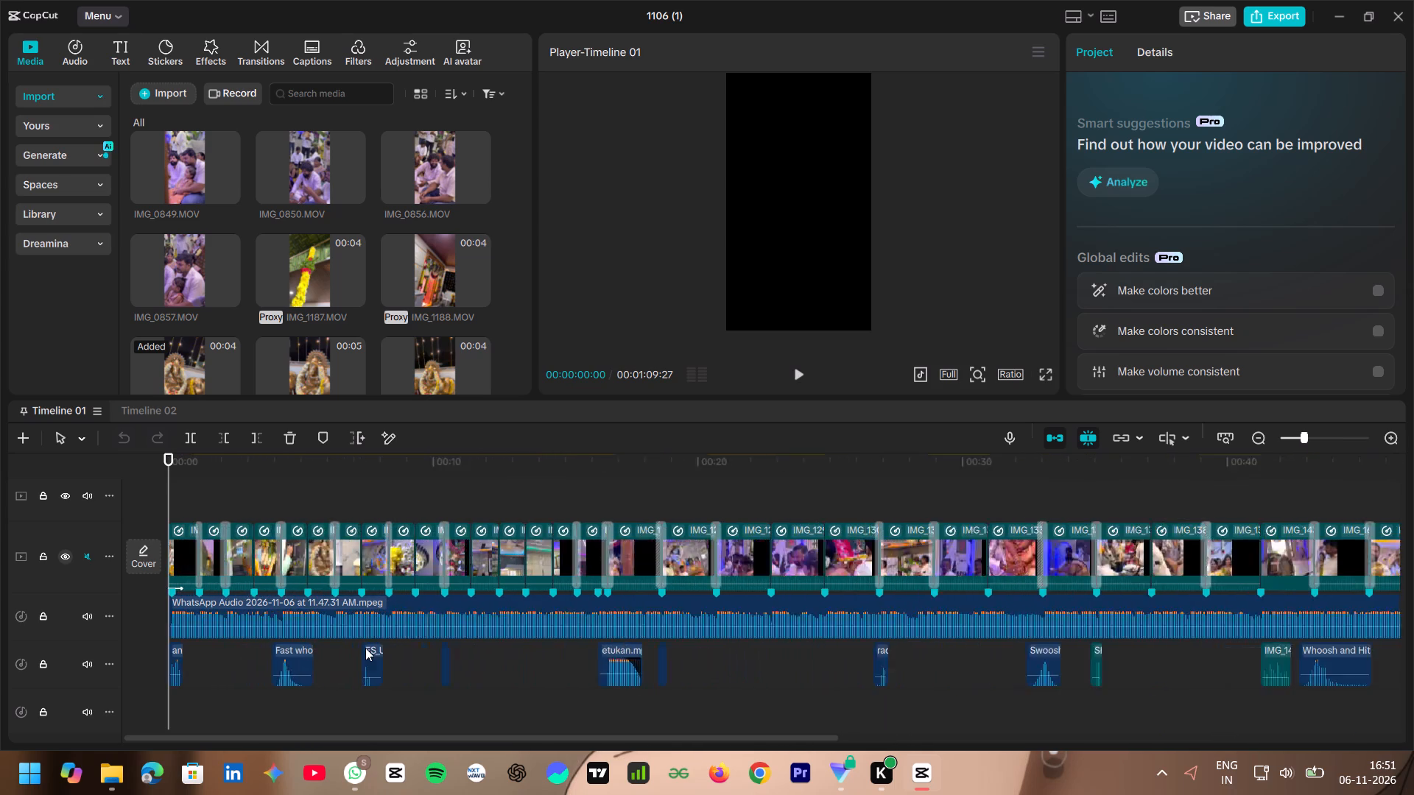
{"action": "scroll", "coordinate": [365, 648], "scroll_direction": "up", "scroll_amount": 3, "text": "ctrl"}
{"action": "scroll", "coordinate": [365, 648], "scroll_direction": "left", "scroll_amount": 2}
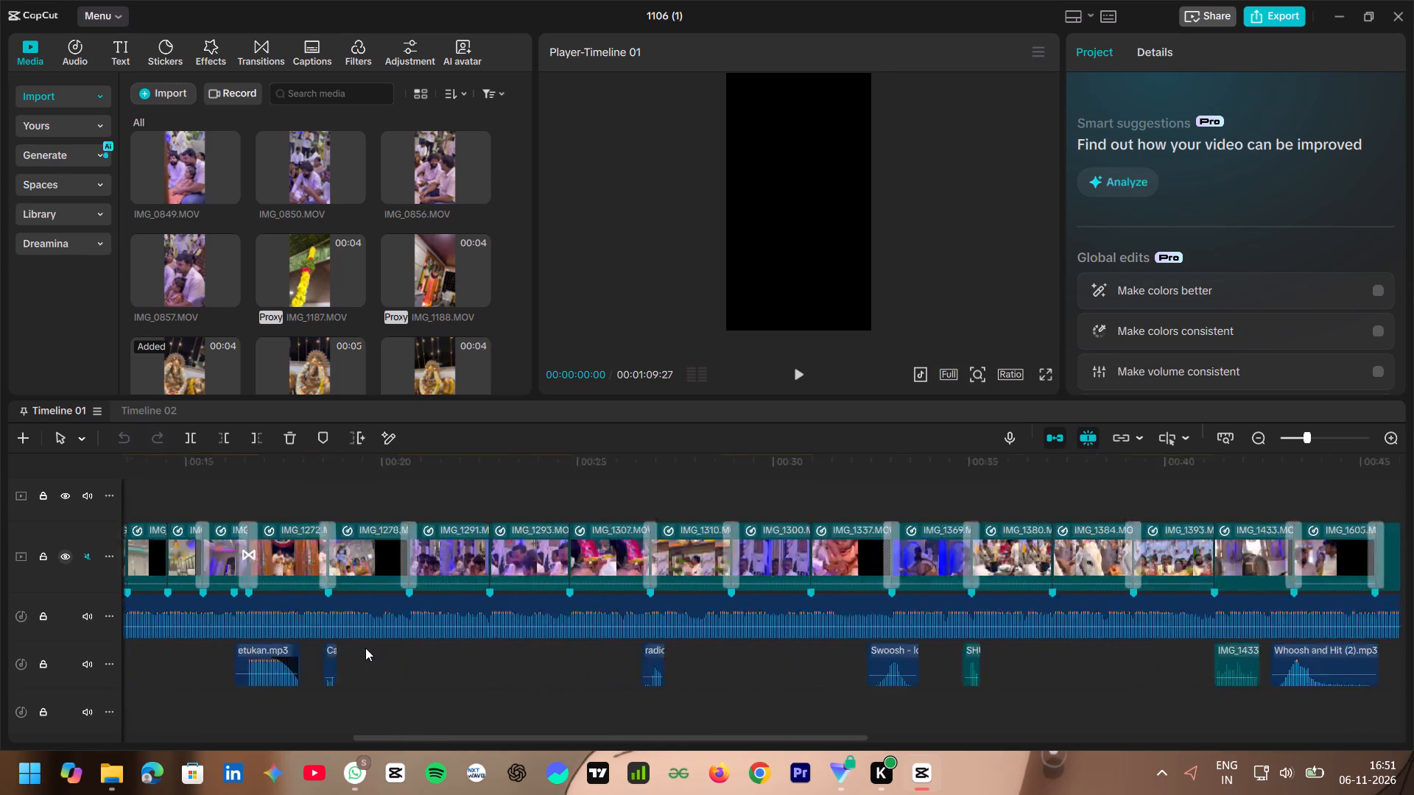
{"action": "scroll", "coordinate": [365, 648], "scroll_direction": "left", "scroll_amount": 3}
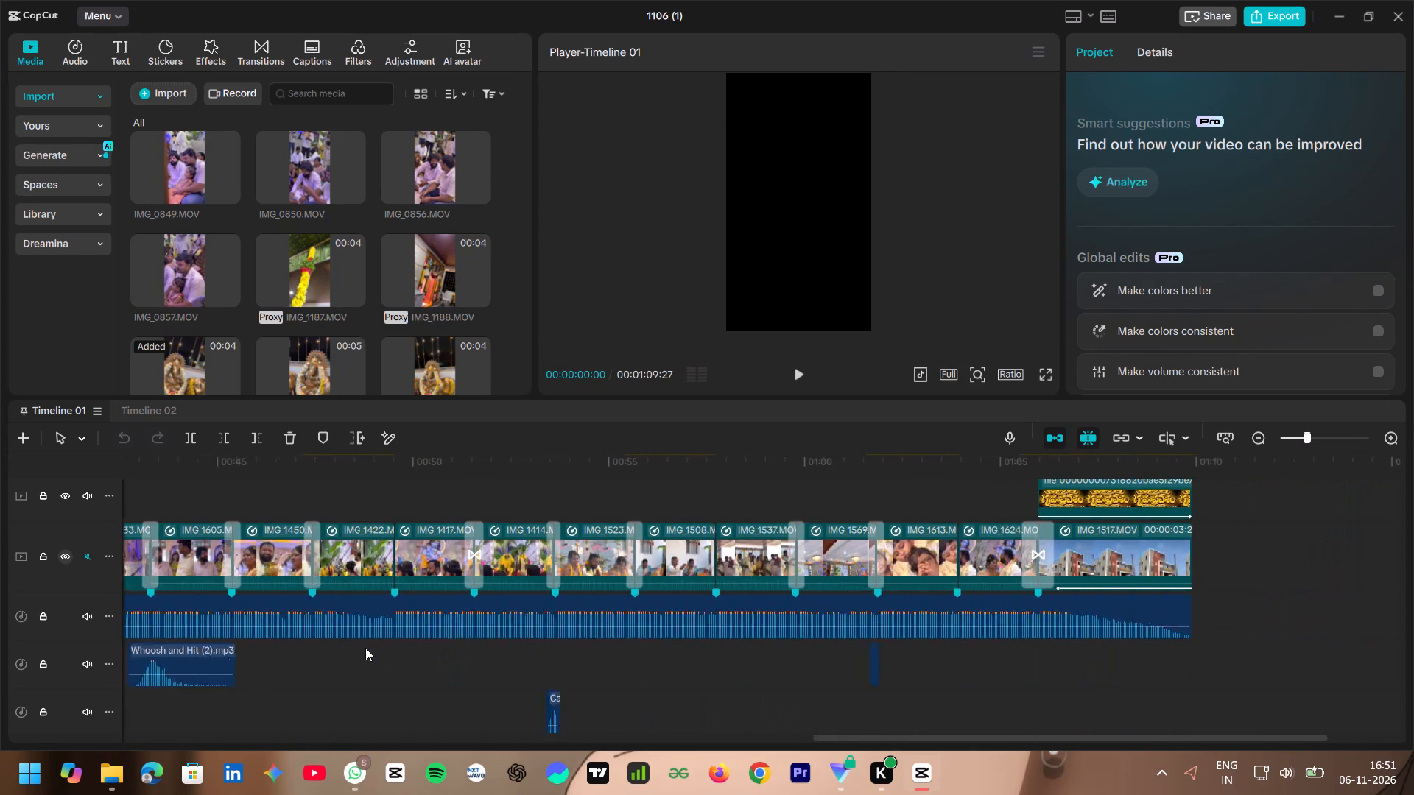
{"action": "scroll", "coordinate": [365, 648], "scroll_direction": "left", "scroll_amount": 1}
{"action": "scroll", "coordinate": [365, 647], "scroll_direction": "right", "scroll_amount": 10}
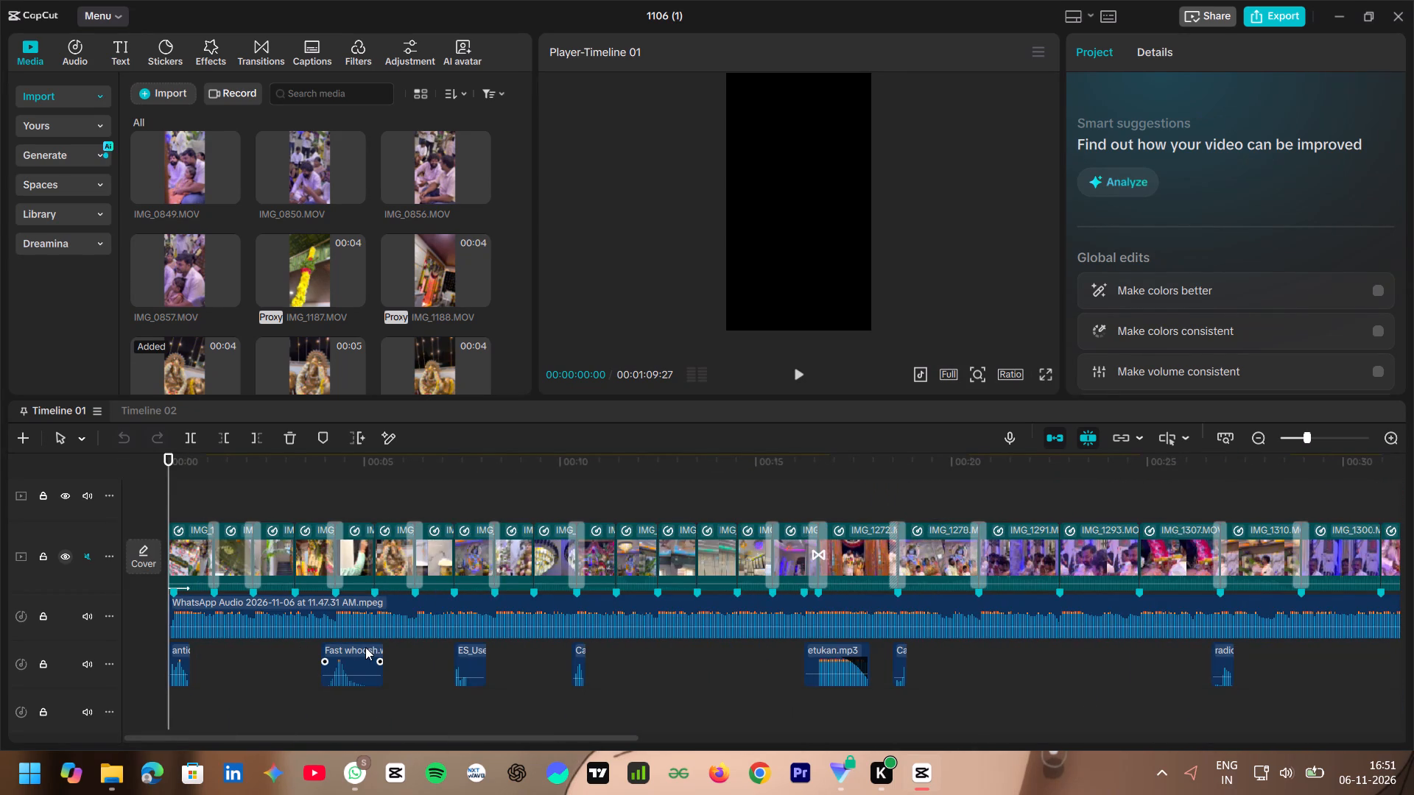